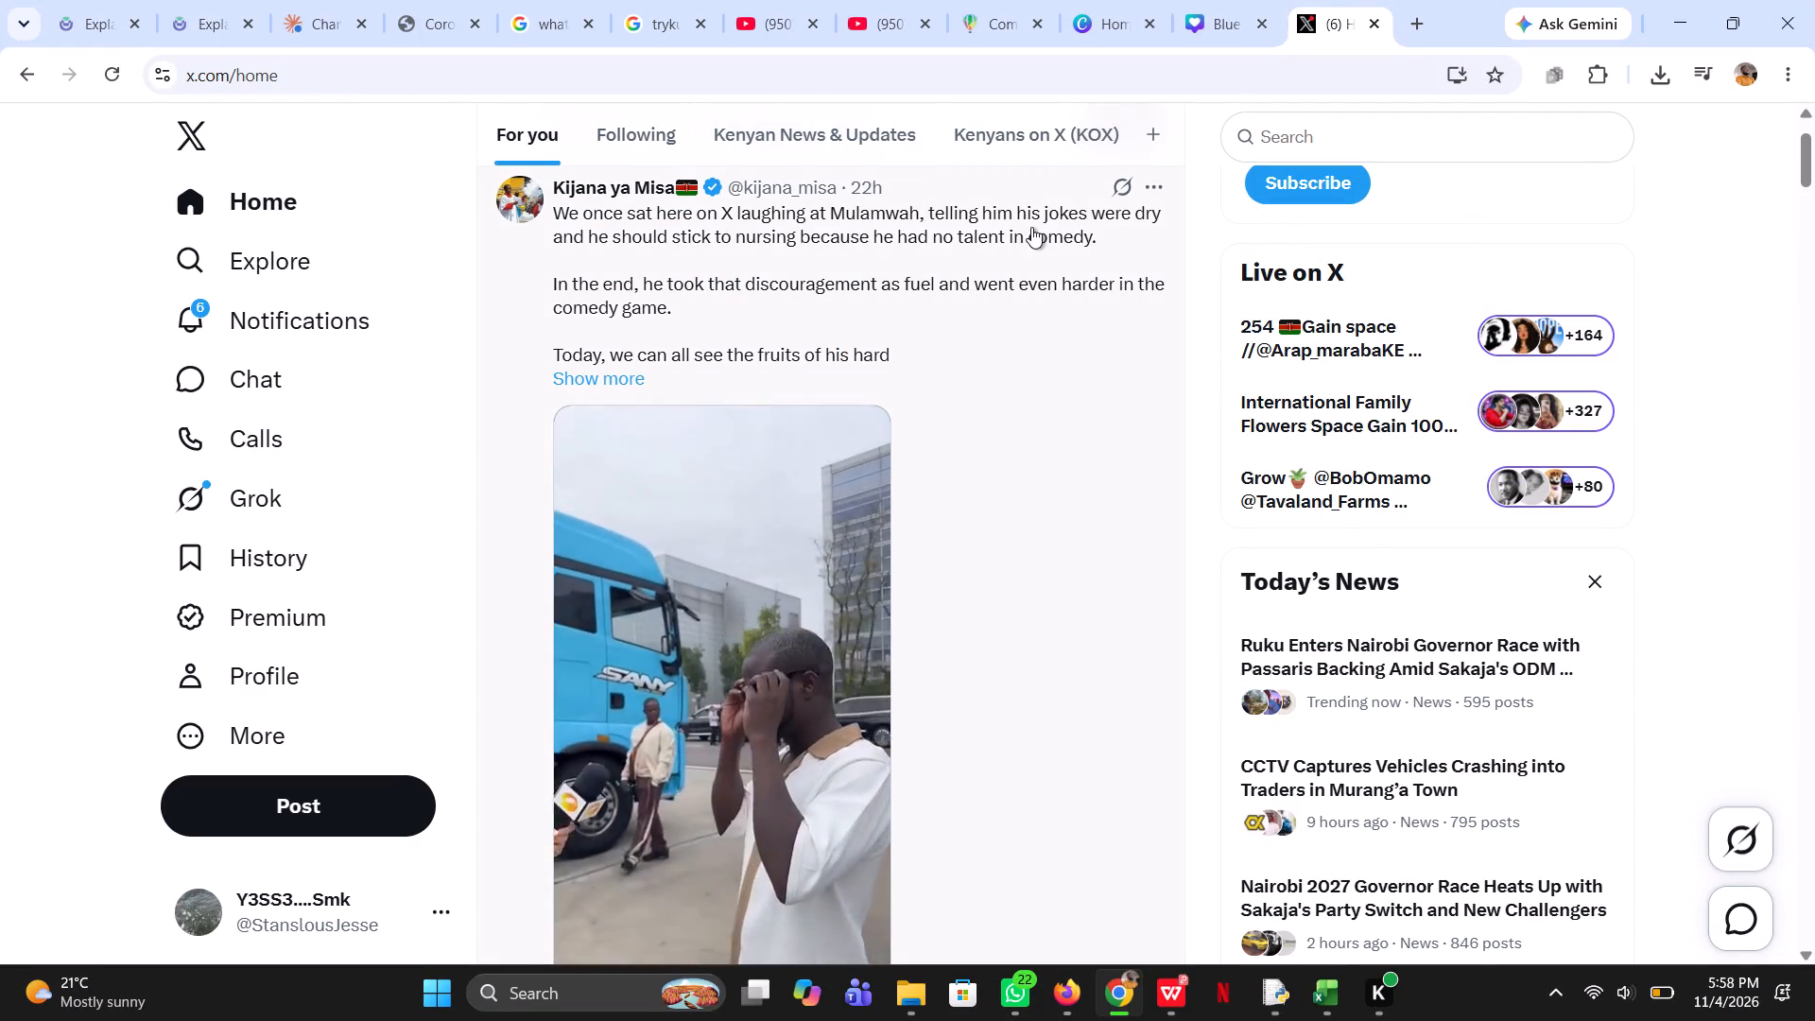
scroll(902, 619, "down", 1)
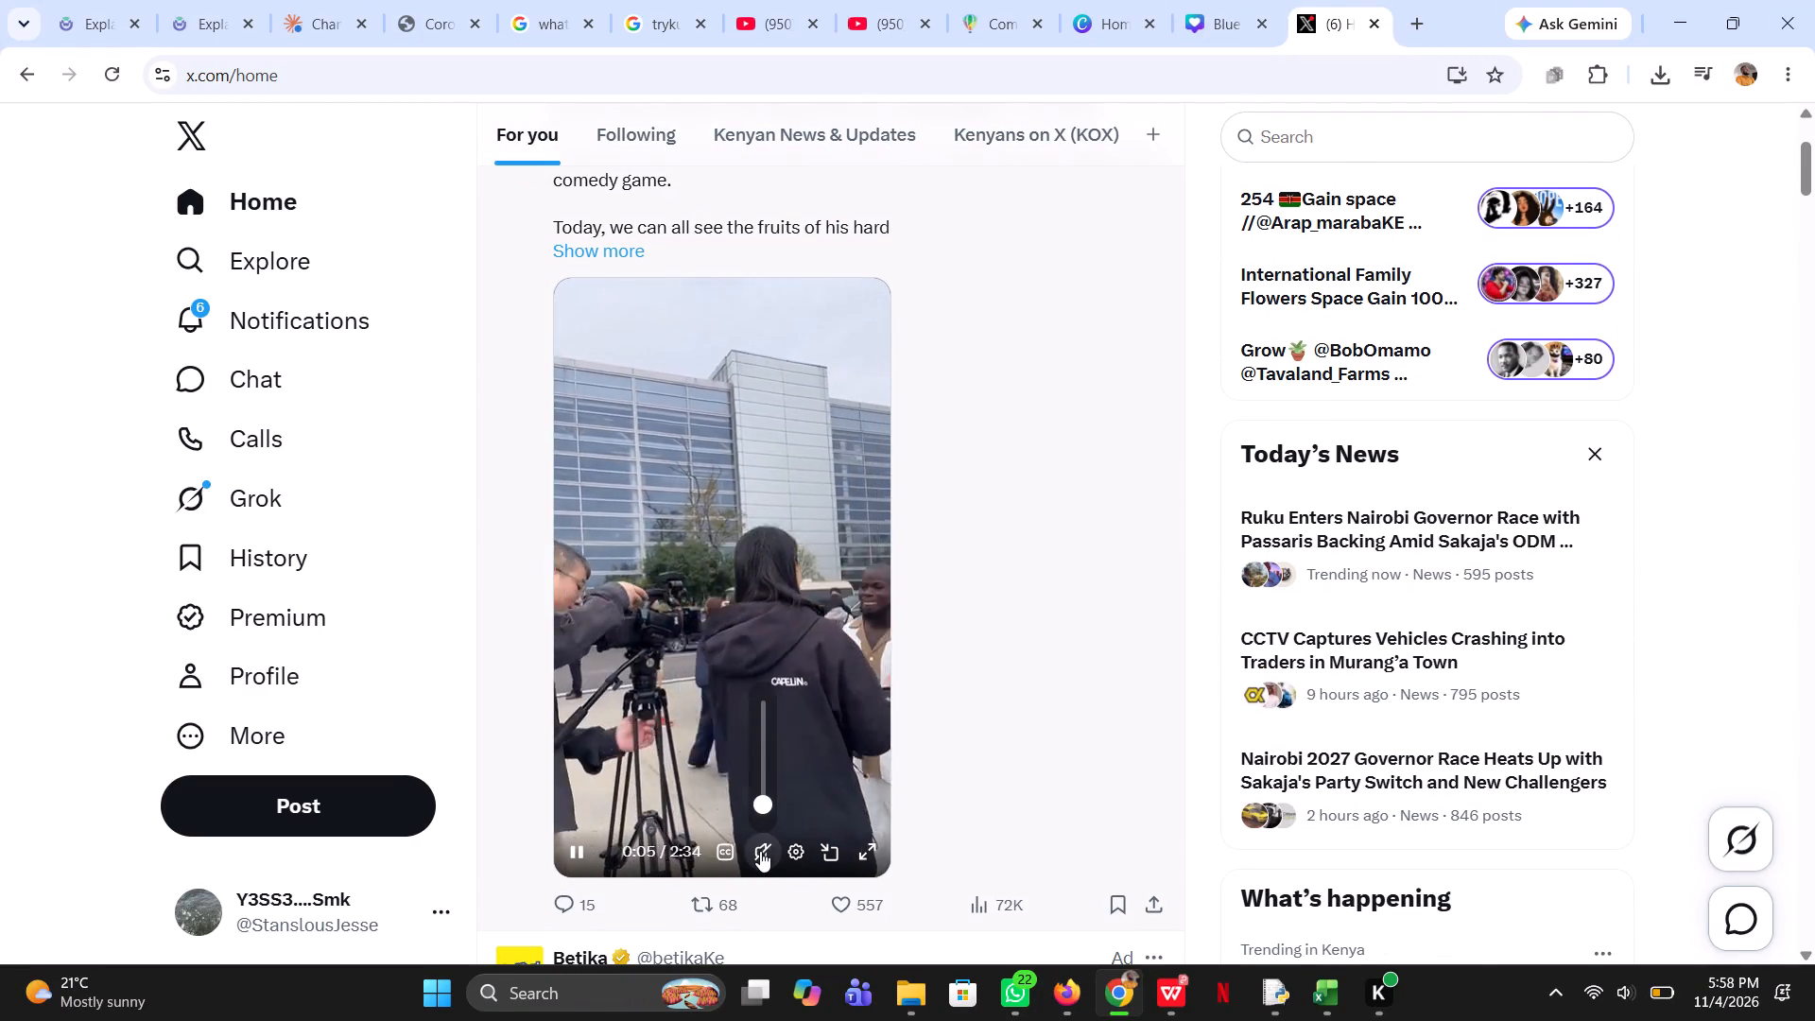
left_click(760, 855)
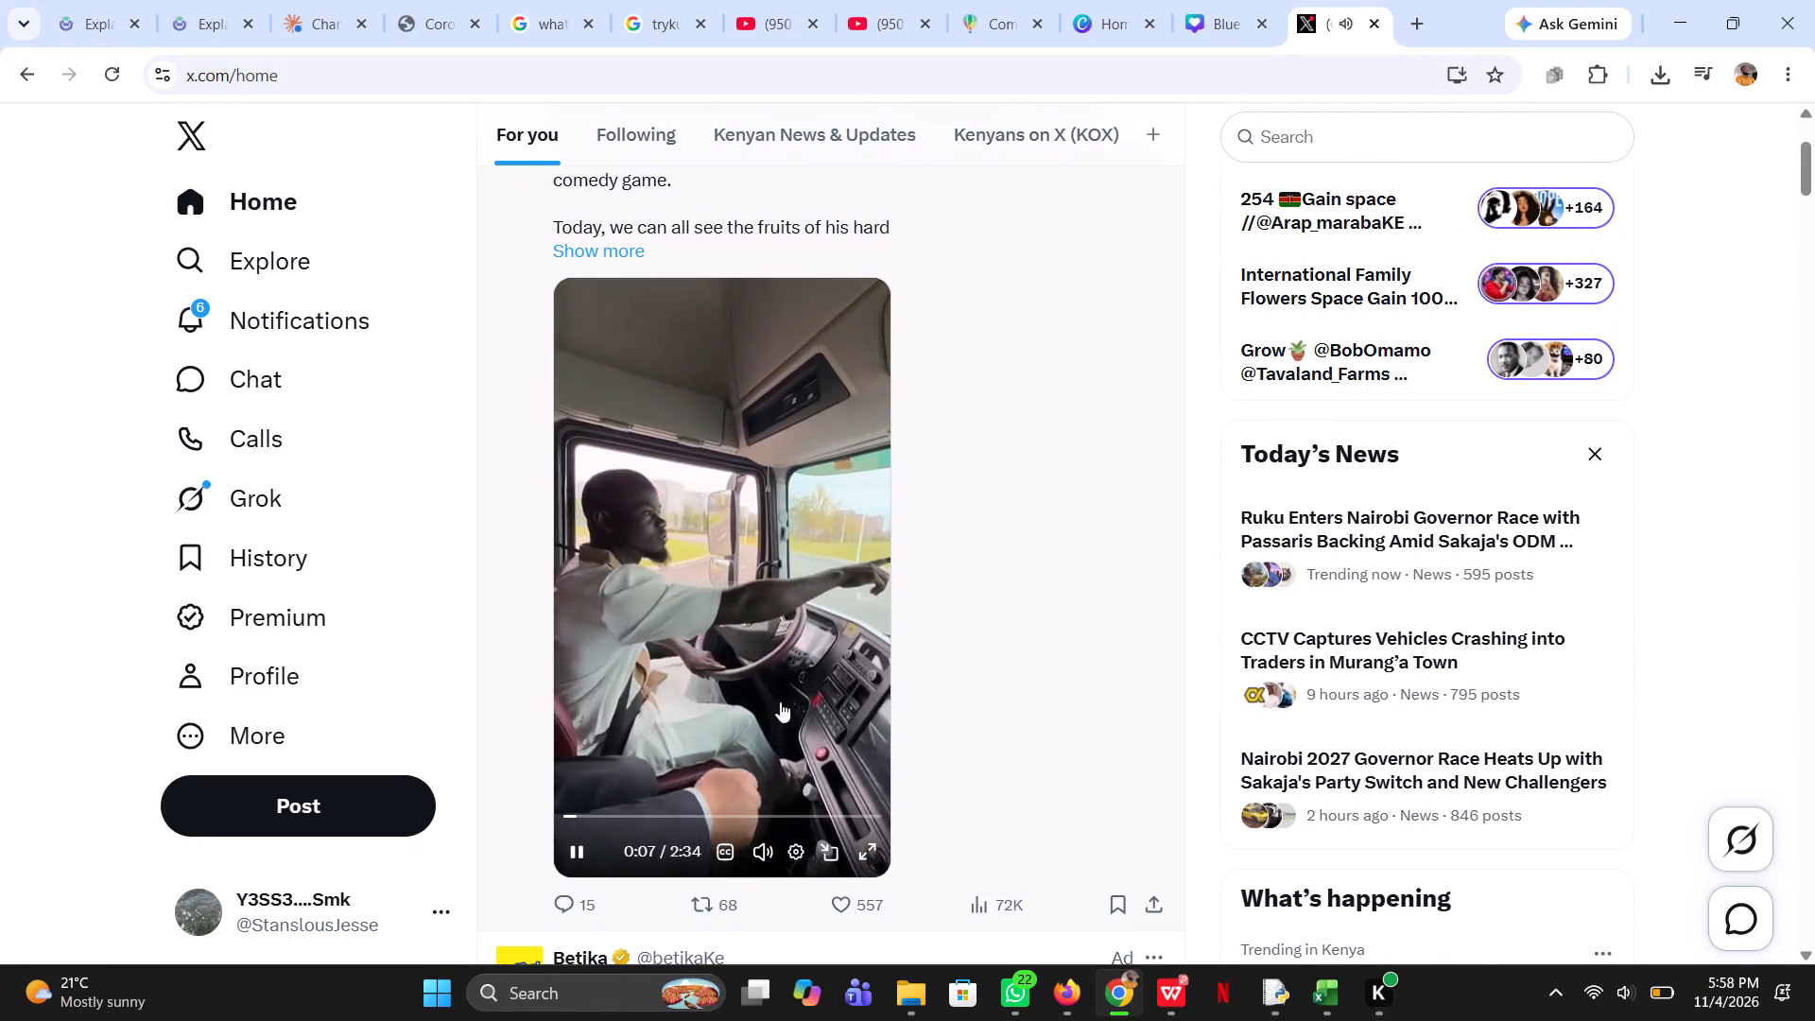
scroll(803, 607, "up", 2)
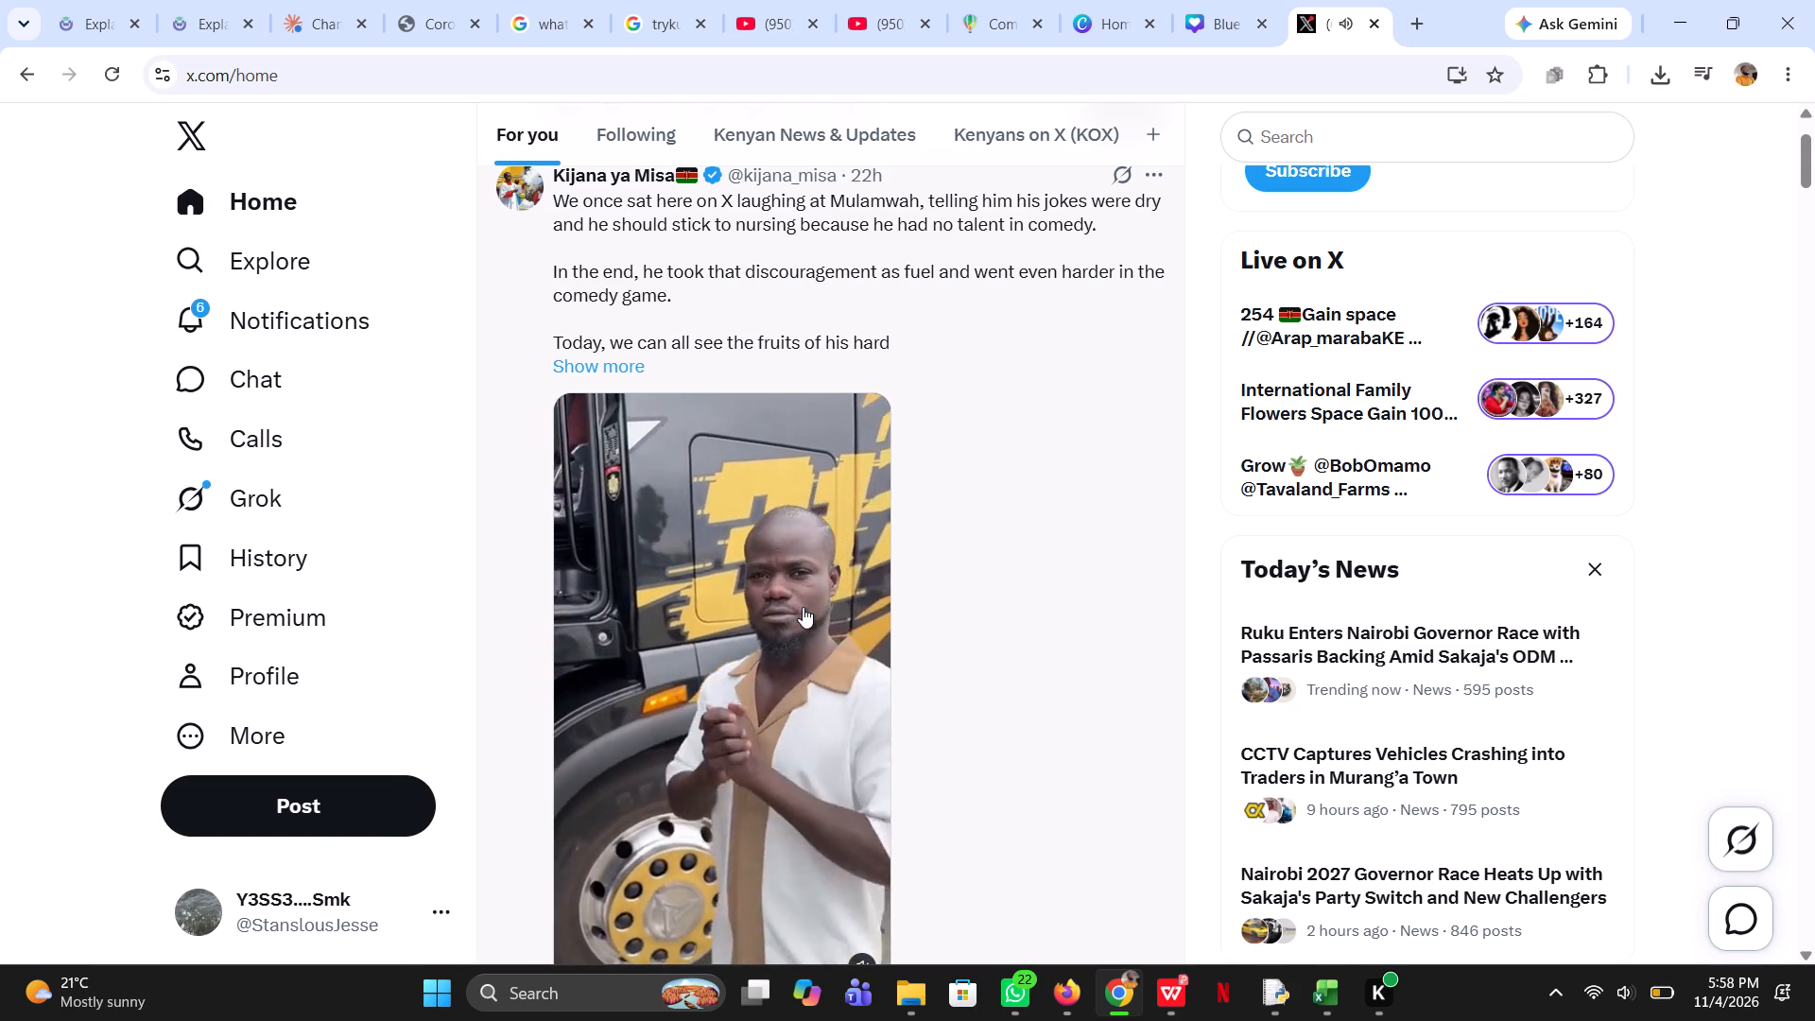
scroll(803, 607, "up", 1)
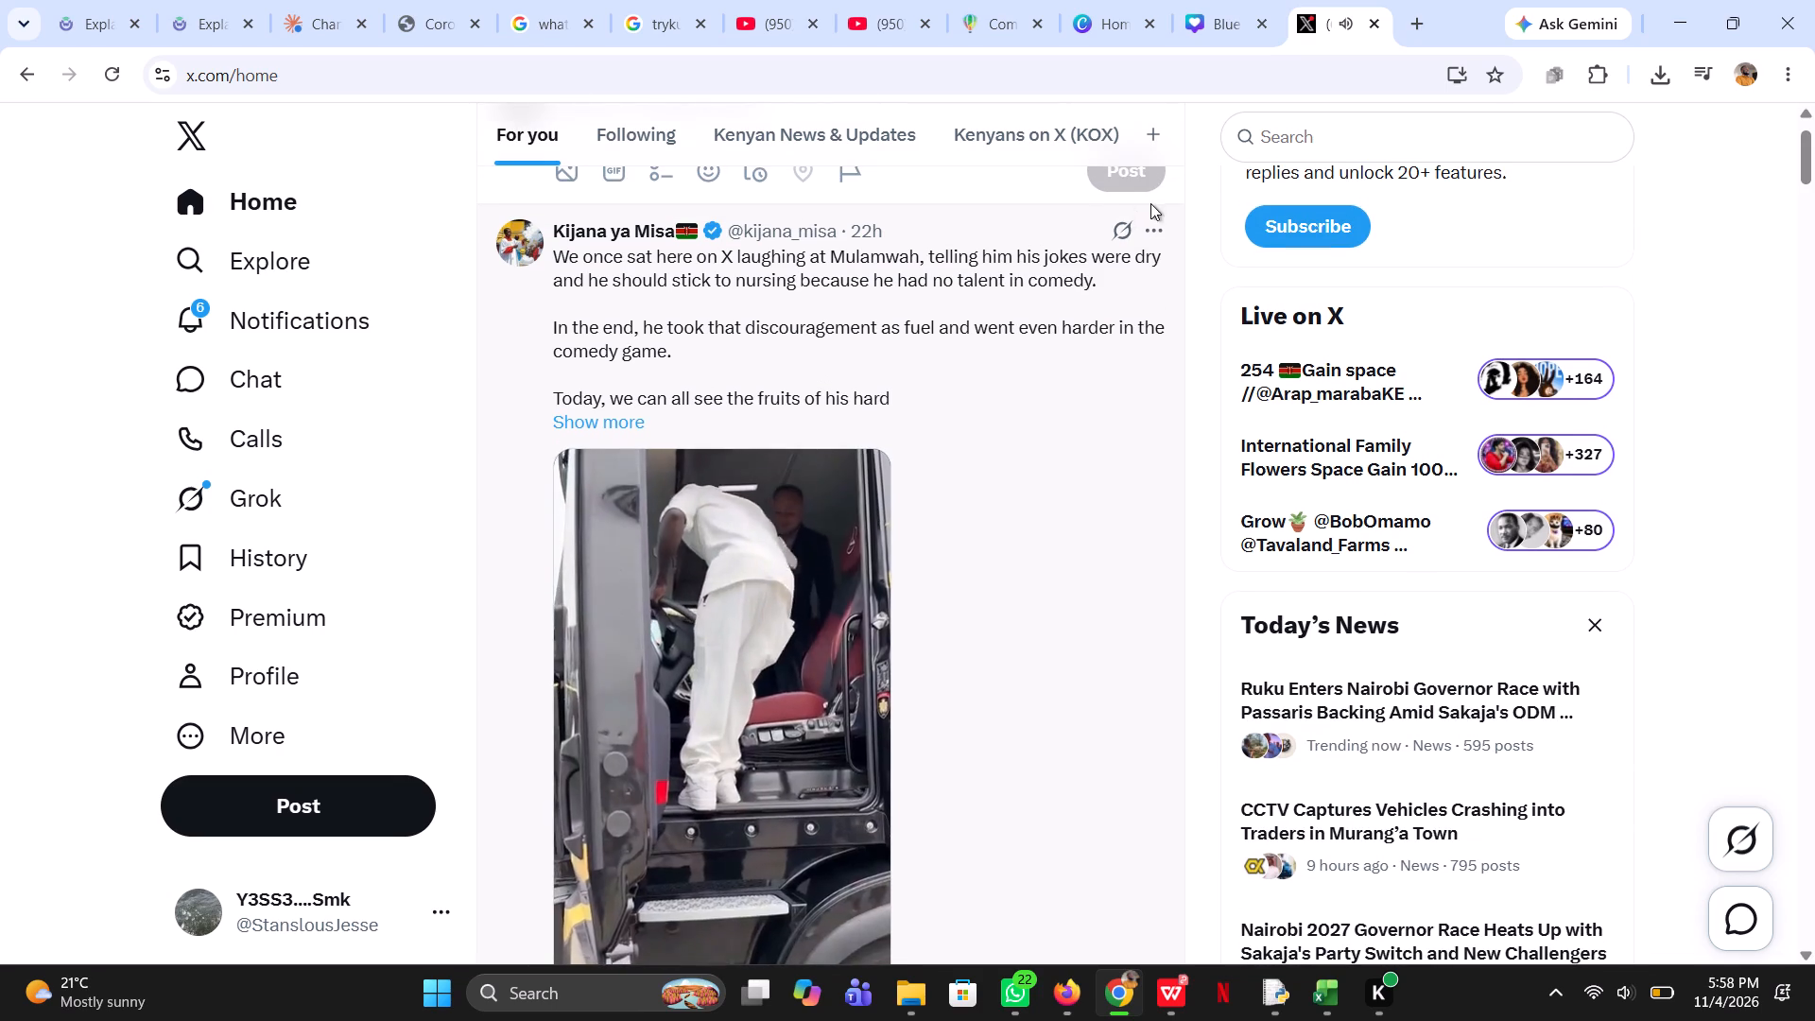
Search X for "miato" and open the MIATO TECHNOLOGIES profile.
left_click(1318, 135)
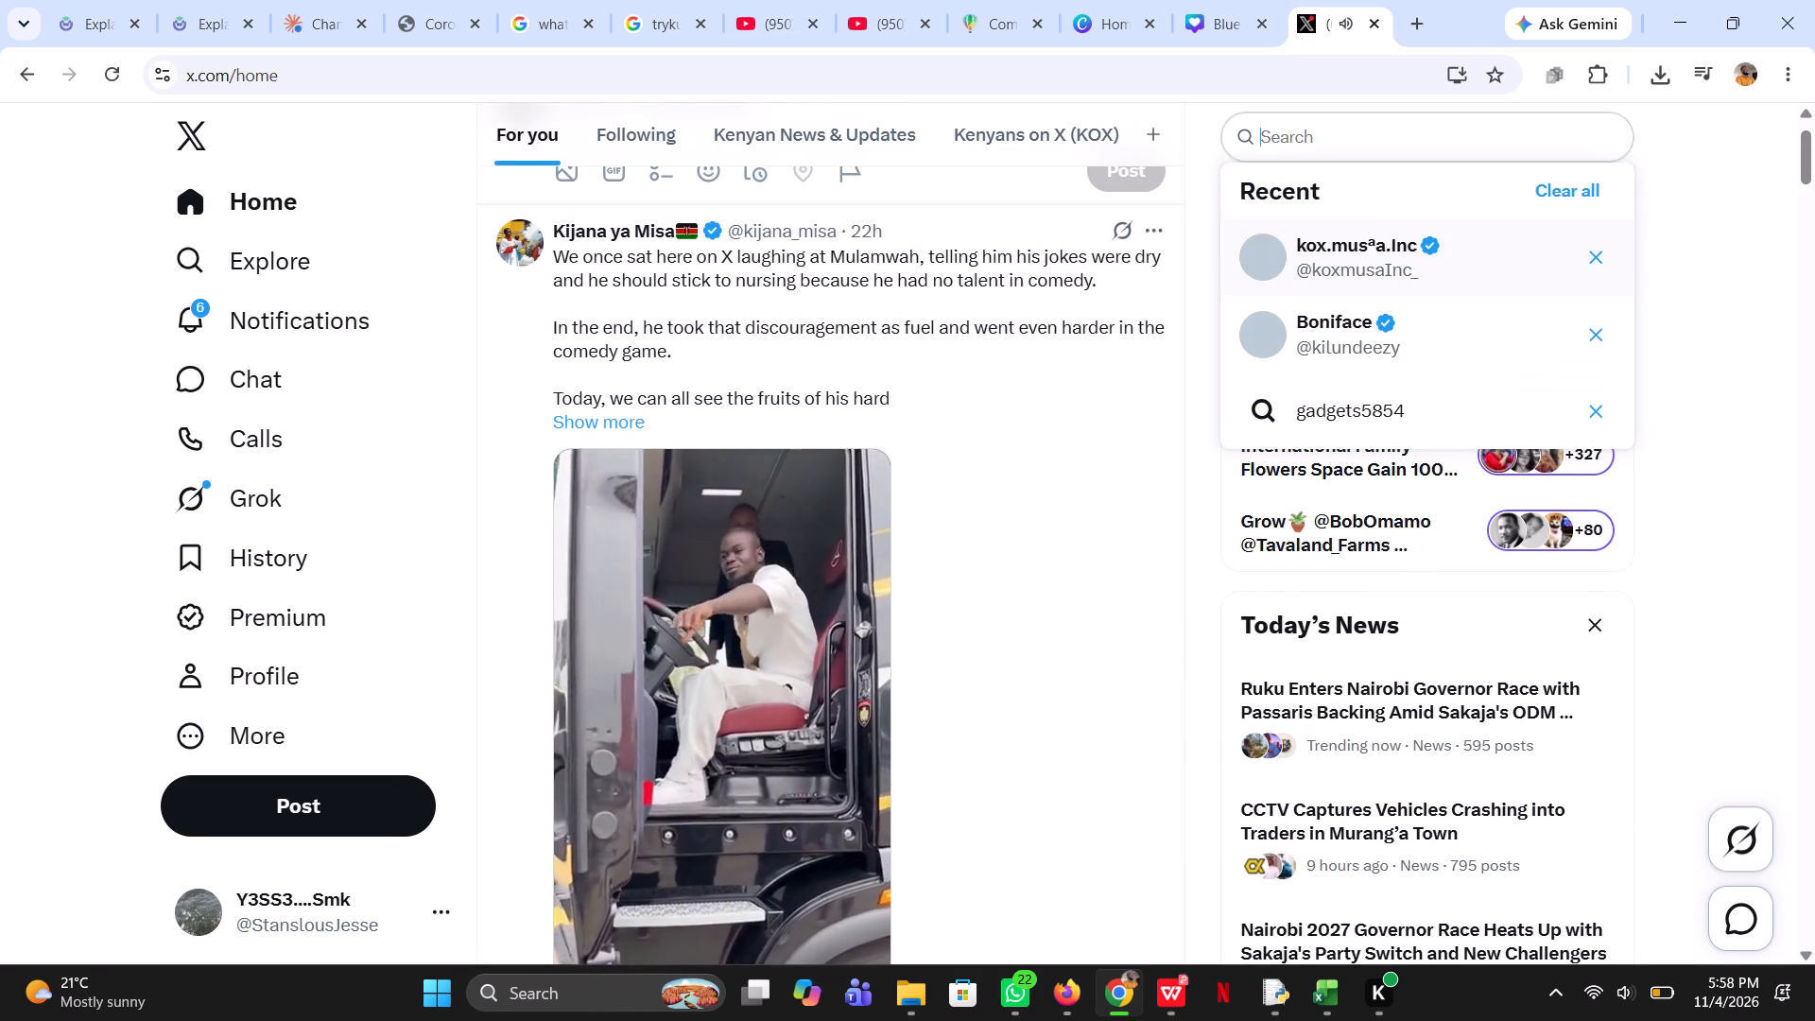
type("miato")
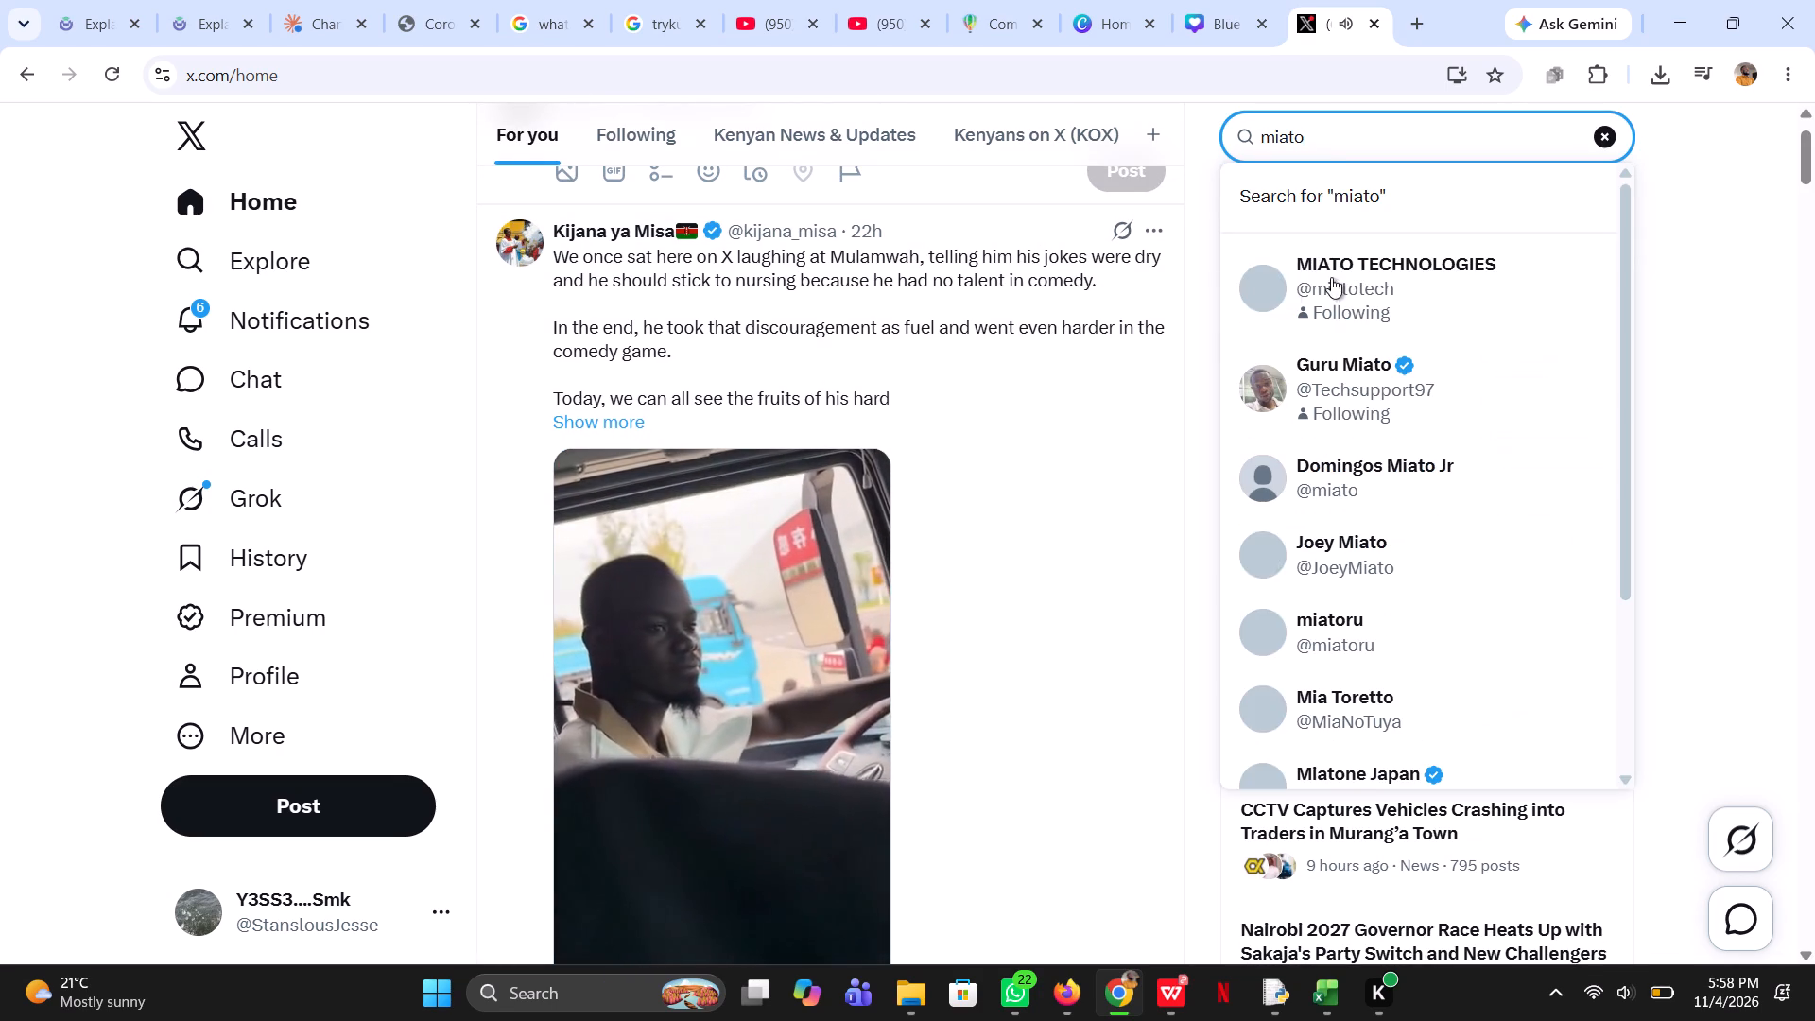
left_click(1359, 295)
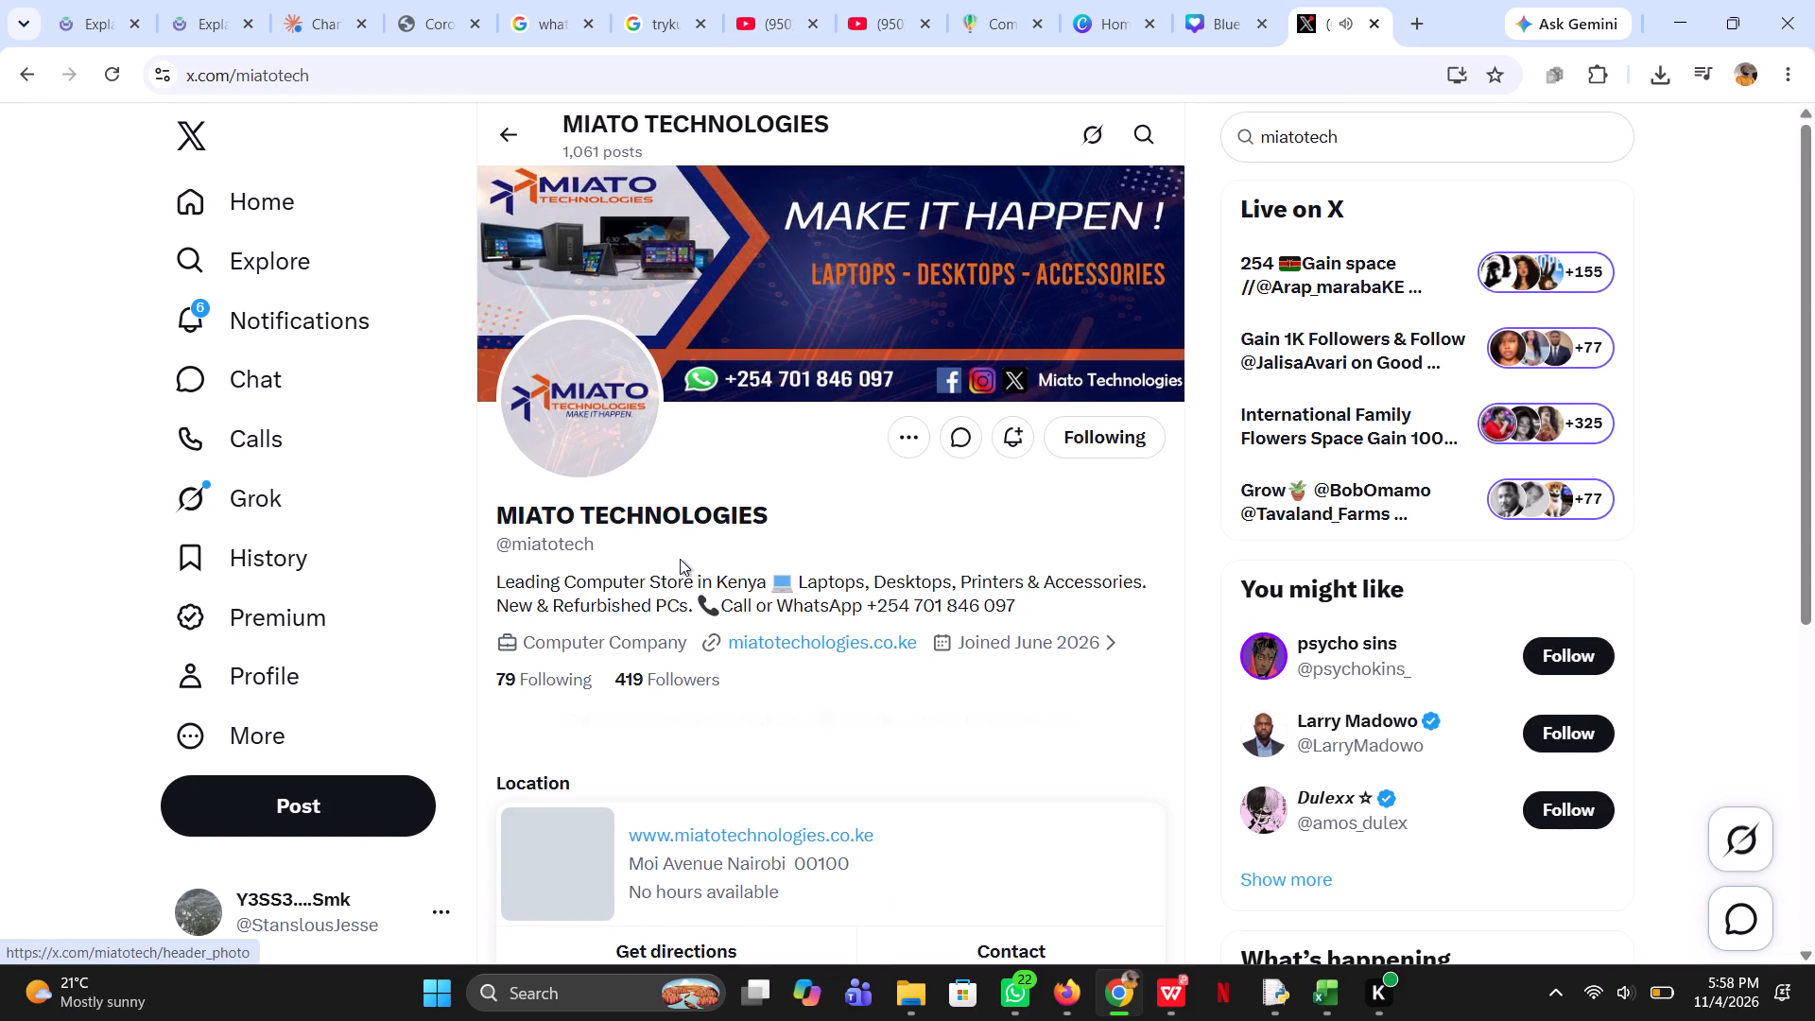
Look through the MIATO TECHNOLOGIES profile, including its business details, pinned notice and recent laptop posts.
scroll(680, 559, "down", 3)
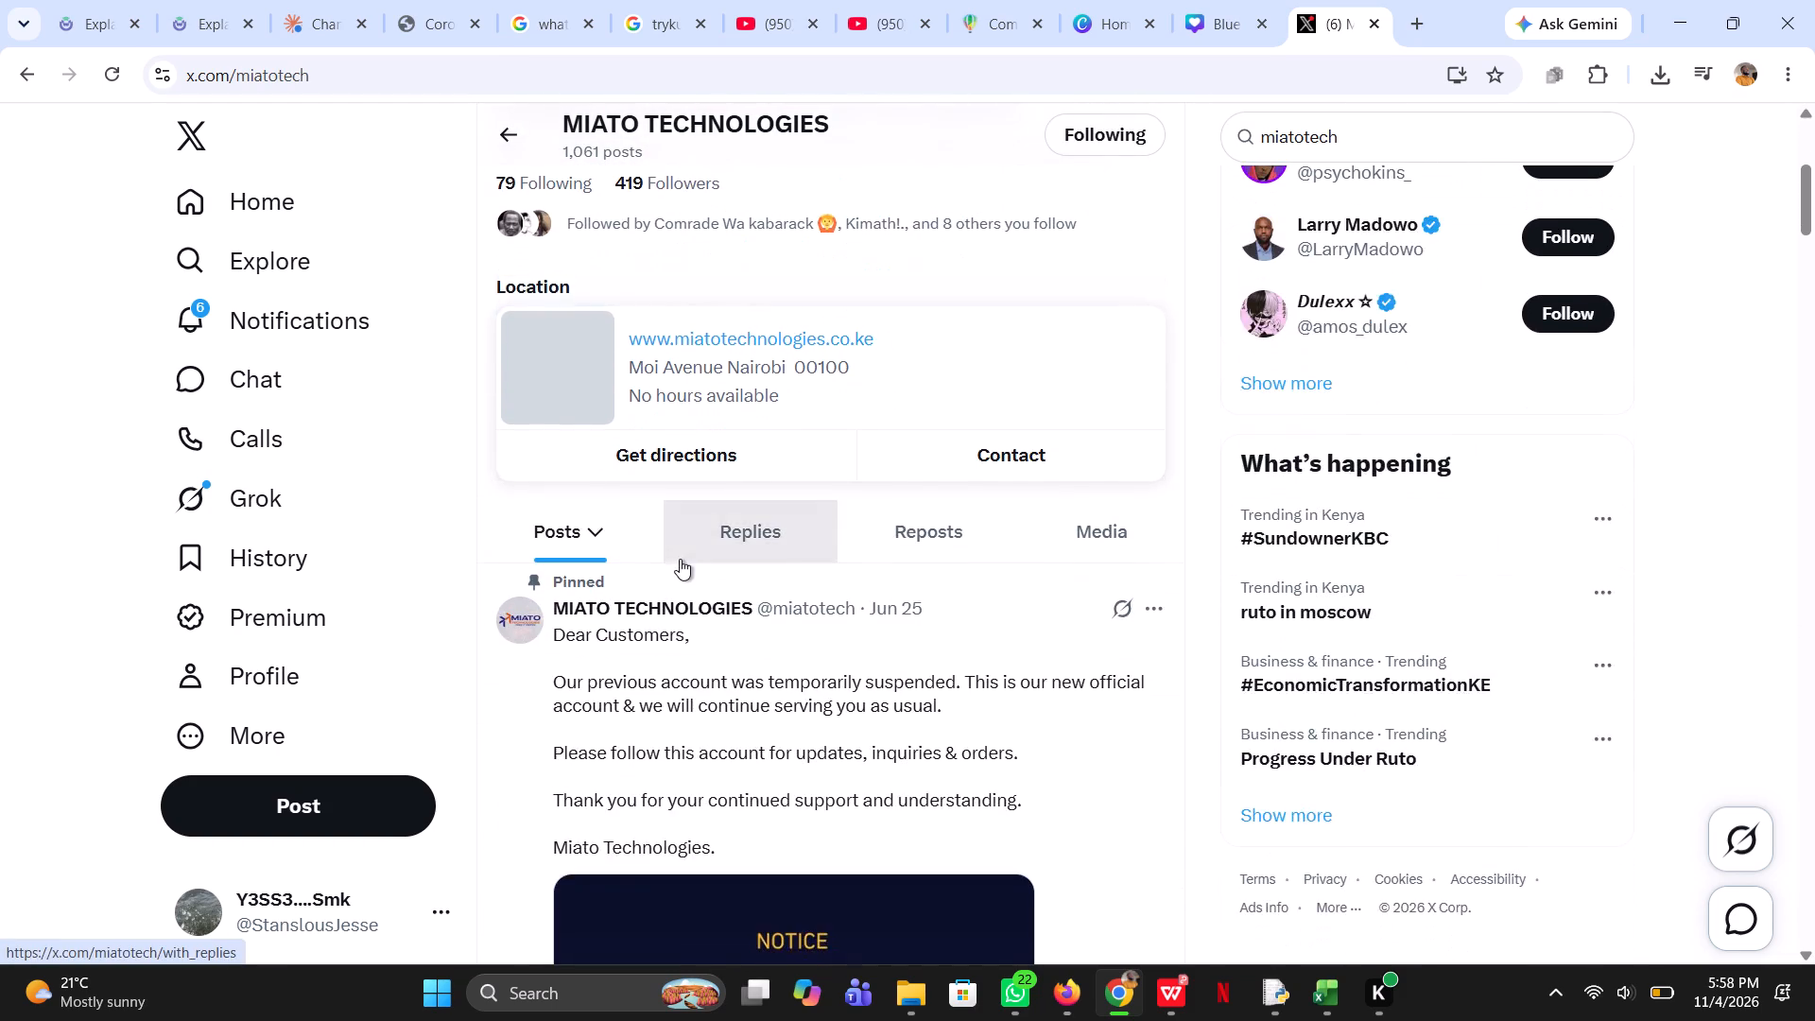
scroll(680, 559, "down", 3)
scroll(680, 559, "up", 1)
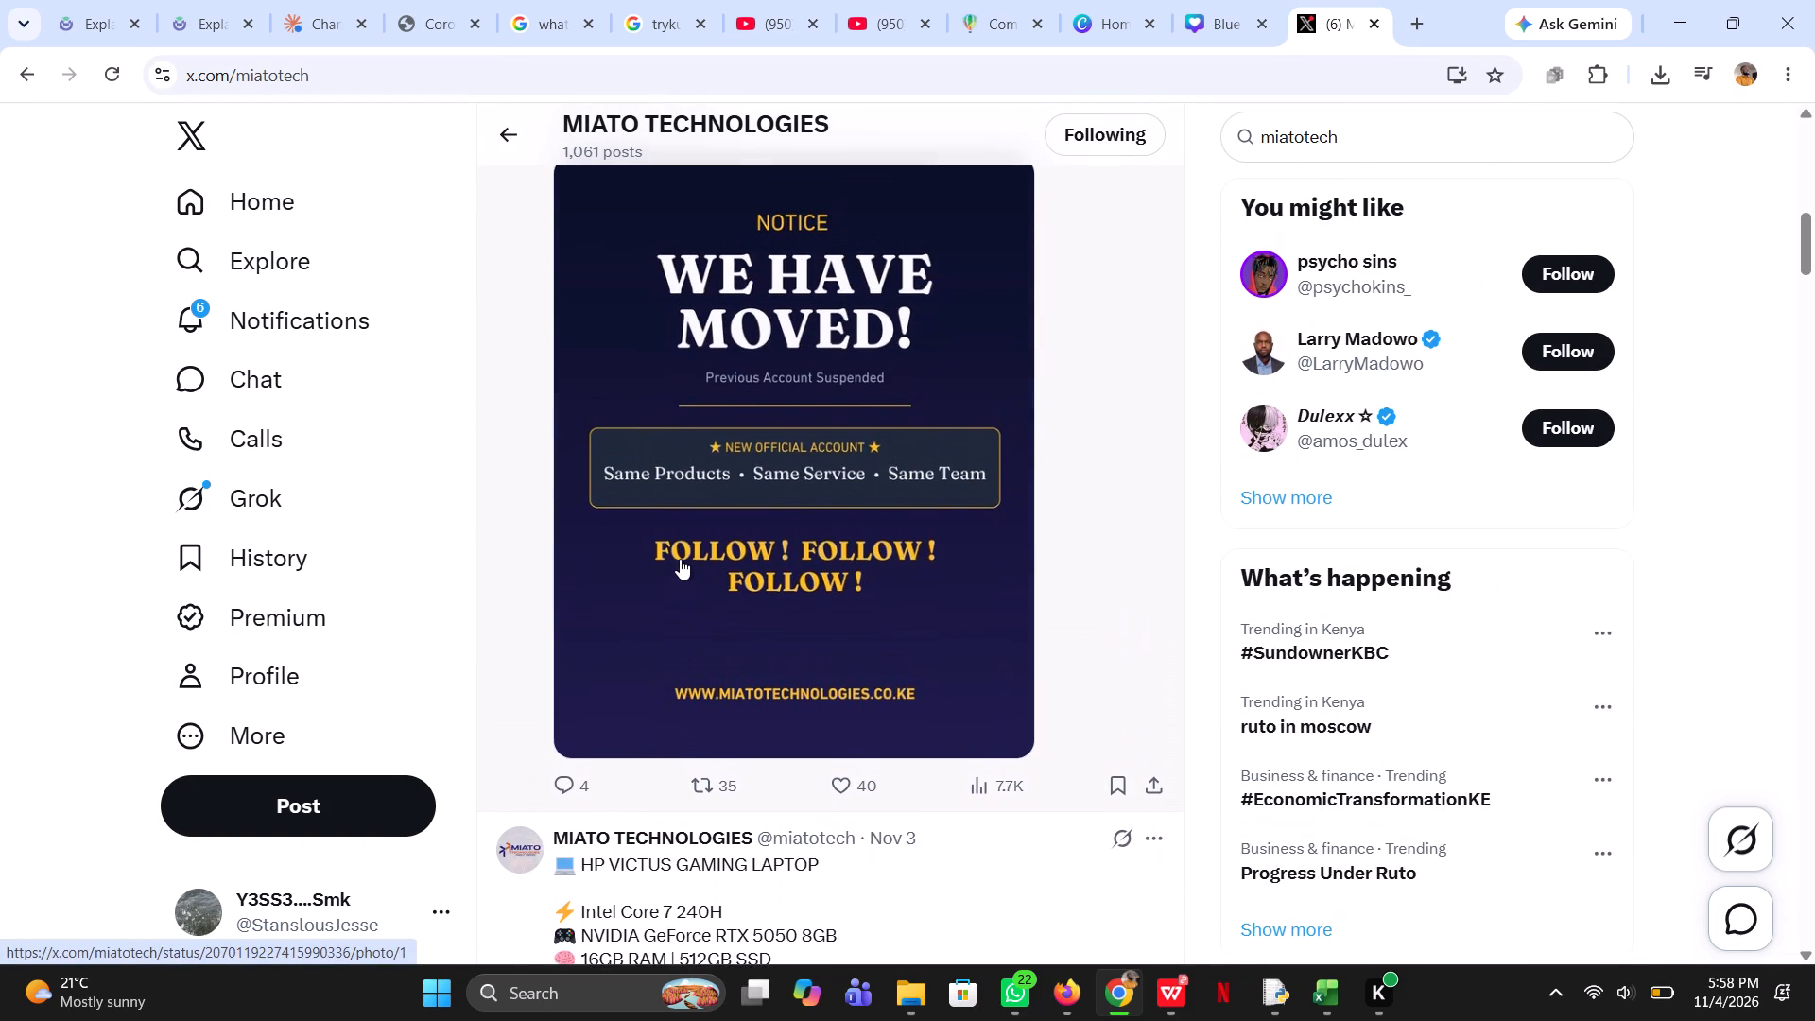
scroll(680, 559, "up", 2)
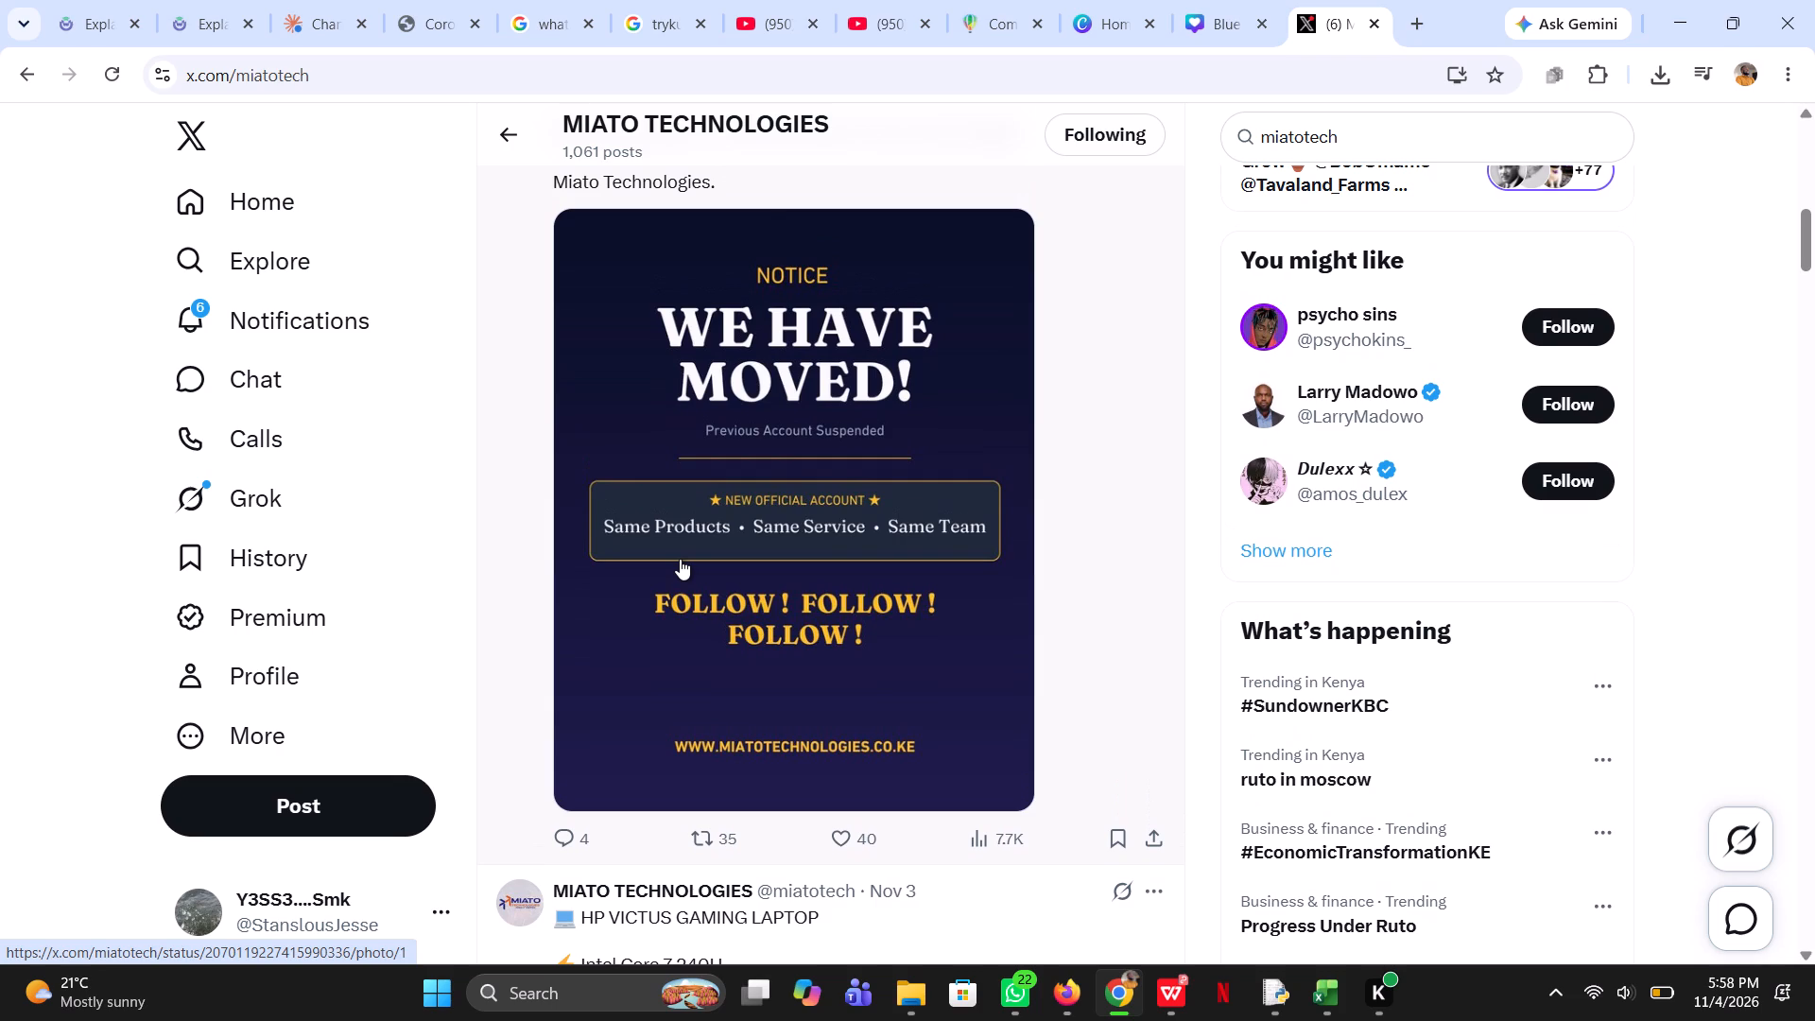
left_click(1313, 205)
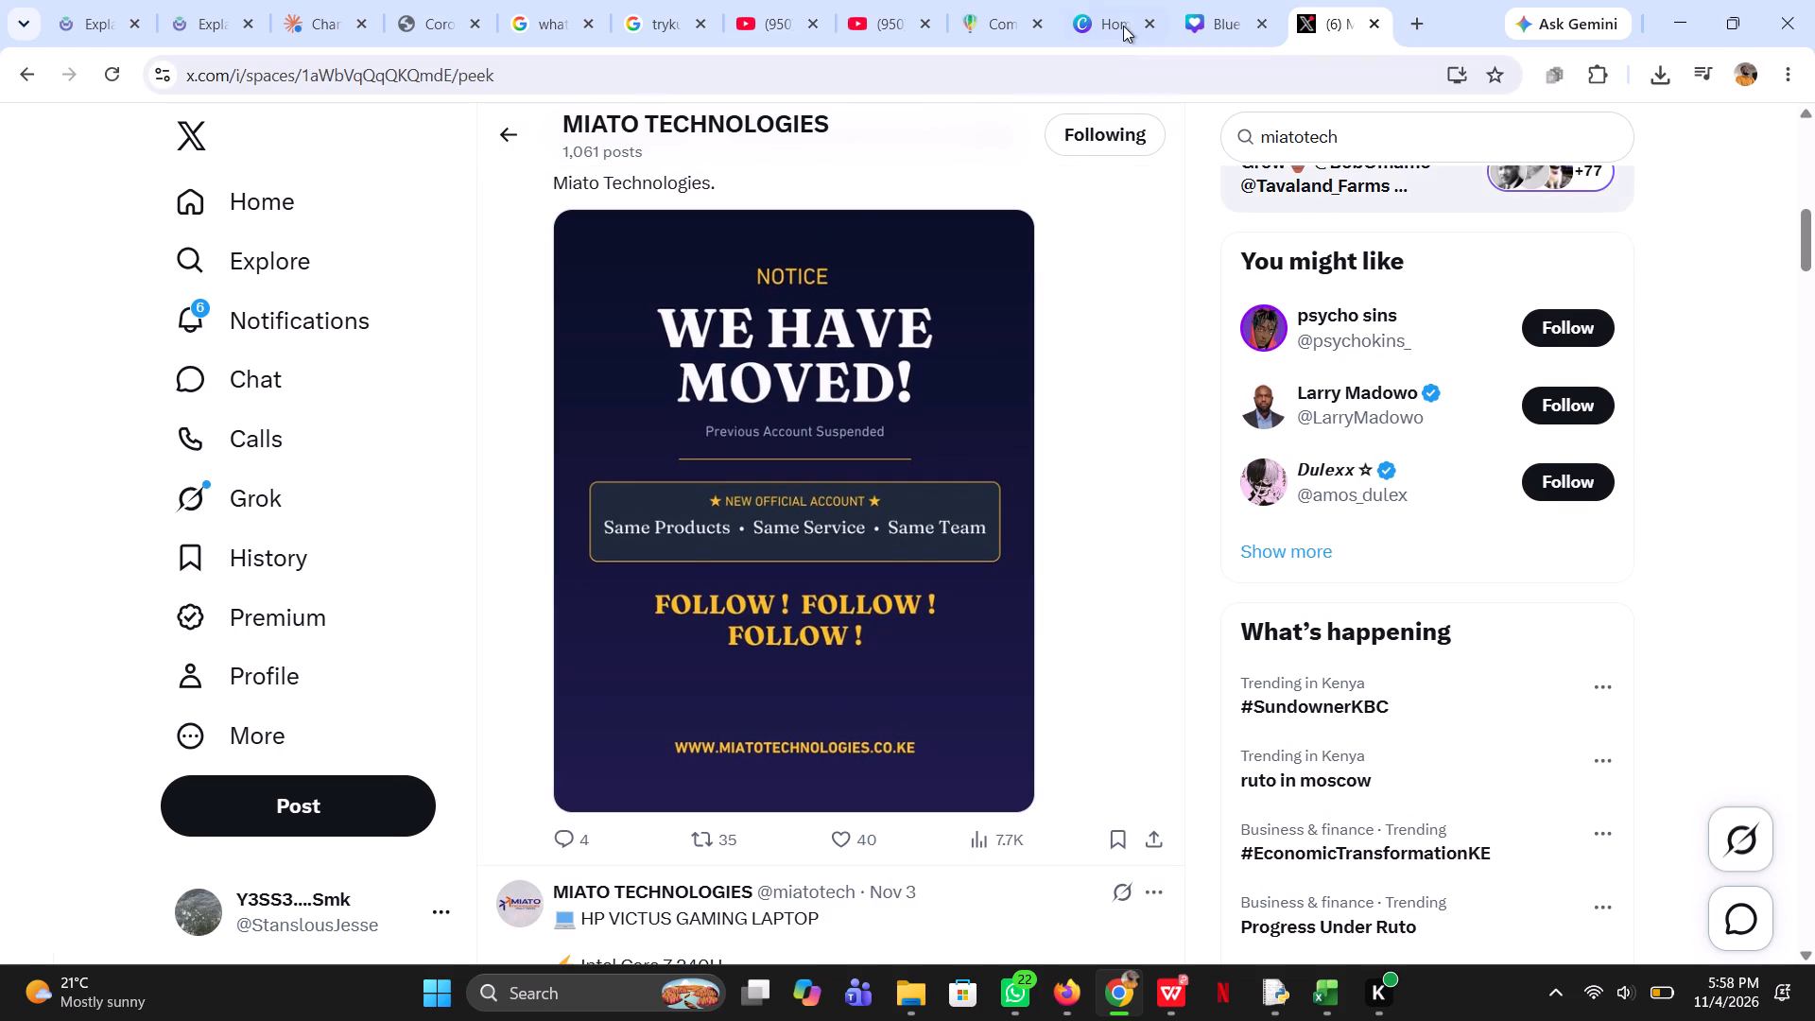
Switch to Canva, search for "Flyer poster" and browse the resulting templates.
left_click(1123, 24)
left_click(933, 254)
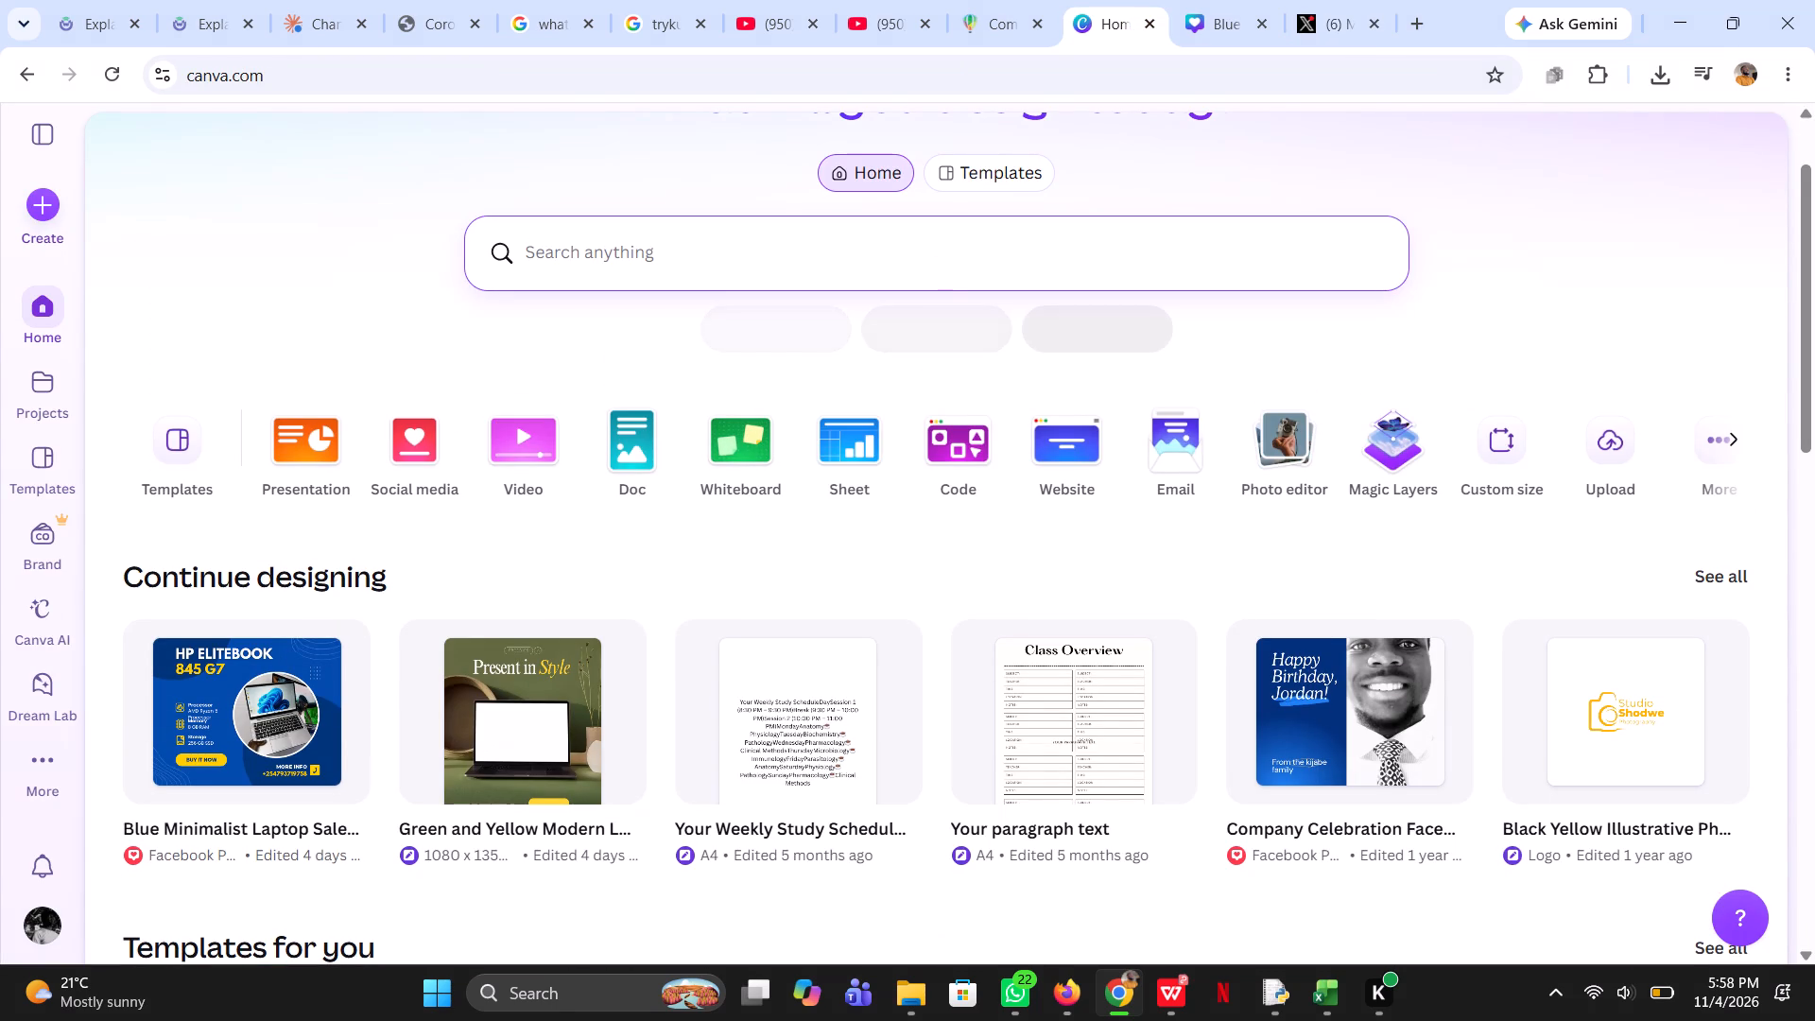
type("lyer")
key("space")
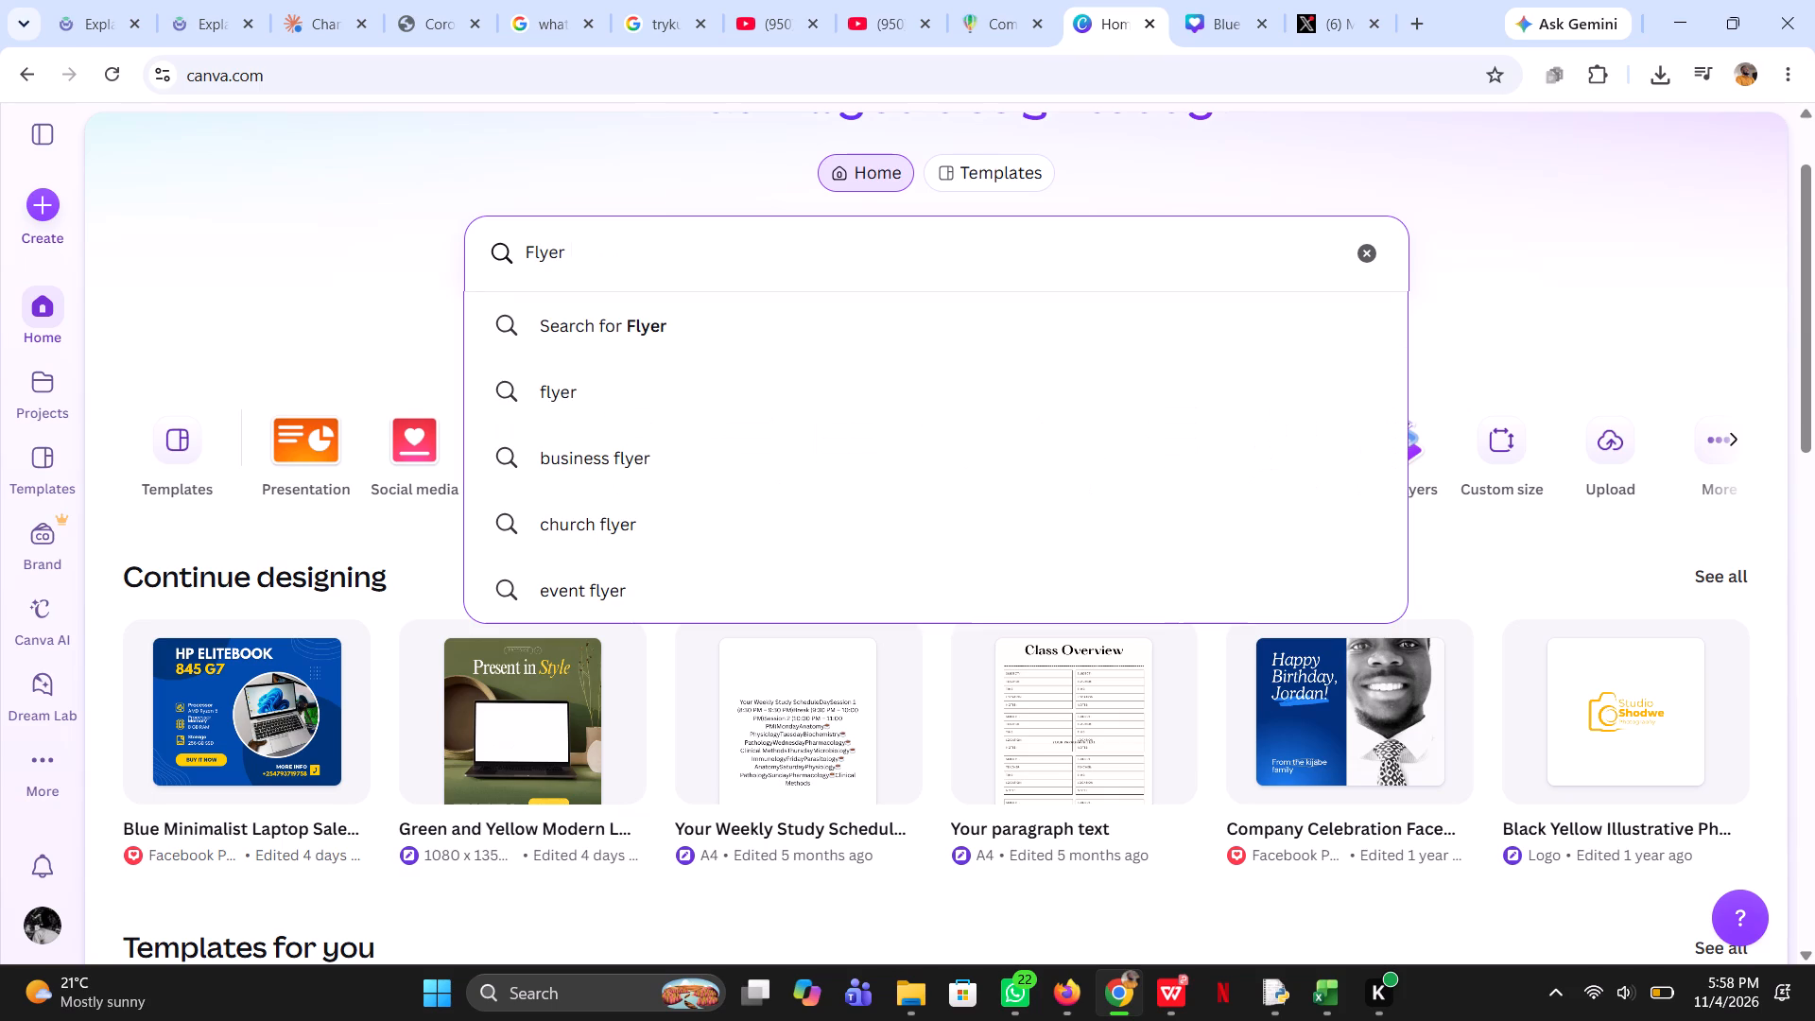
type("poster")
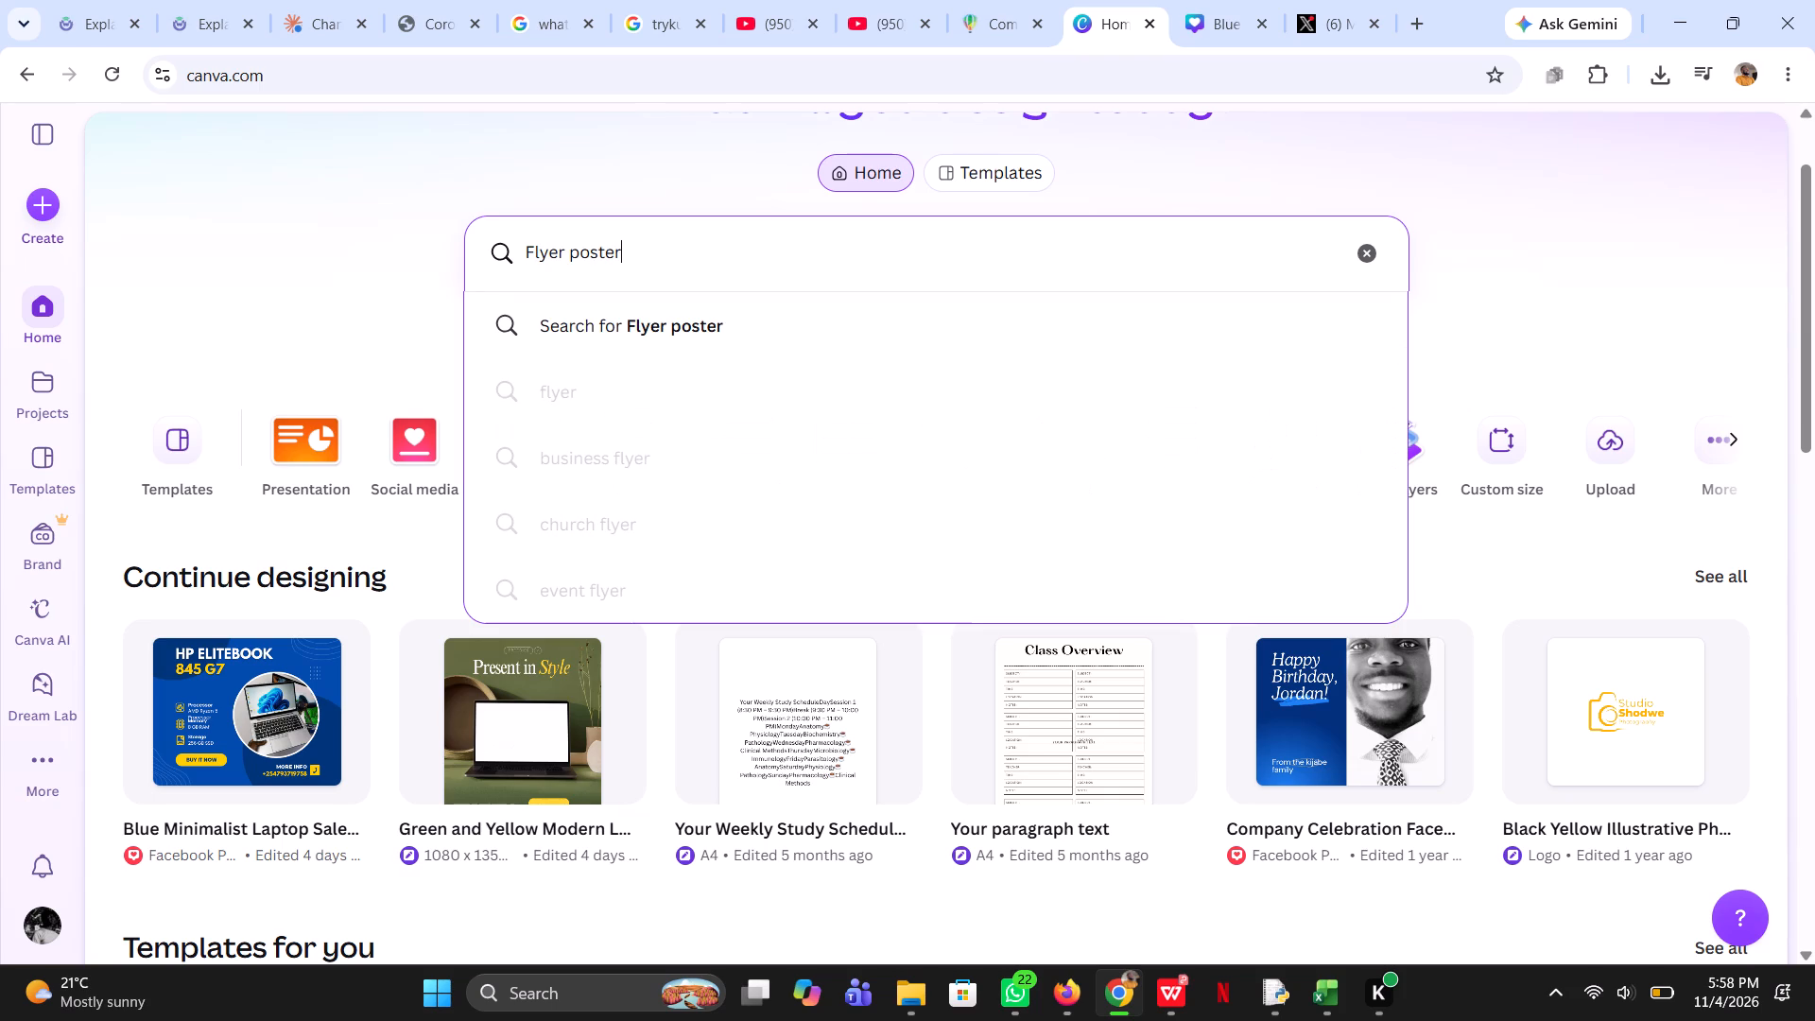
left_click(715, 332)
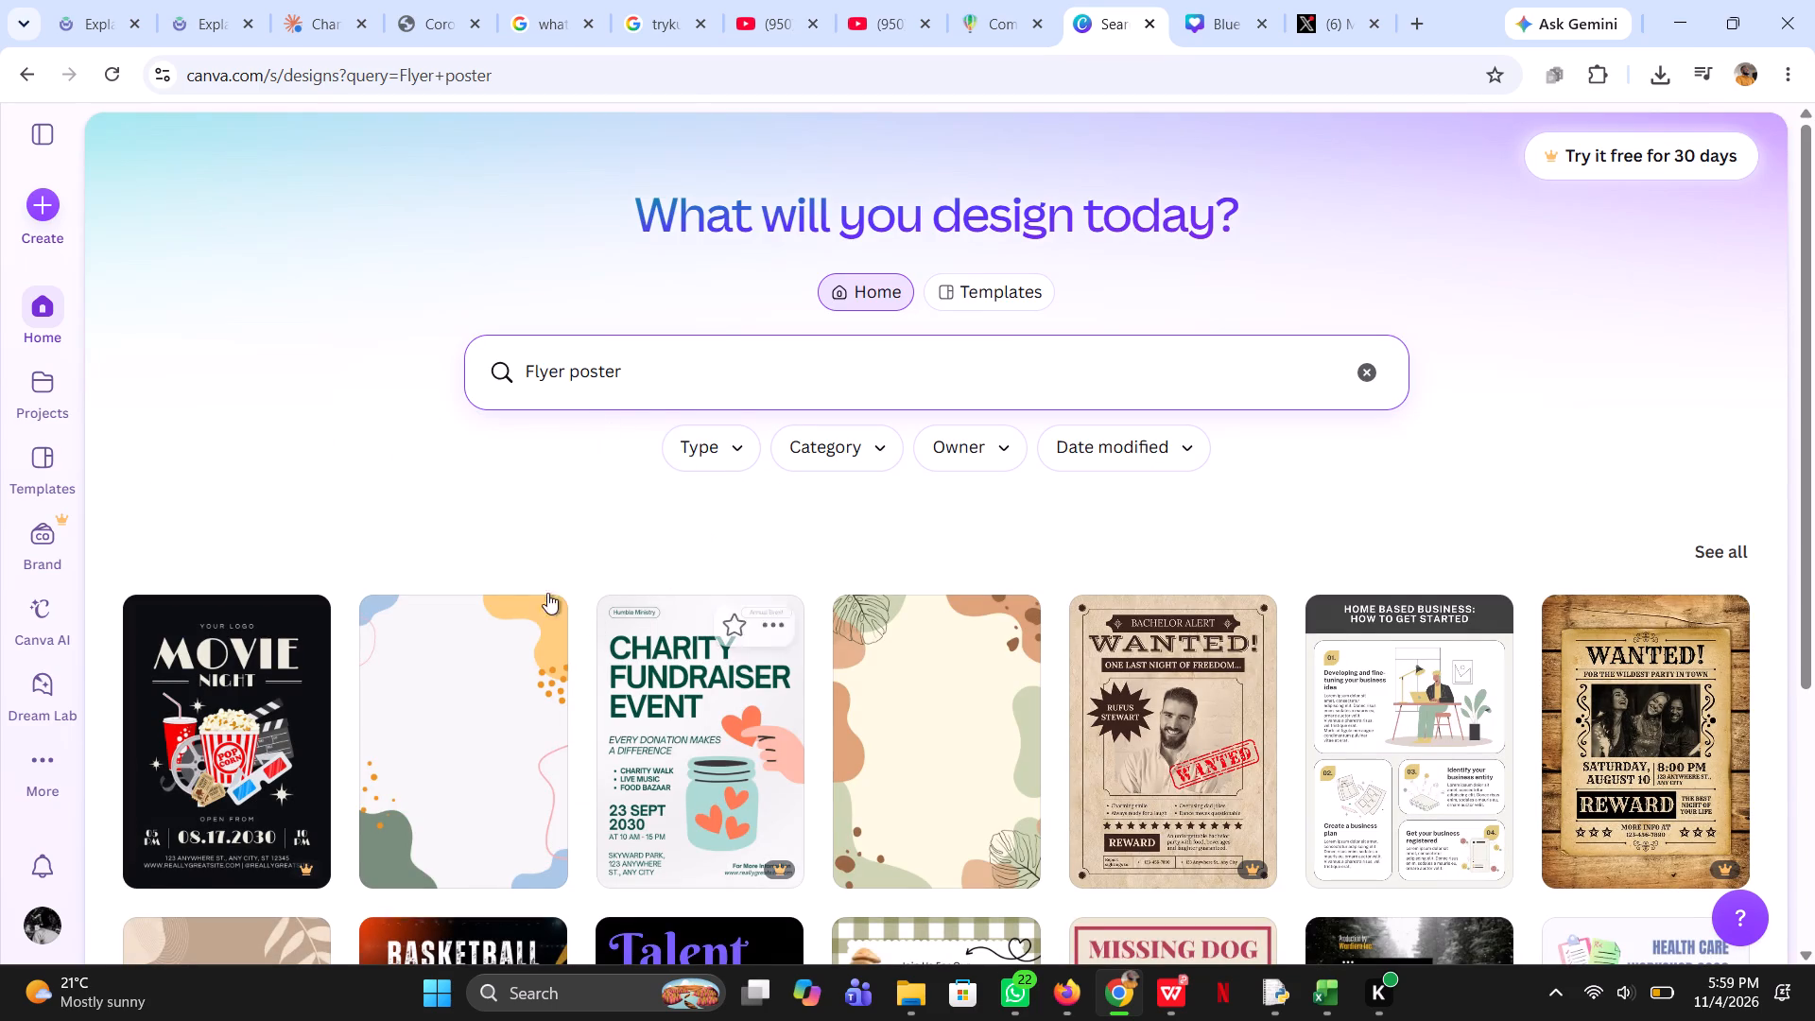
scroll(469, 666, "down", 2)
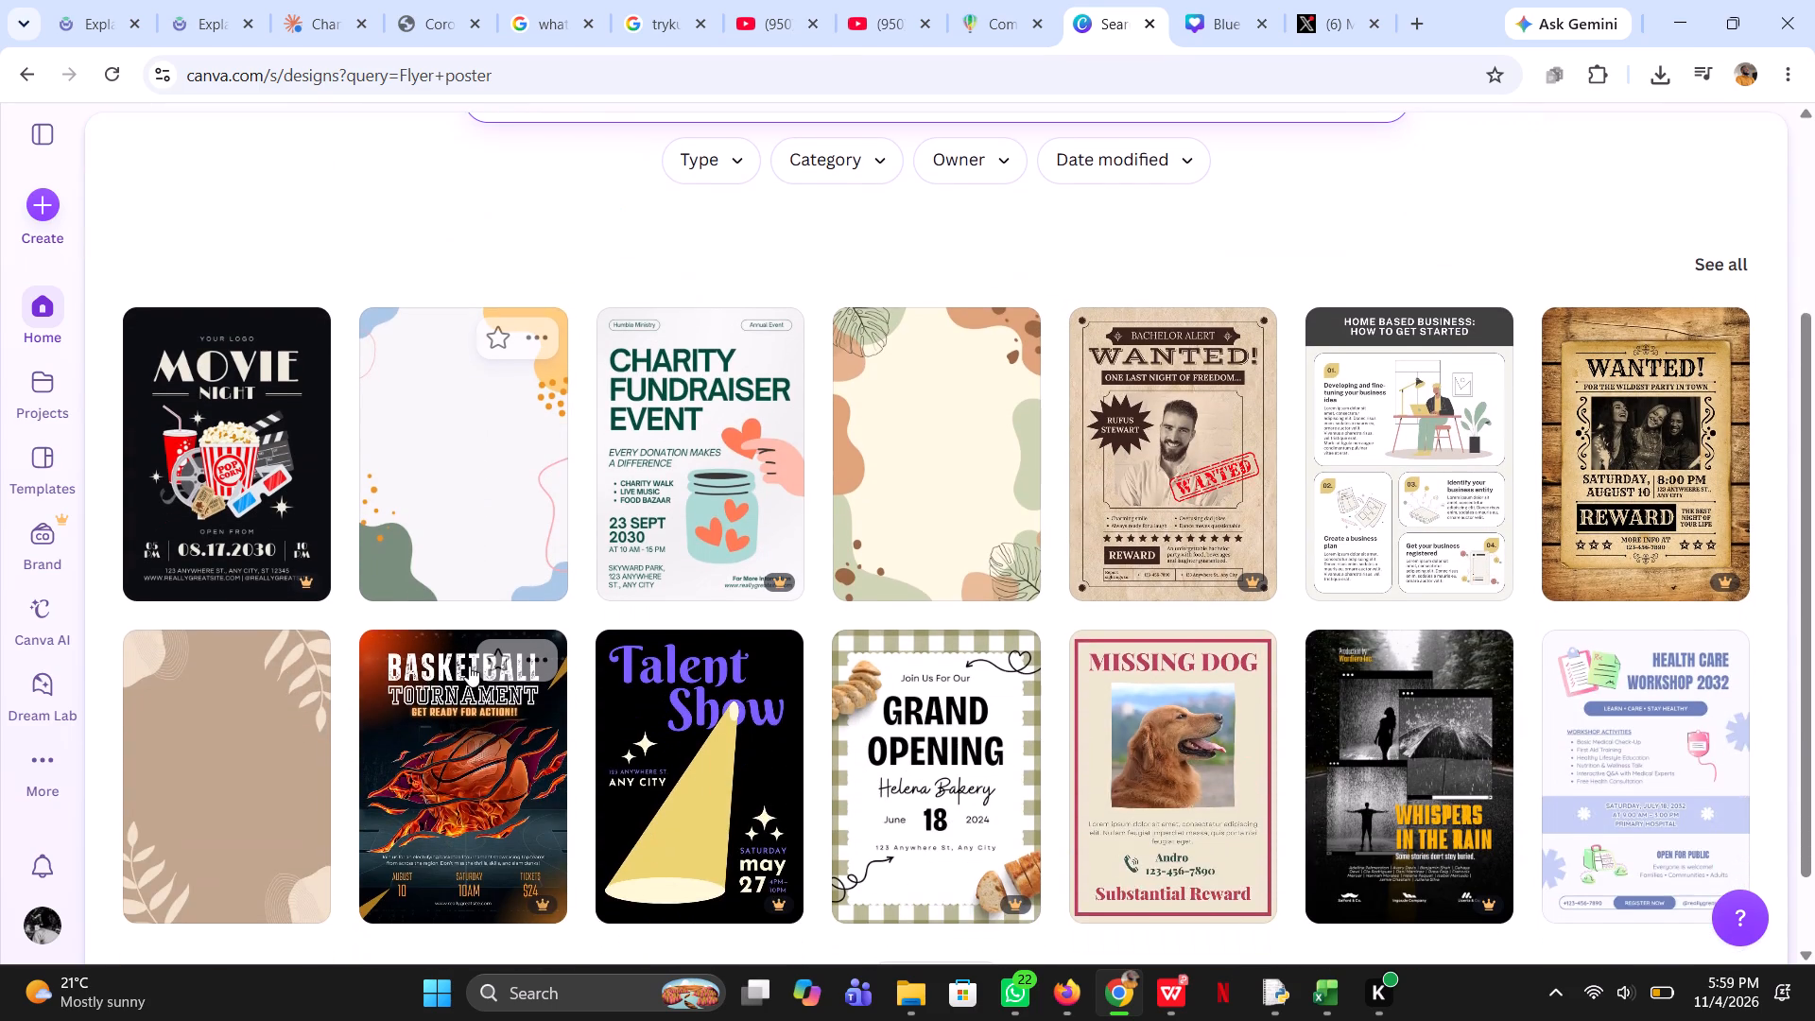
scroll(469, 666, "down", 1)
scroll(469, 666, "up", 4)
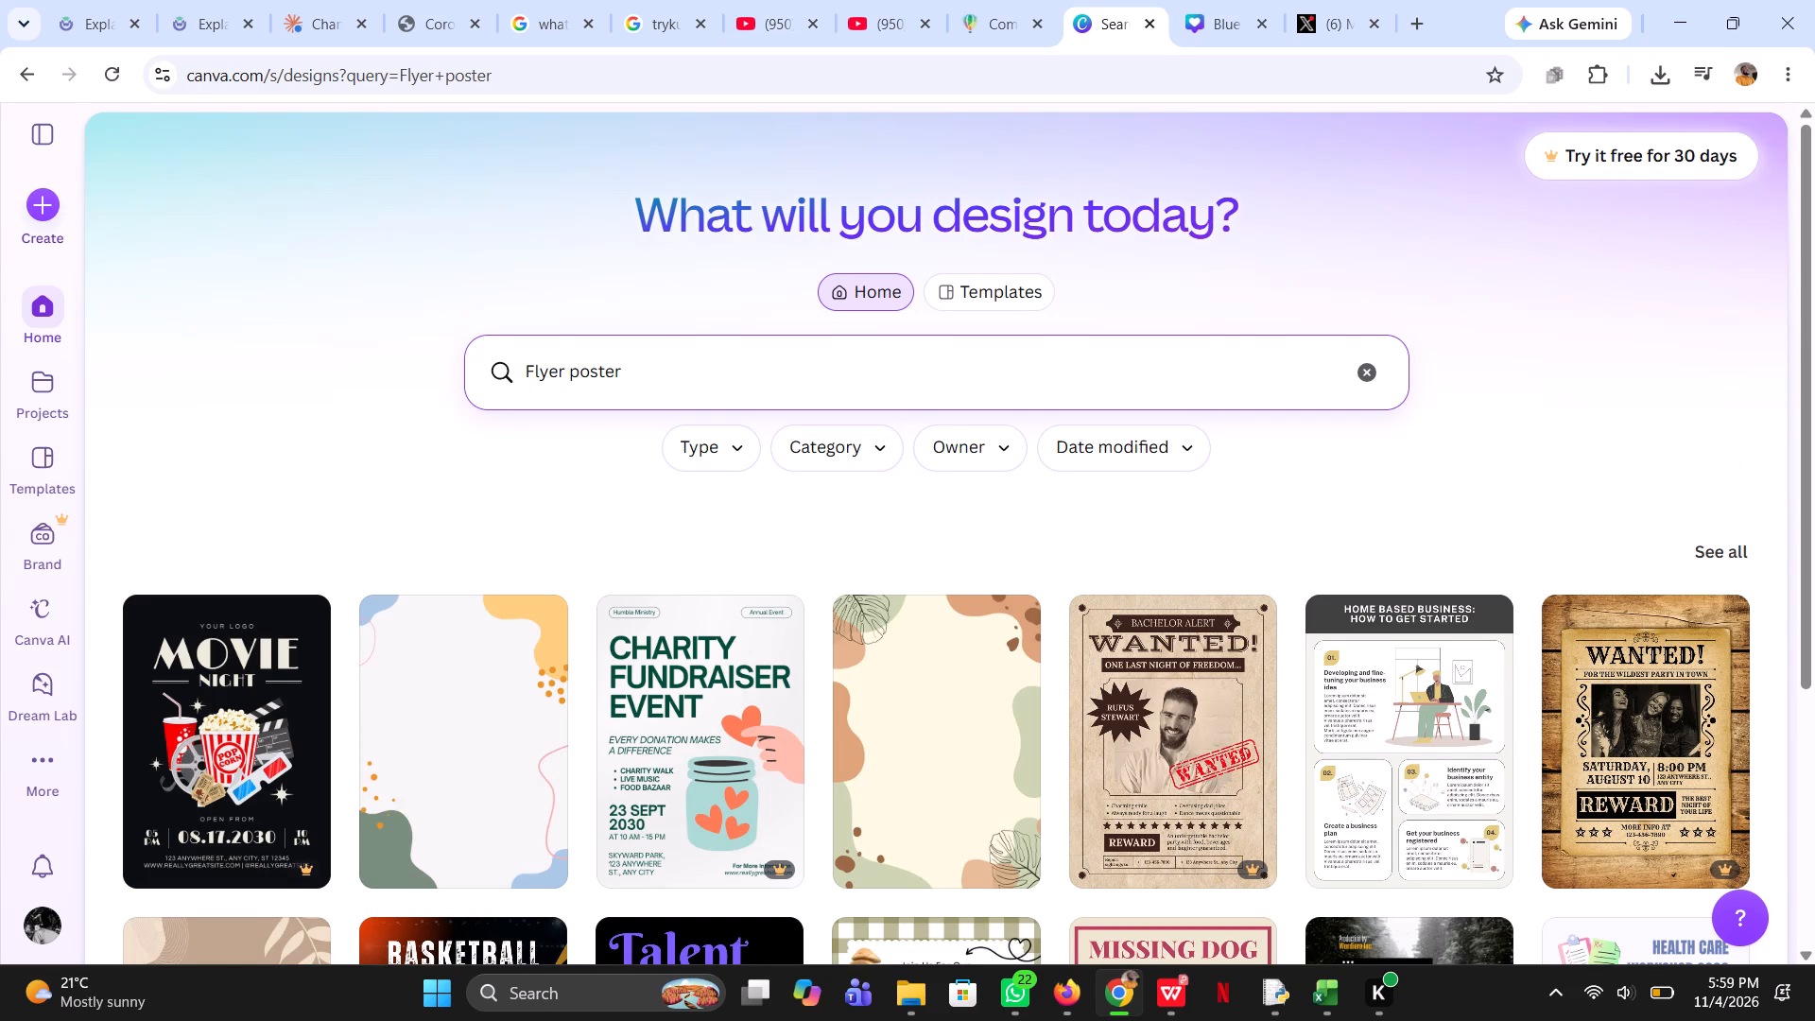
Refine the Canva template search to "laptop Flyer poster".
left_click(520, 368)
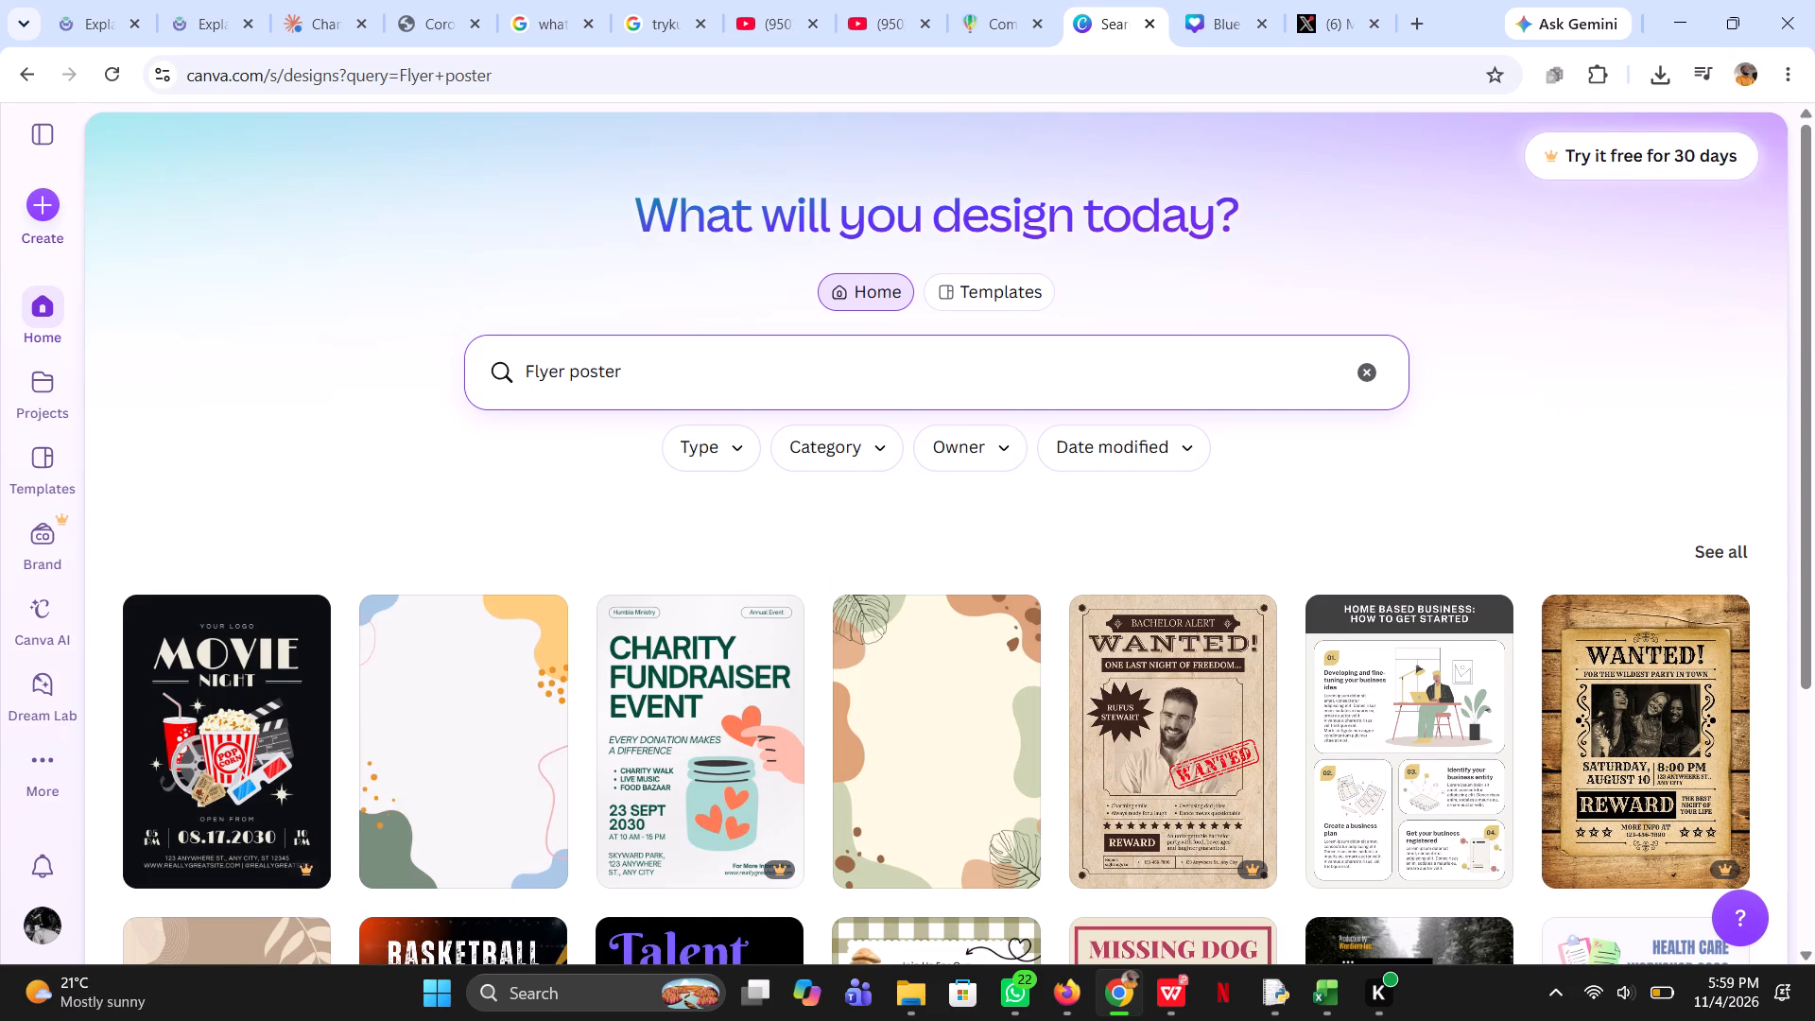
left_click(527, 368)
type("laptop")
key("space")
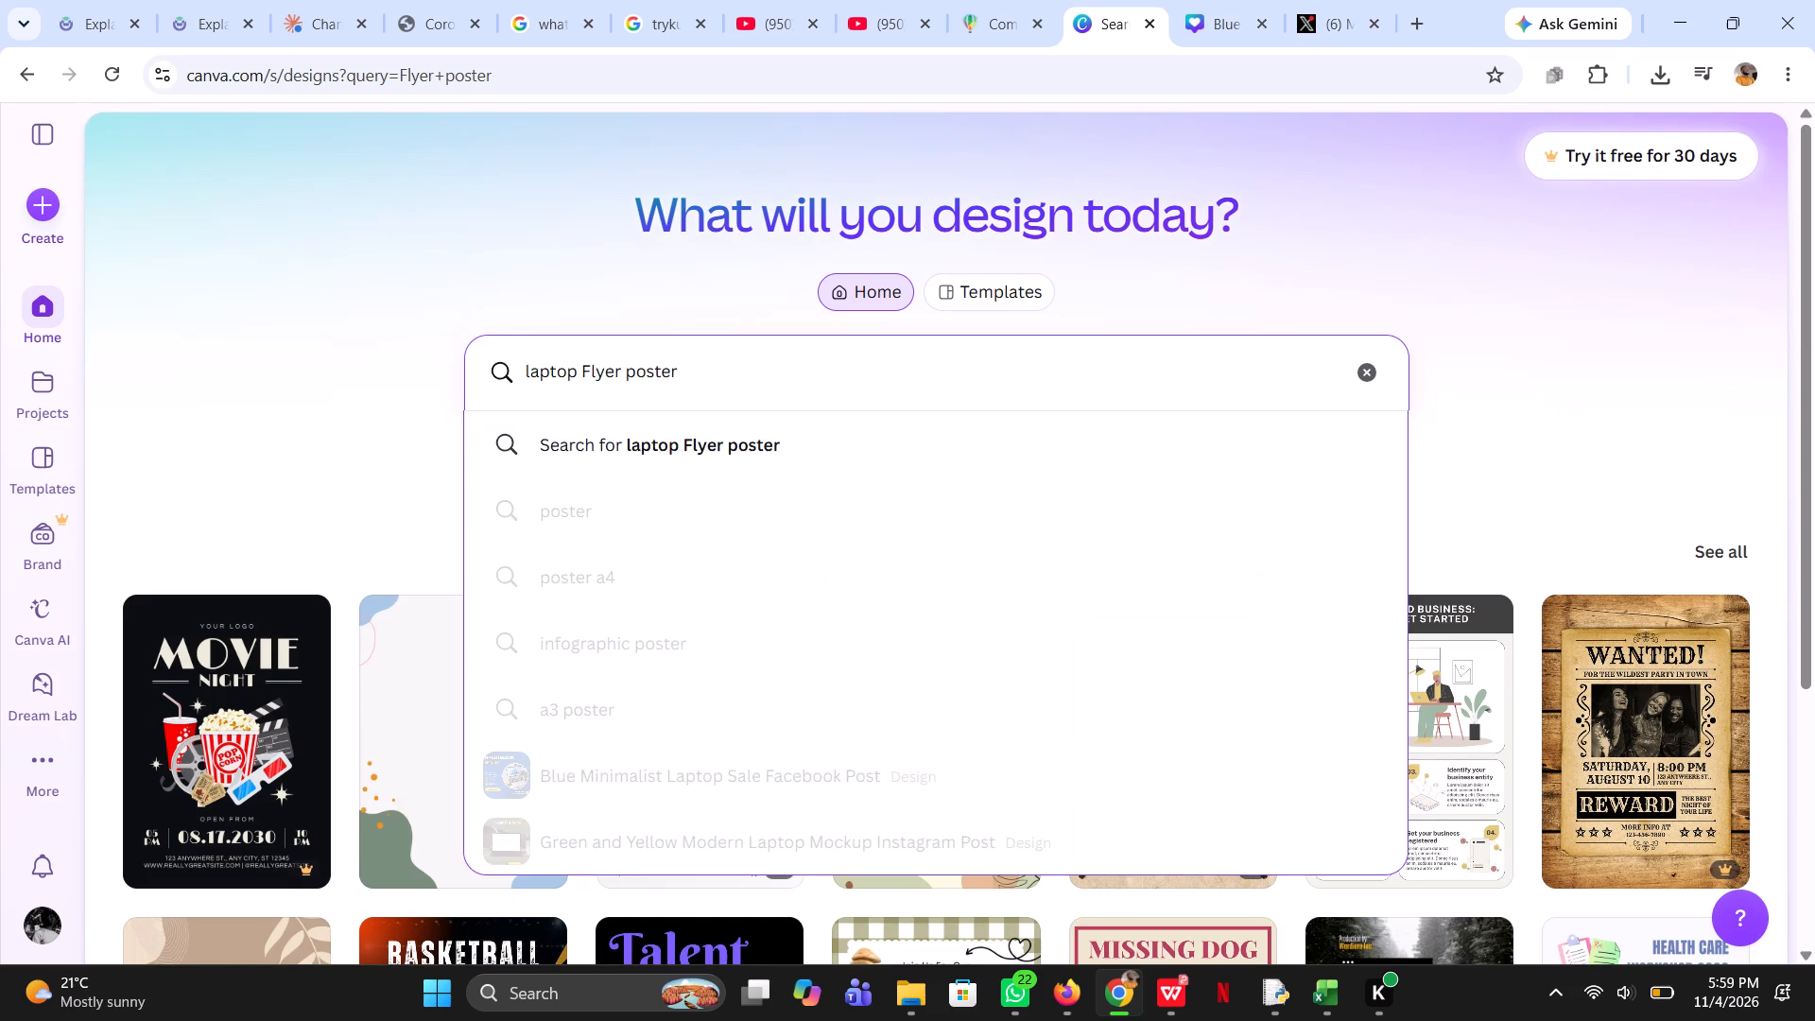
key("Return")
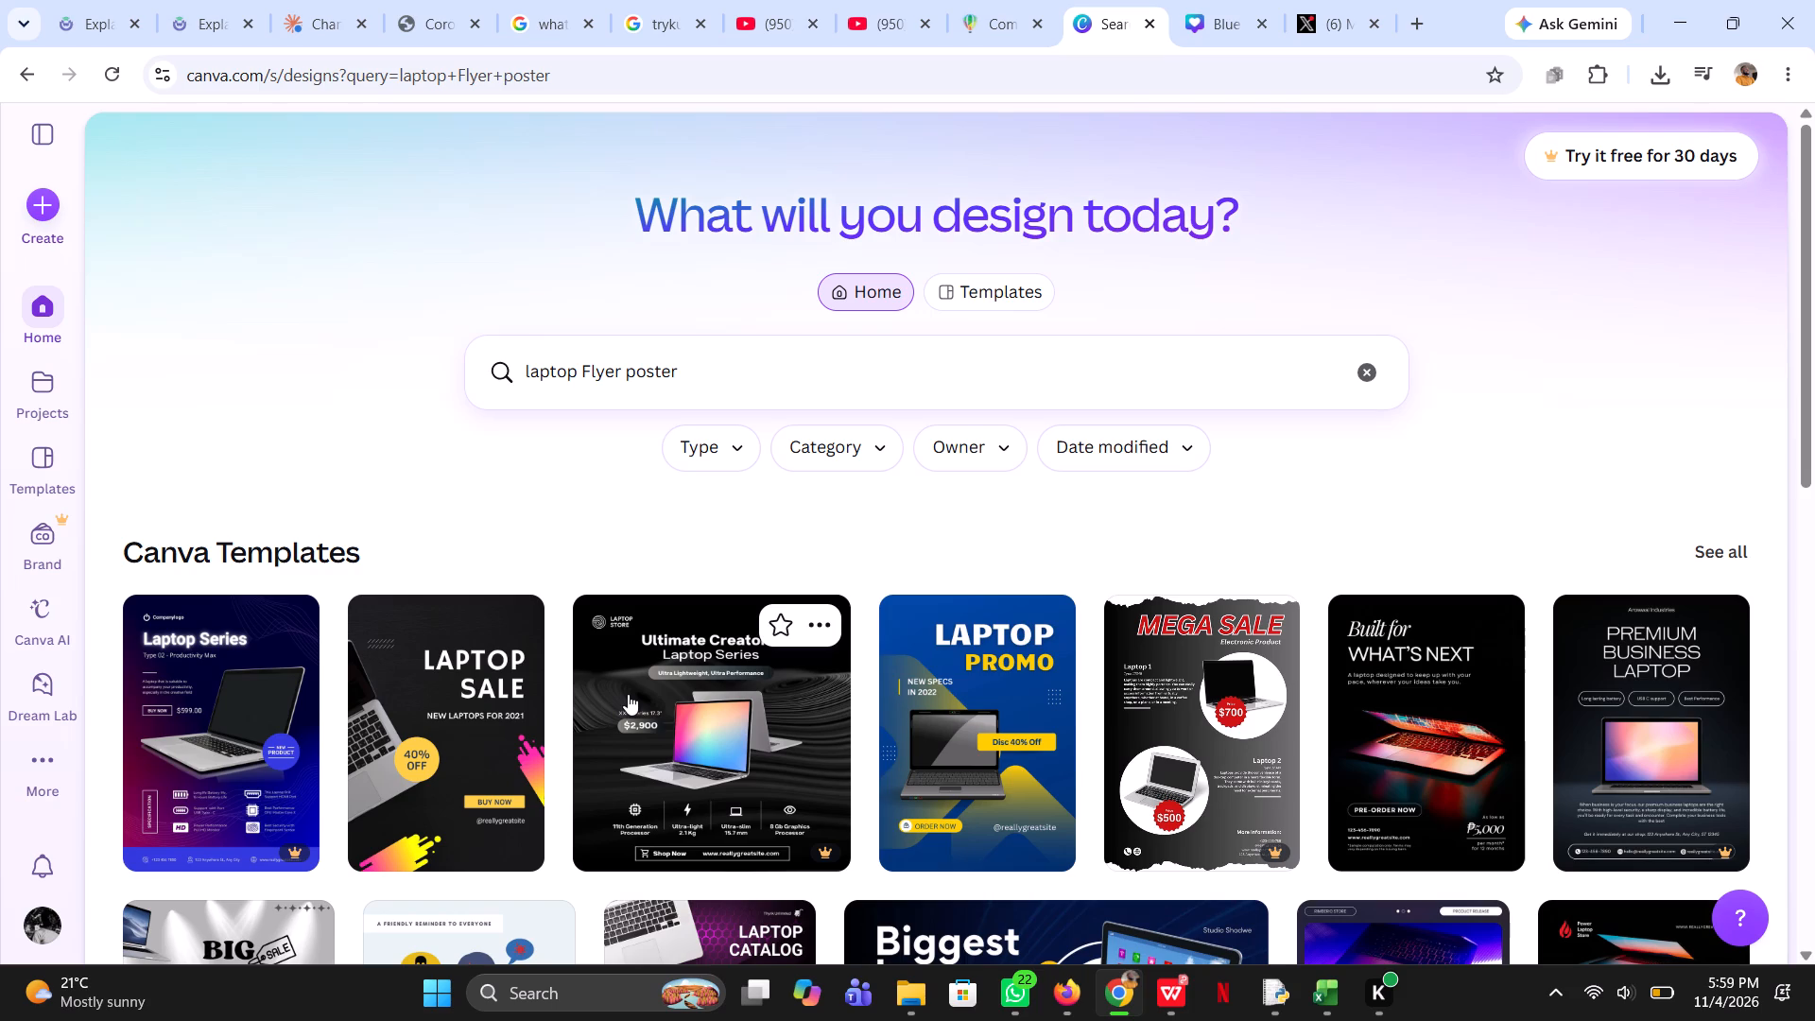
Replace "laptop" in the template search with "Bussiness" and run the search for "Bussiness Flyer poster".
left_click(585, 372)
key("BackSpace")
key("BackSpace")
key("BackSpace")
key("BackSpace")
key("BackSpace")
key("BackSpace")
key("BackSpace")
key("BackSpace")
key("BackSpace")
key("BackSpace")
key("BackSpace")
key("BackSpace")
key("BackSpace")
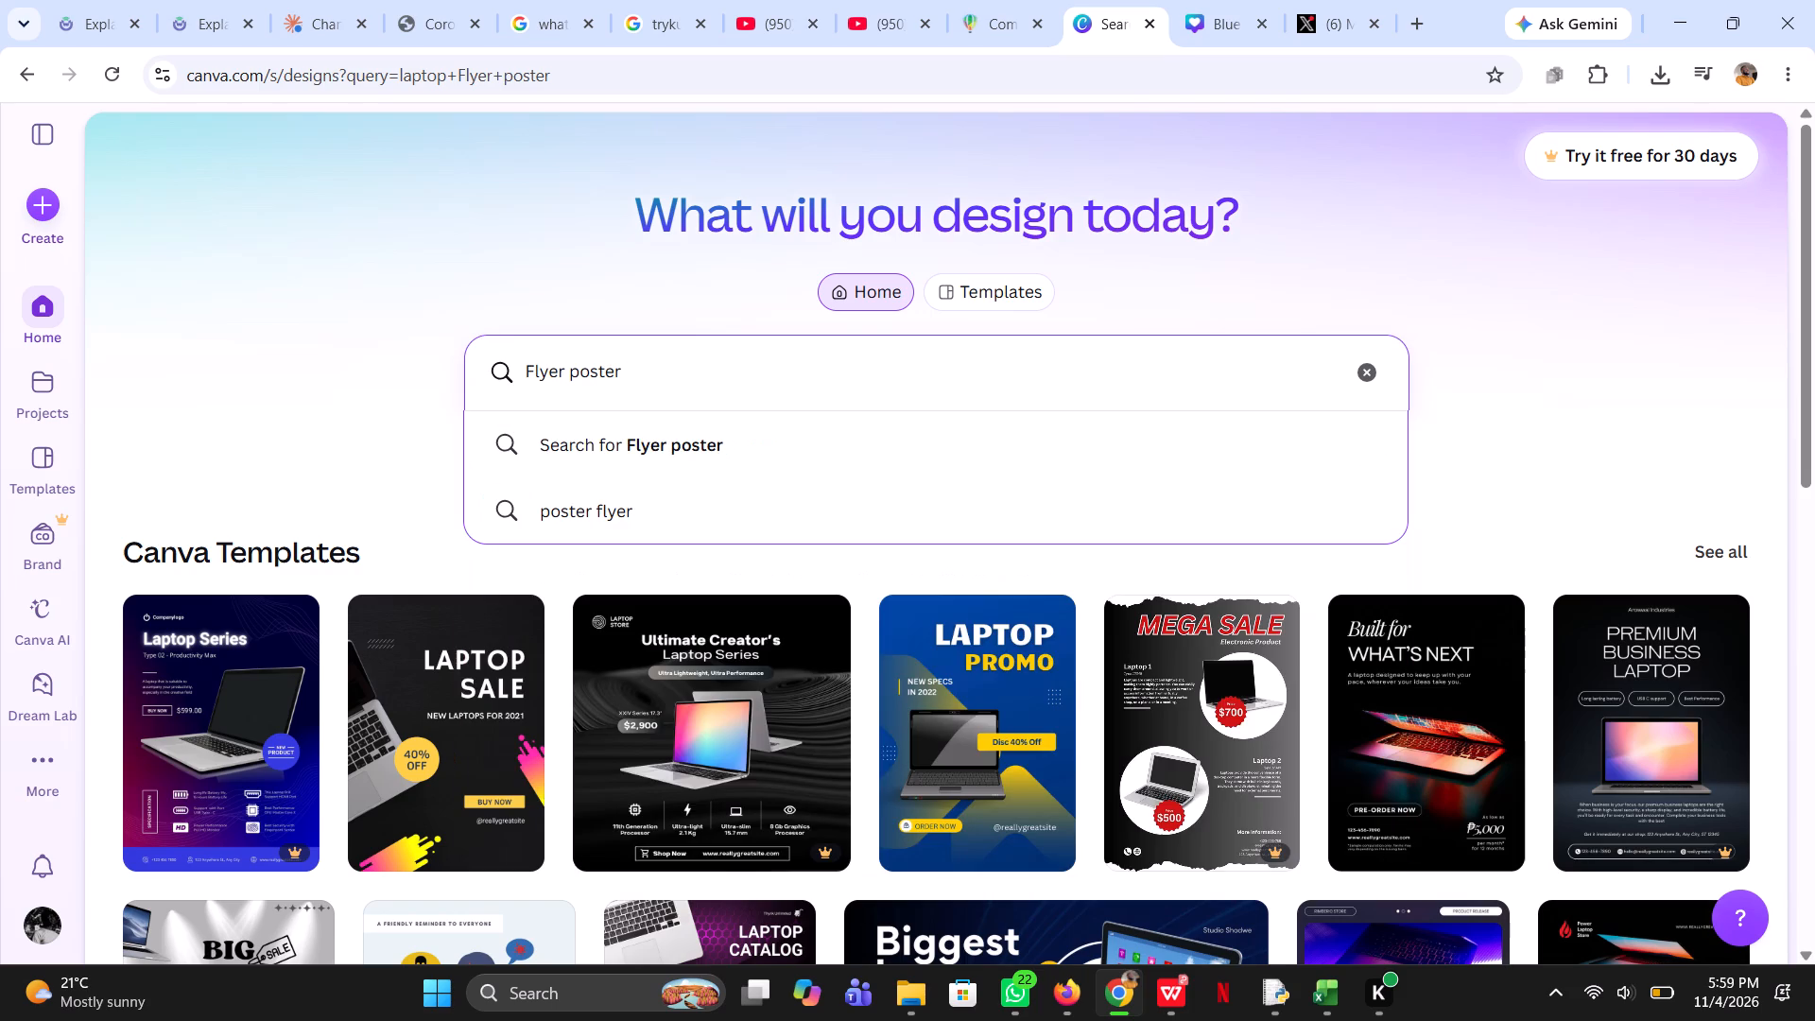
key("b")
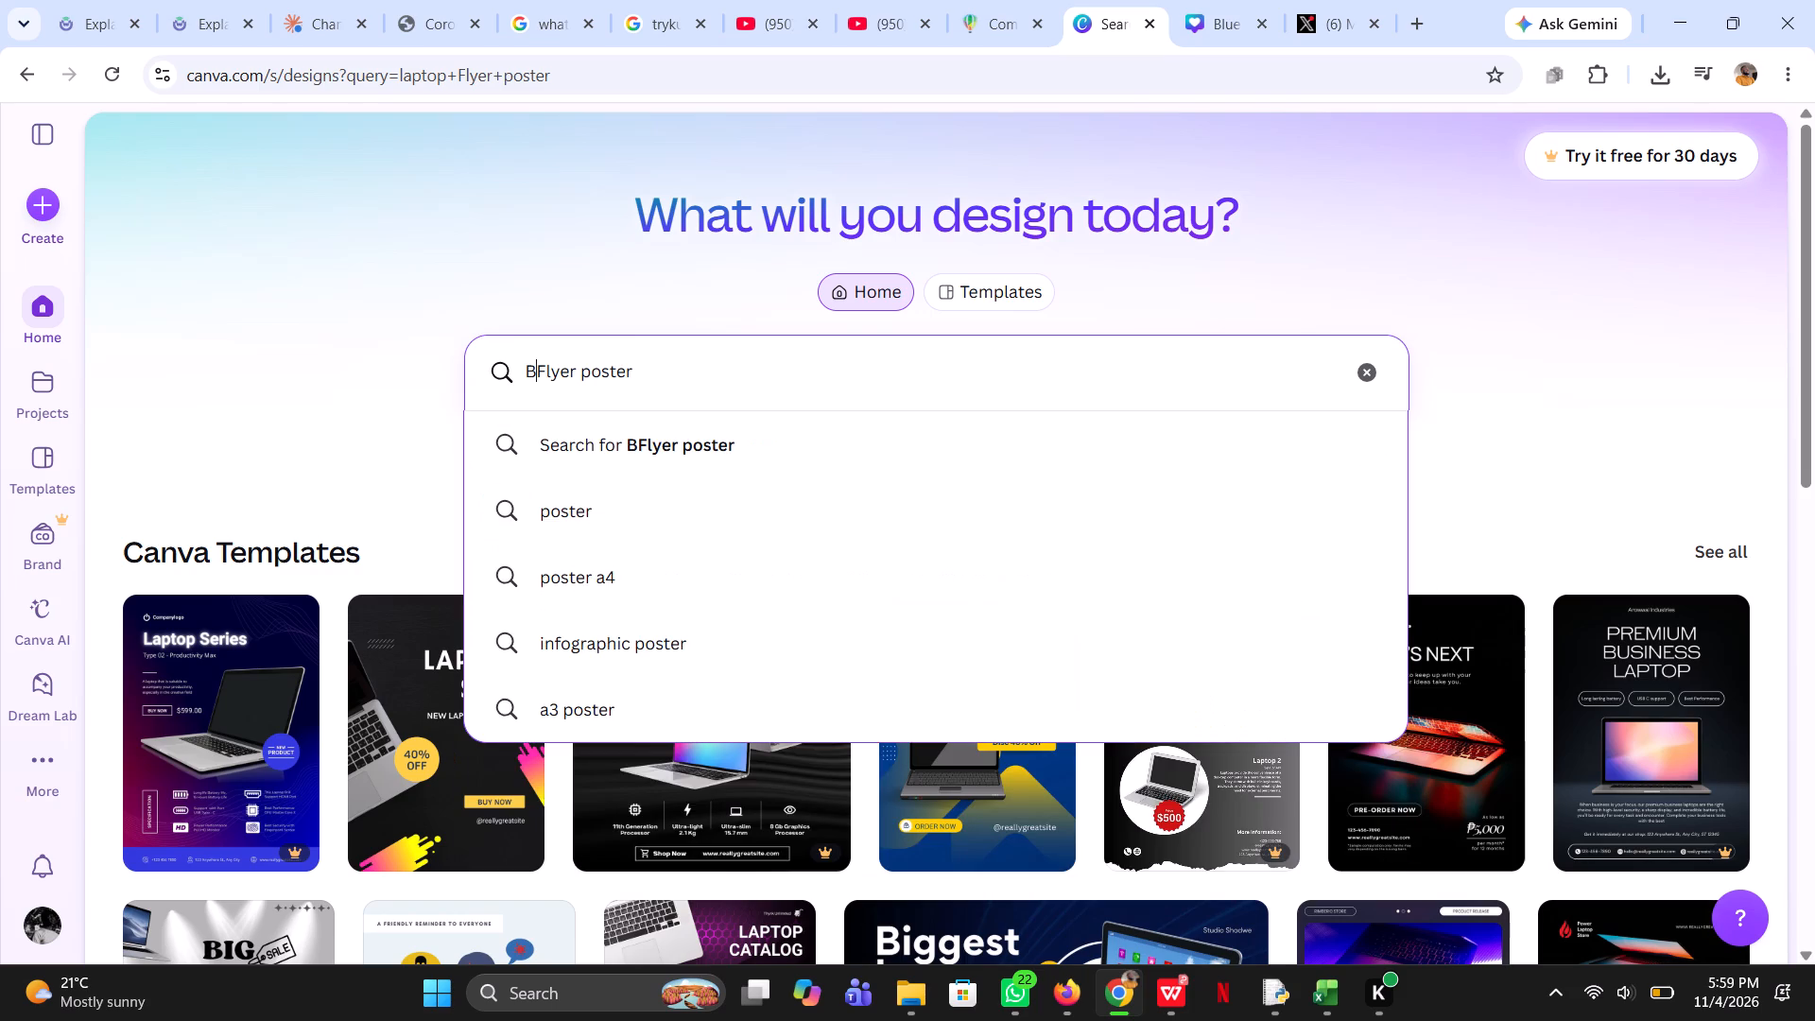
type("ussiness")
key("space")
key("Return")
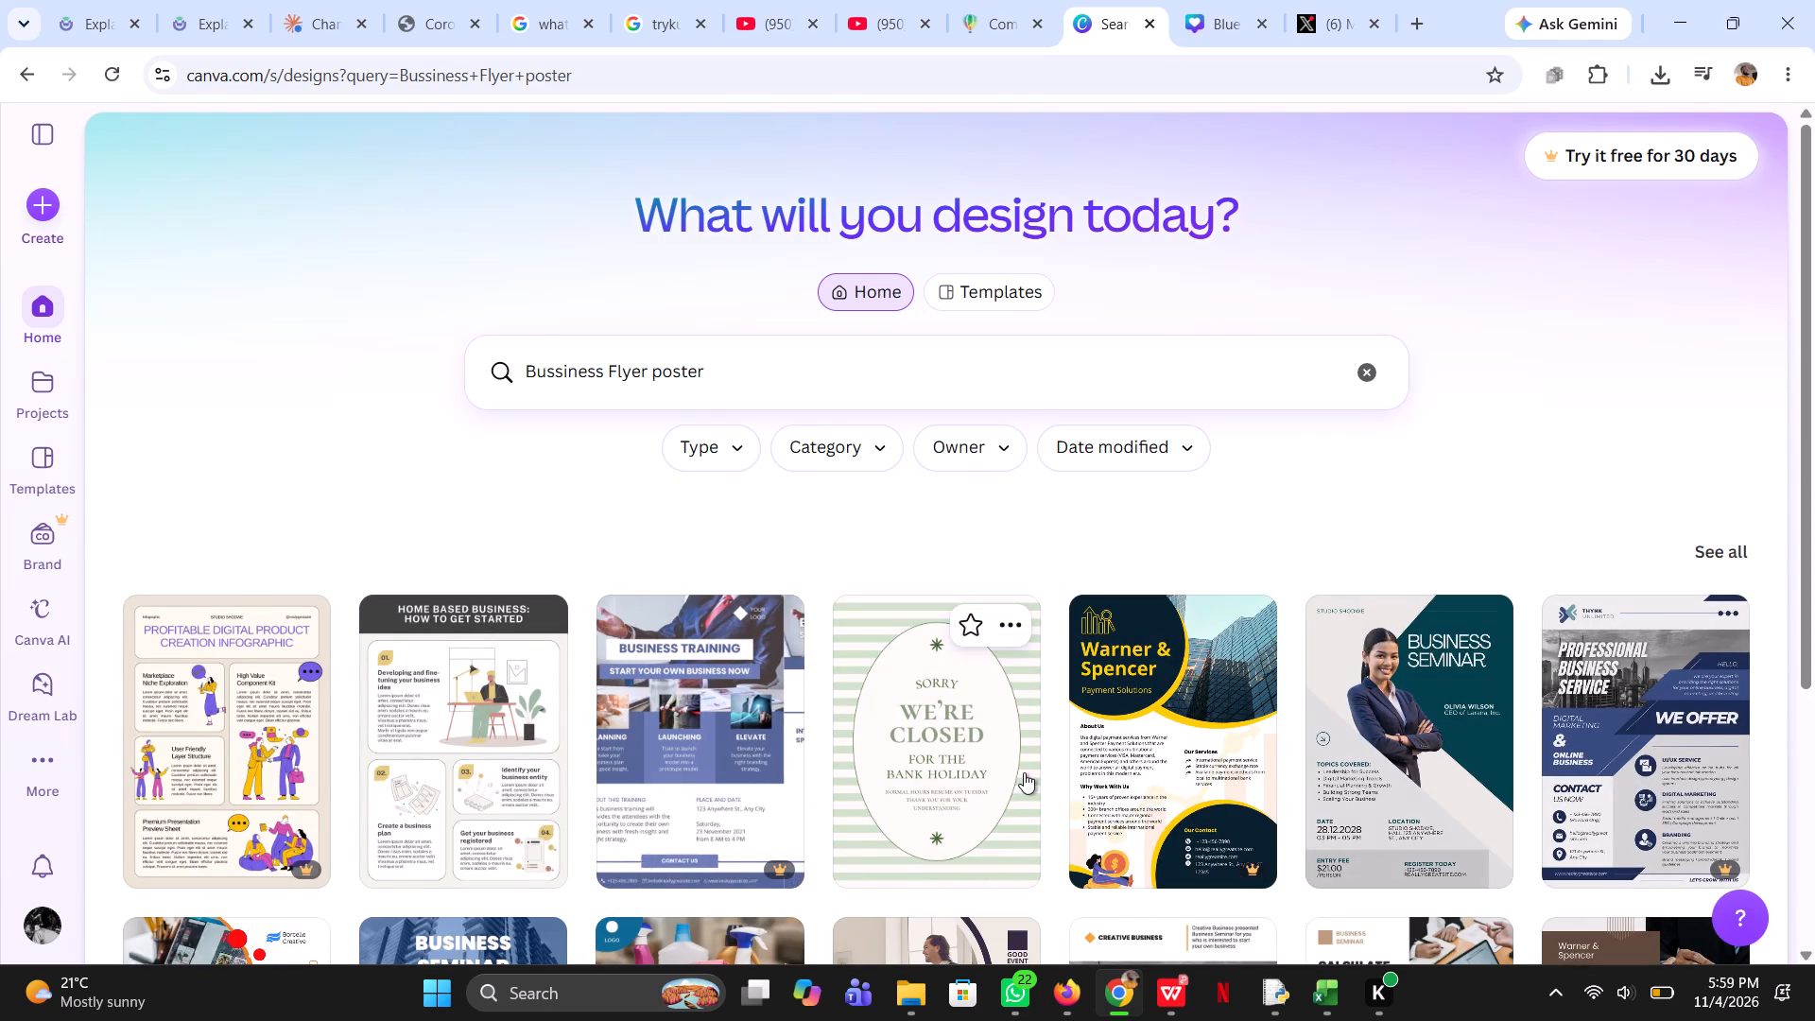
Preview the Blue Gray Modern Business Flyer template from the results, and close the preview.
scroll(1259, 830, "down", 1)
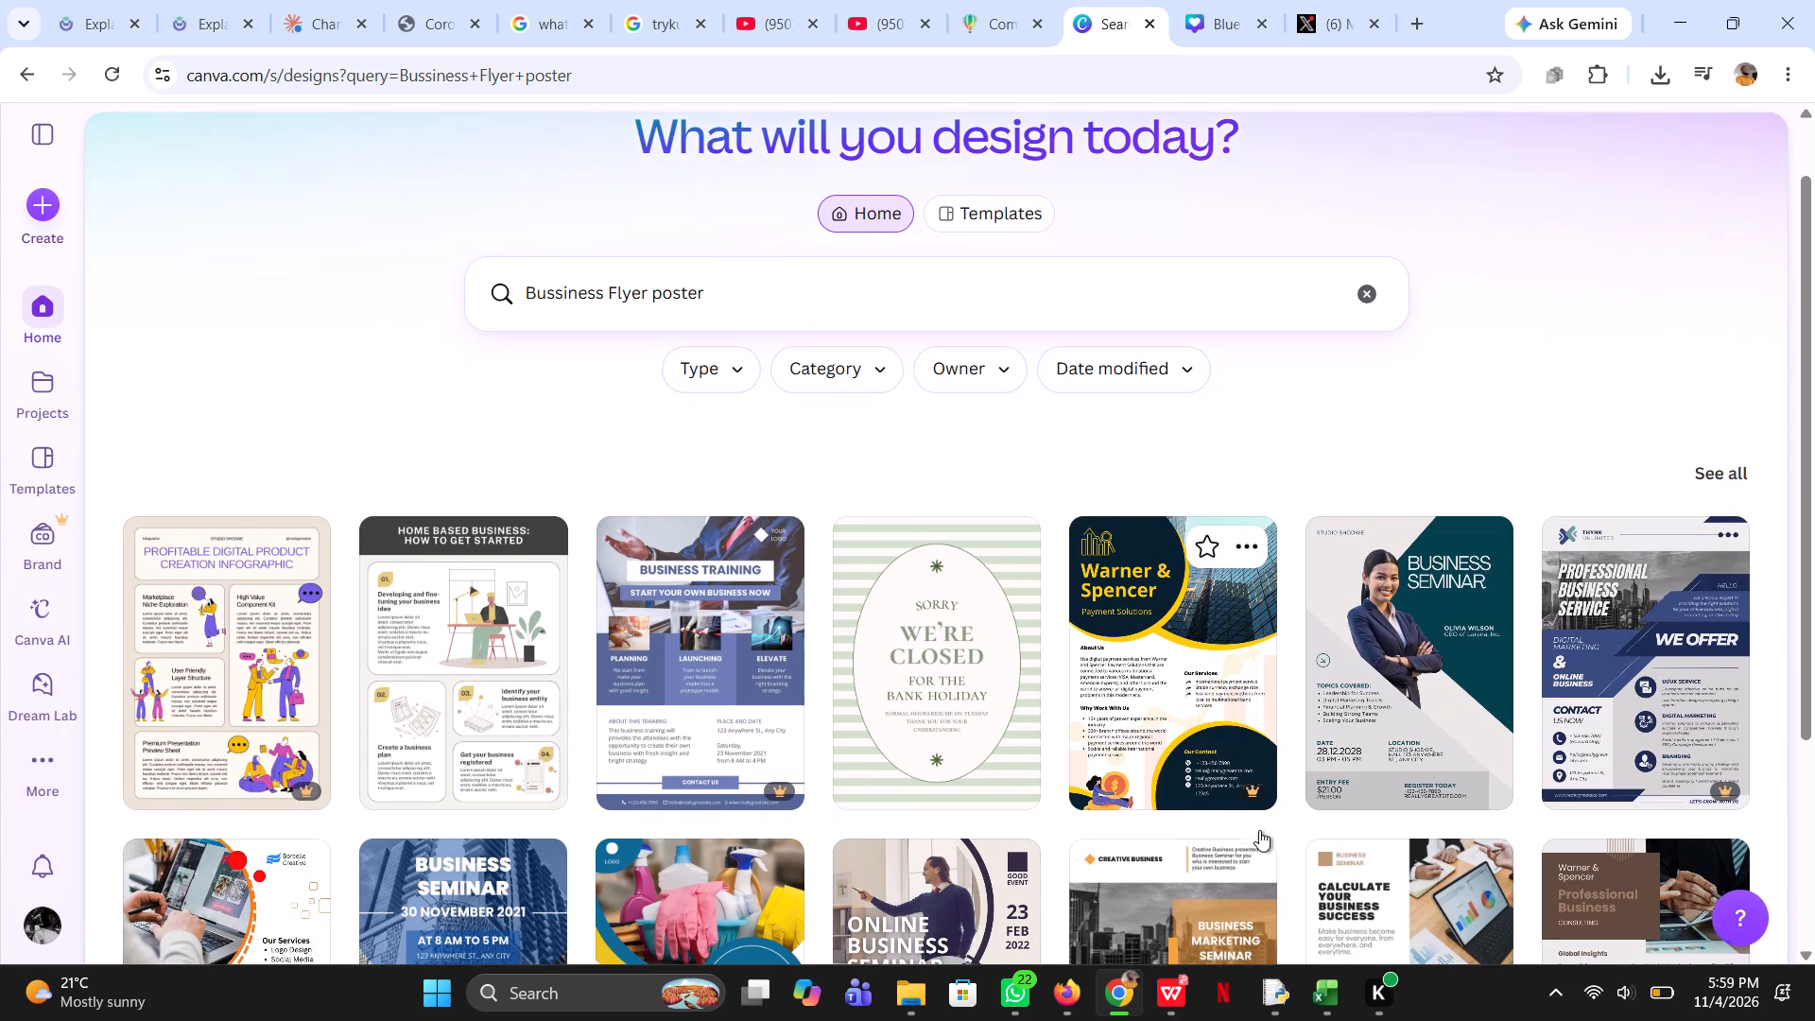
scroll(1259, 830, "down", 2)
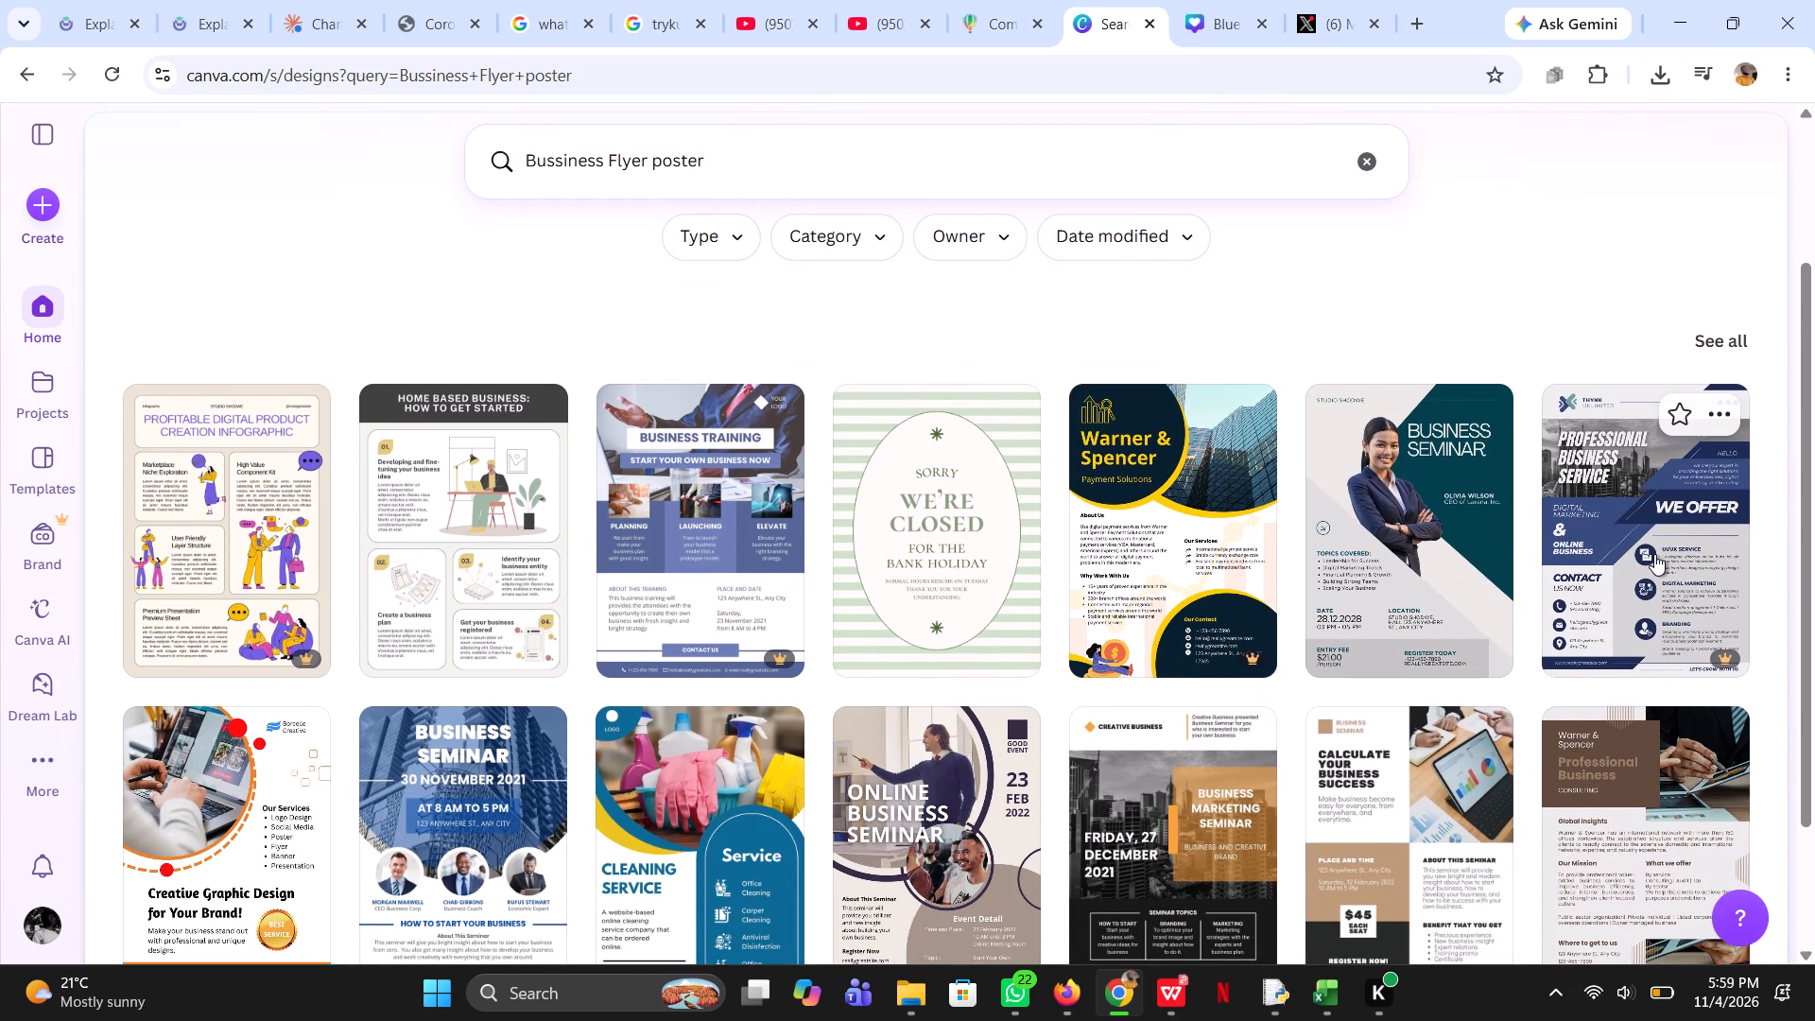
left_click(1654, 554)
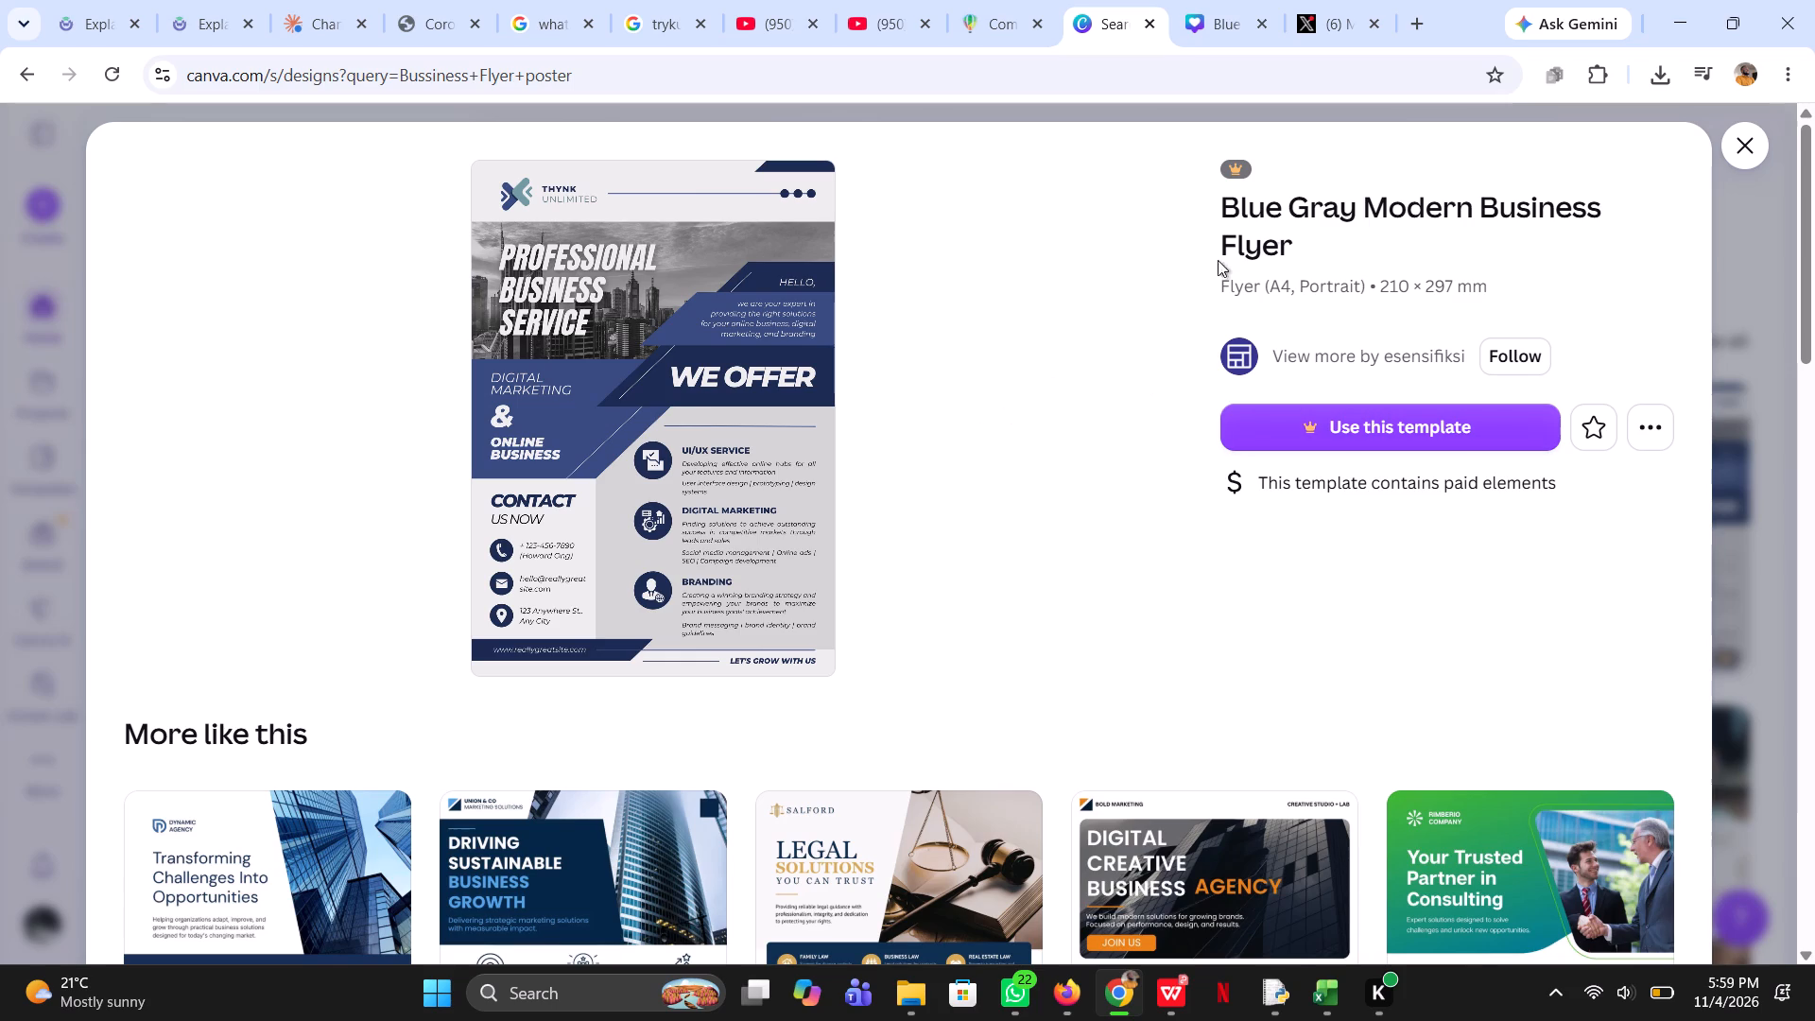
left_click(1740, 148)
Open the Red, Orange Black Modern Graphic Design Services Promotion Flyer template for customising in the editor.
scroll(1109, 665, "down", 2)
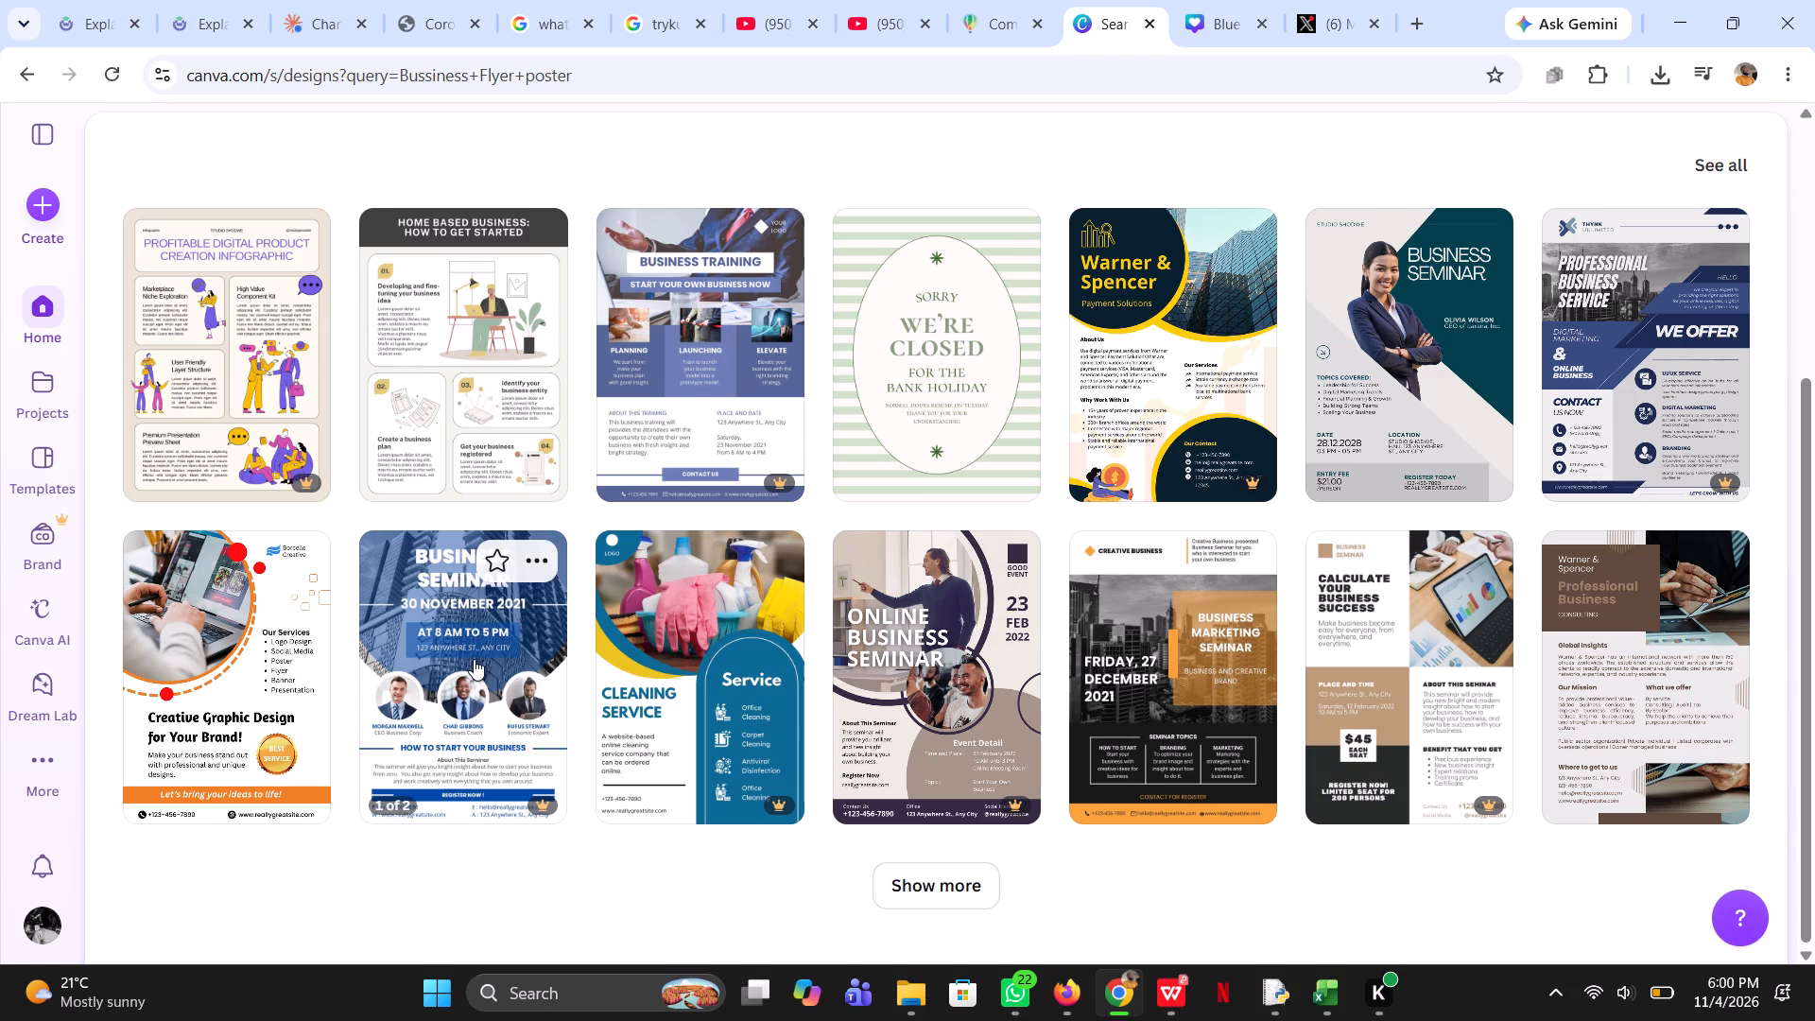
left_click(227, 704)
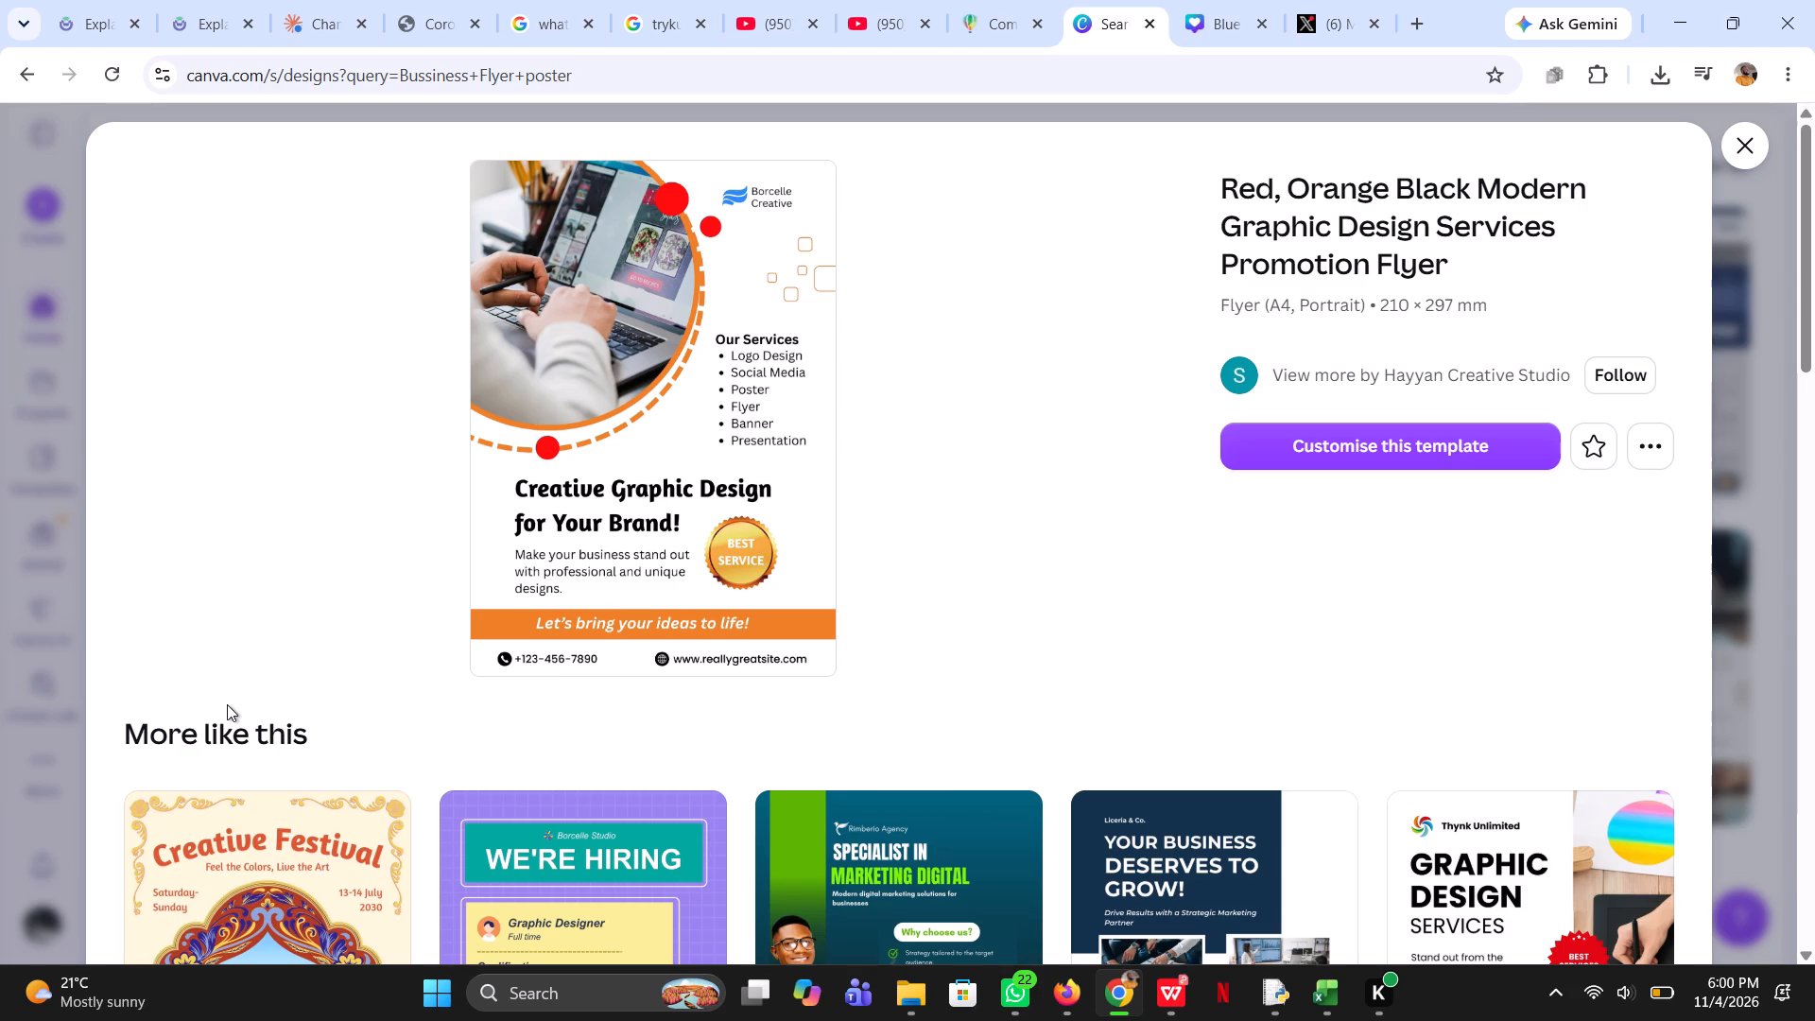
left_click(1368, 459)
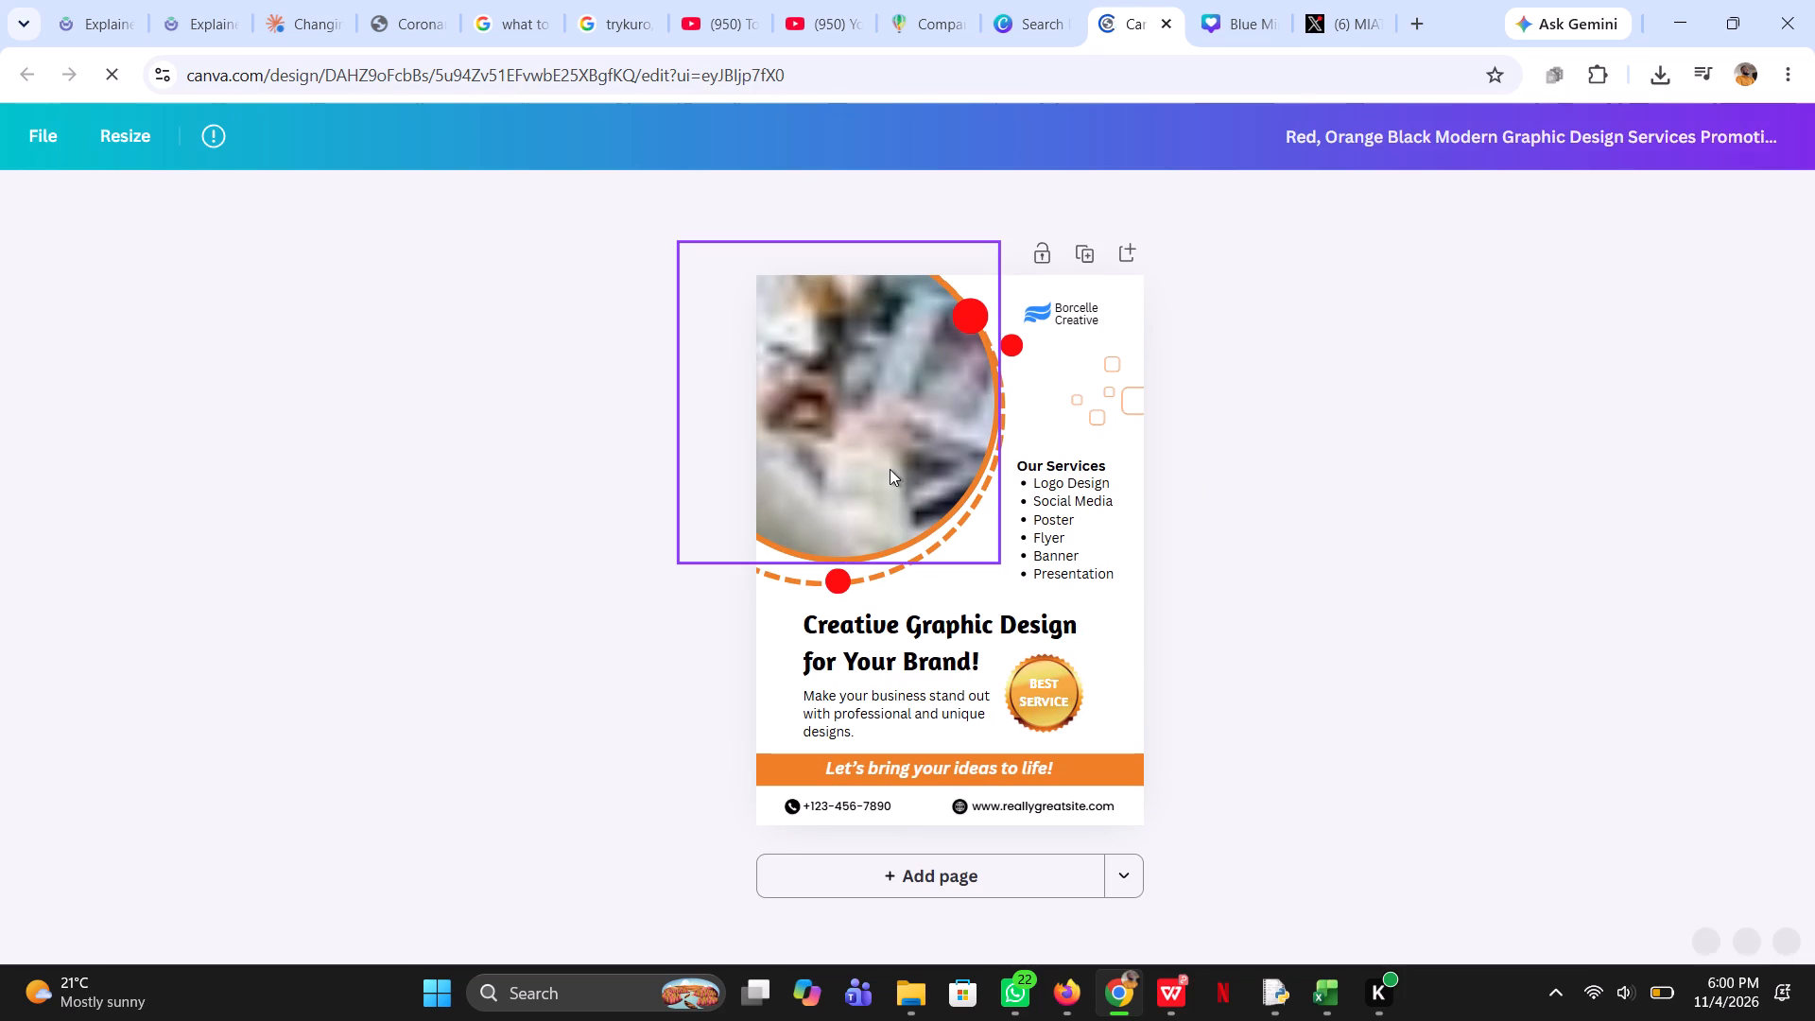
Replace the "Social Media" item in the Our Services list with "Website building".
left_click(890, 469)
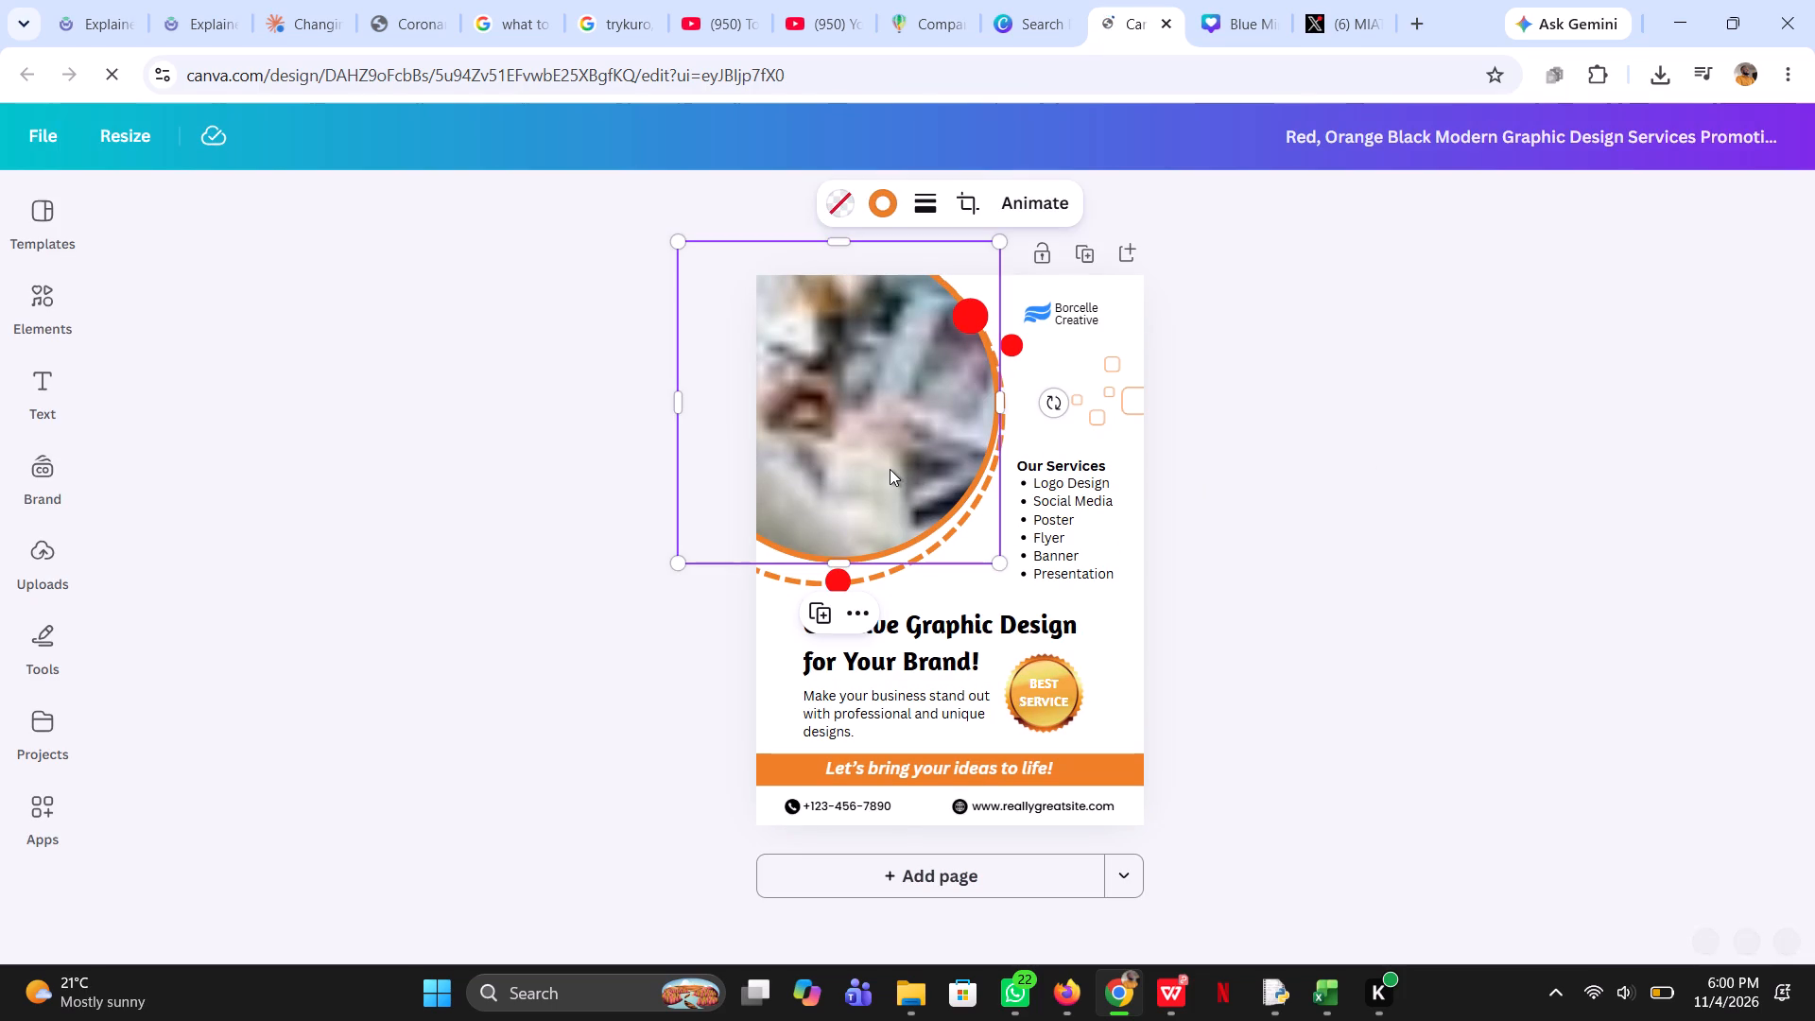
left_click(1046, 521)
left_click(1071, 512)
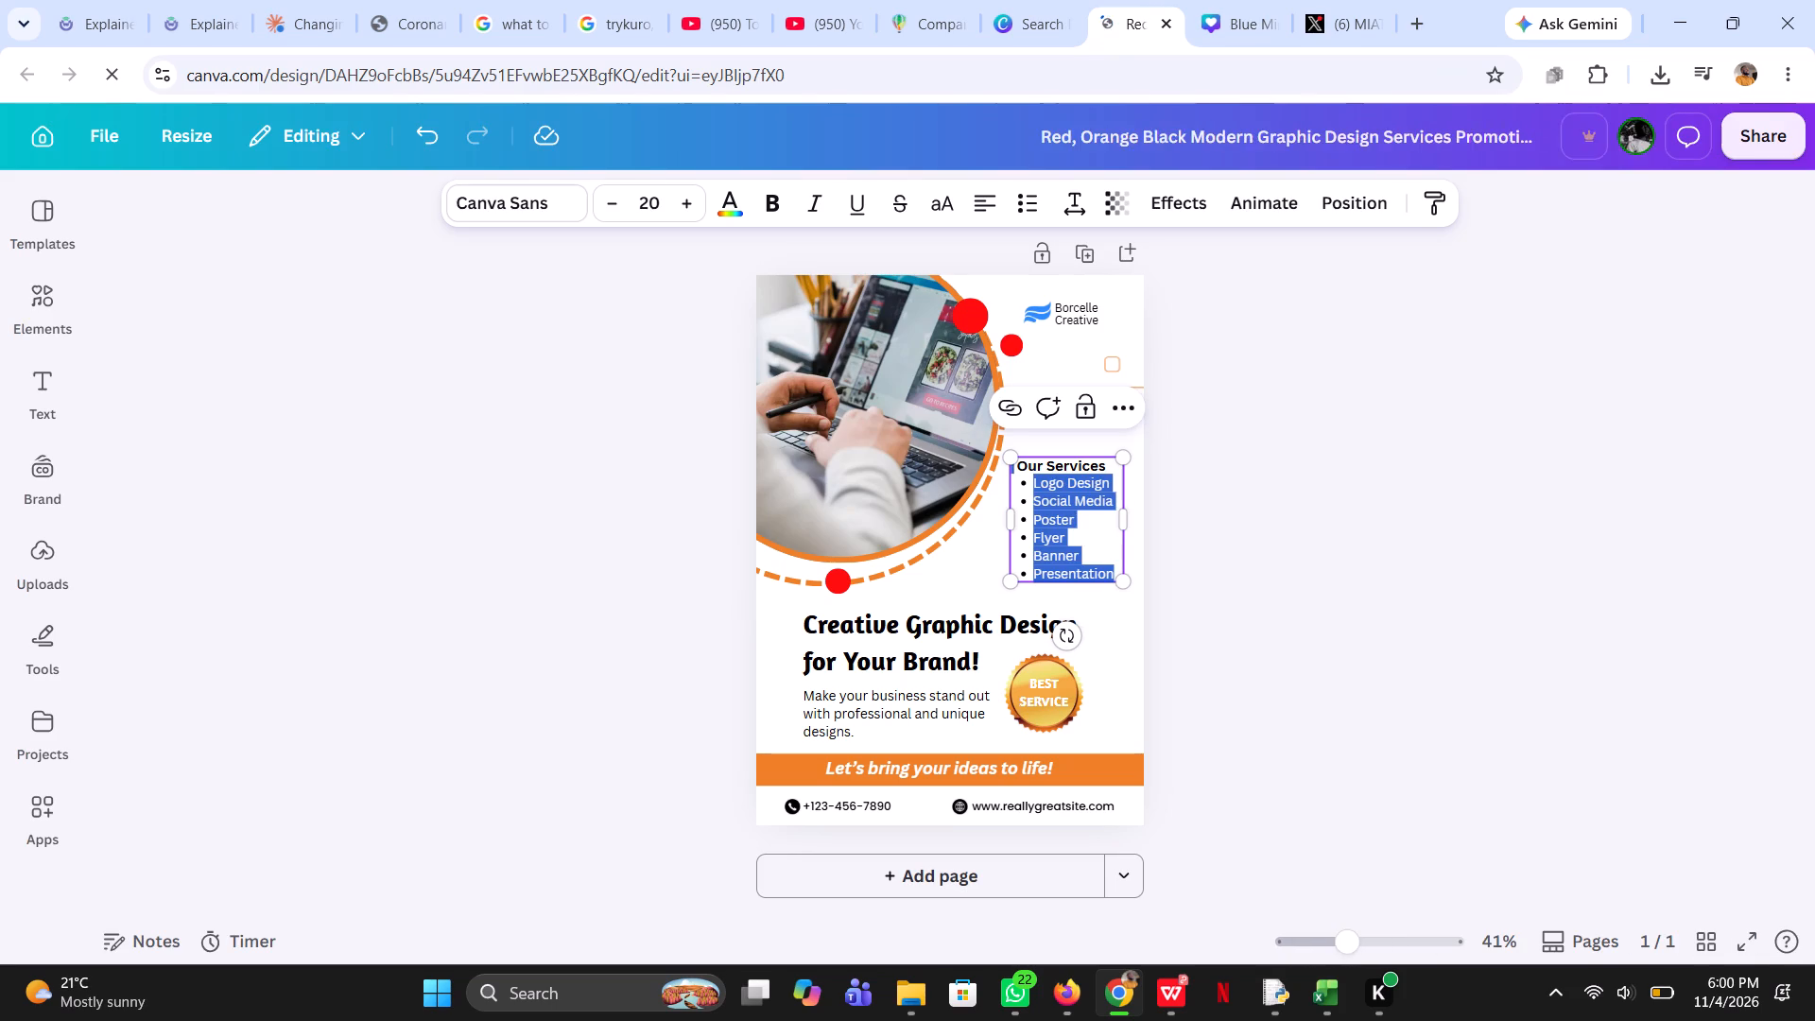
left_click(1079, 525)
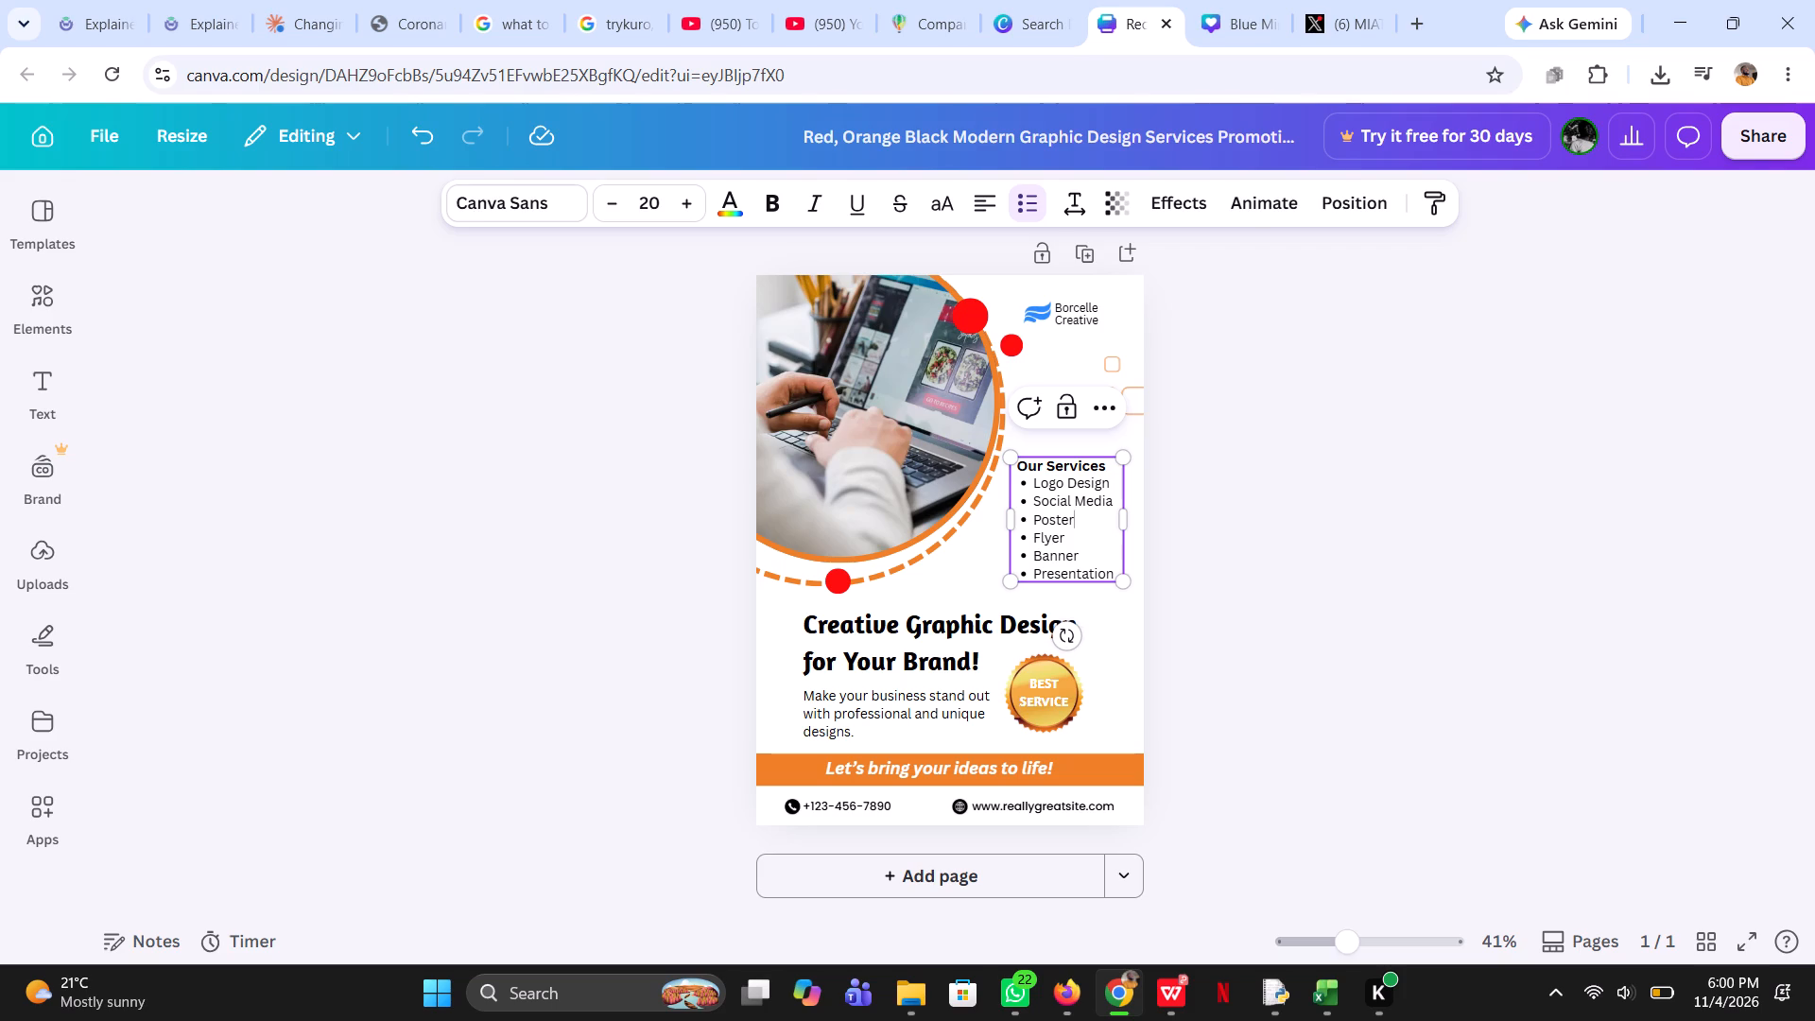
left_click_drag(1108, 500, 1081, 499)
left_click_drag(1081, 499, 1036, 497)
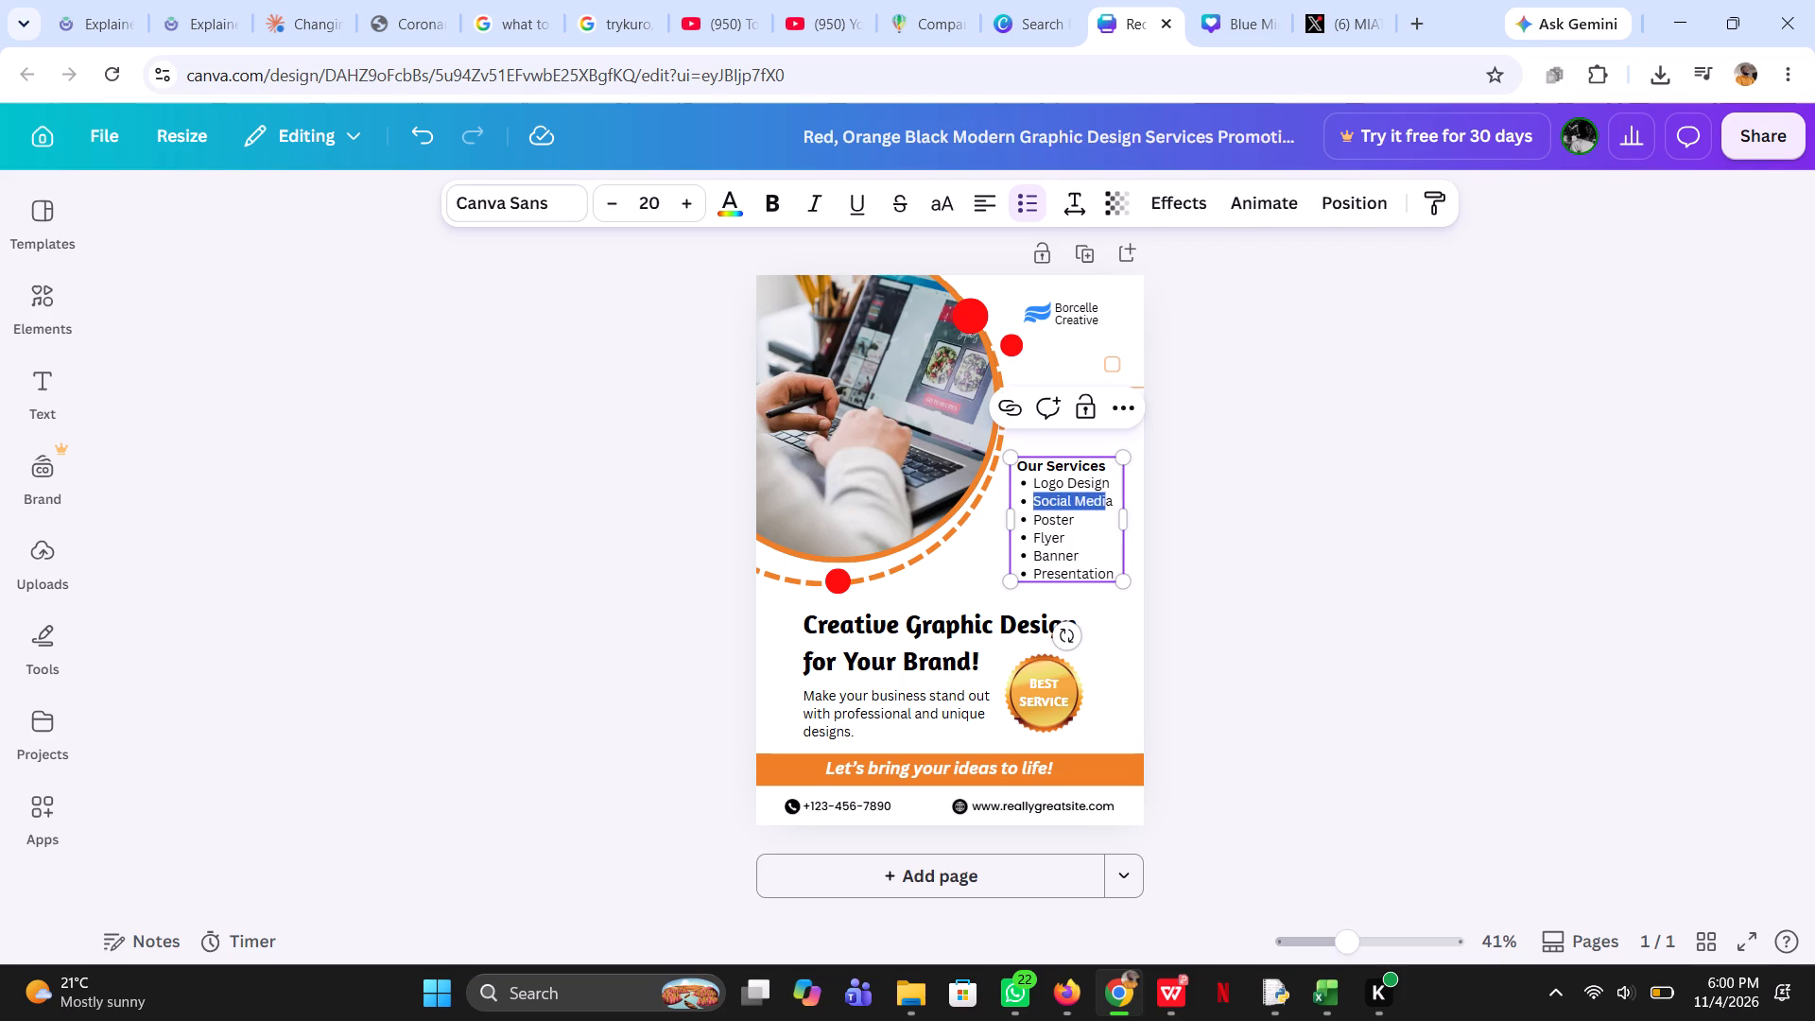
type("WE")
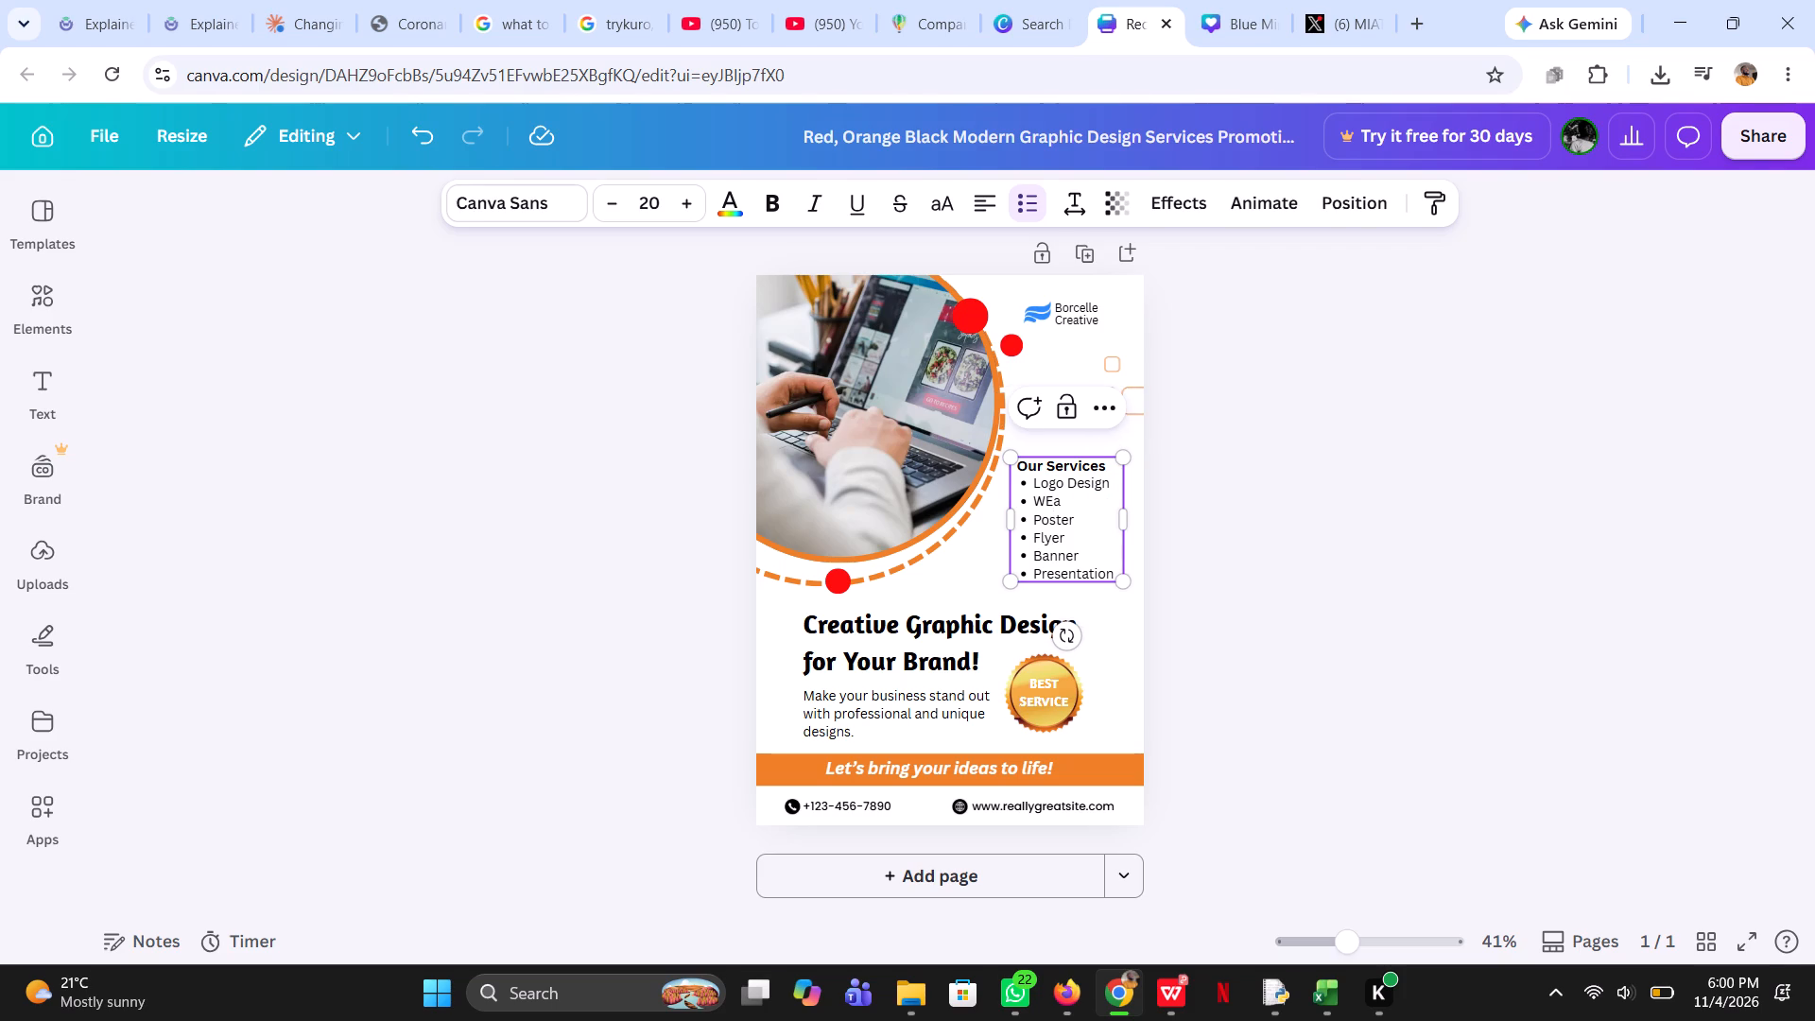
key("BackSpace")
type("ebsite")
key("space")
type("bul")
key("BackSpace")
type("ilding")
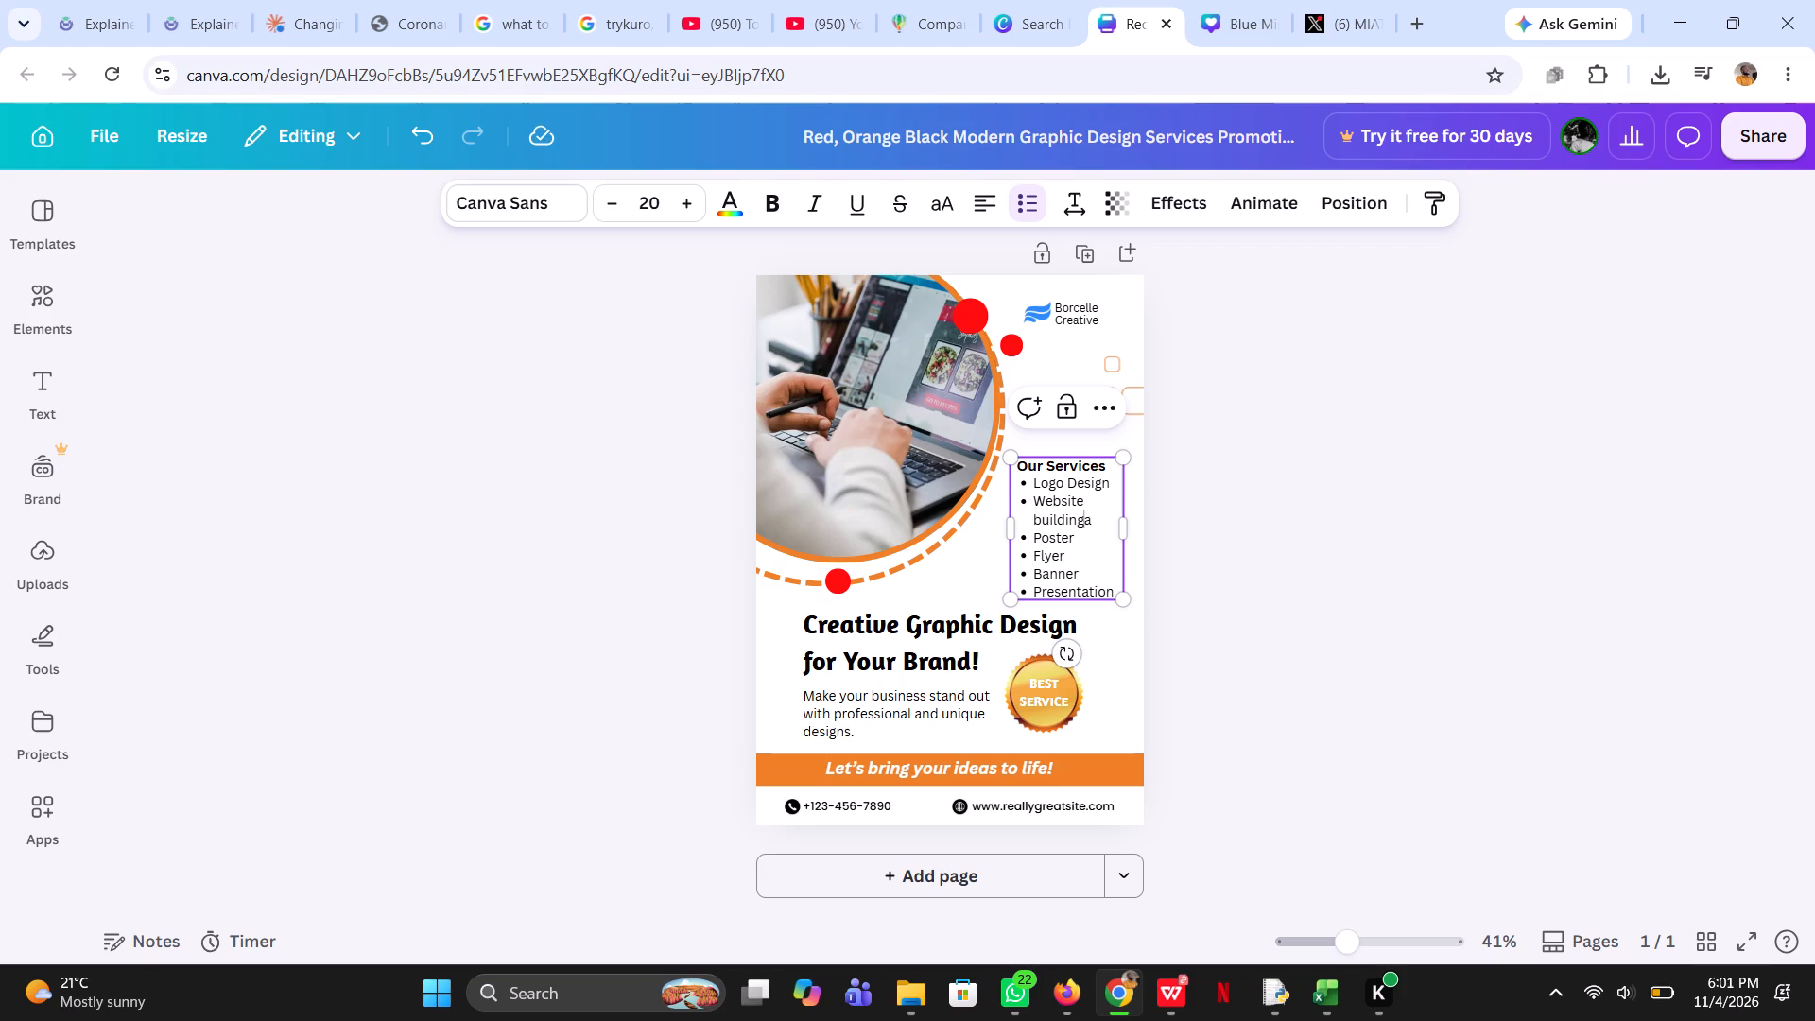
left_click(1098, 512)
key("BackSpace")
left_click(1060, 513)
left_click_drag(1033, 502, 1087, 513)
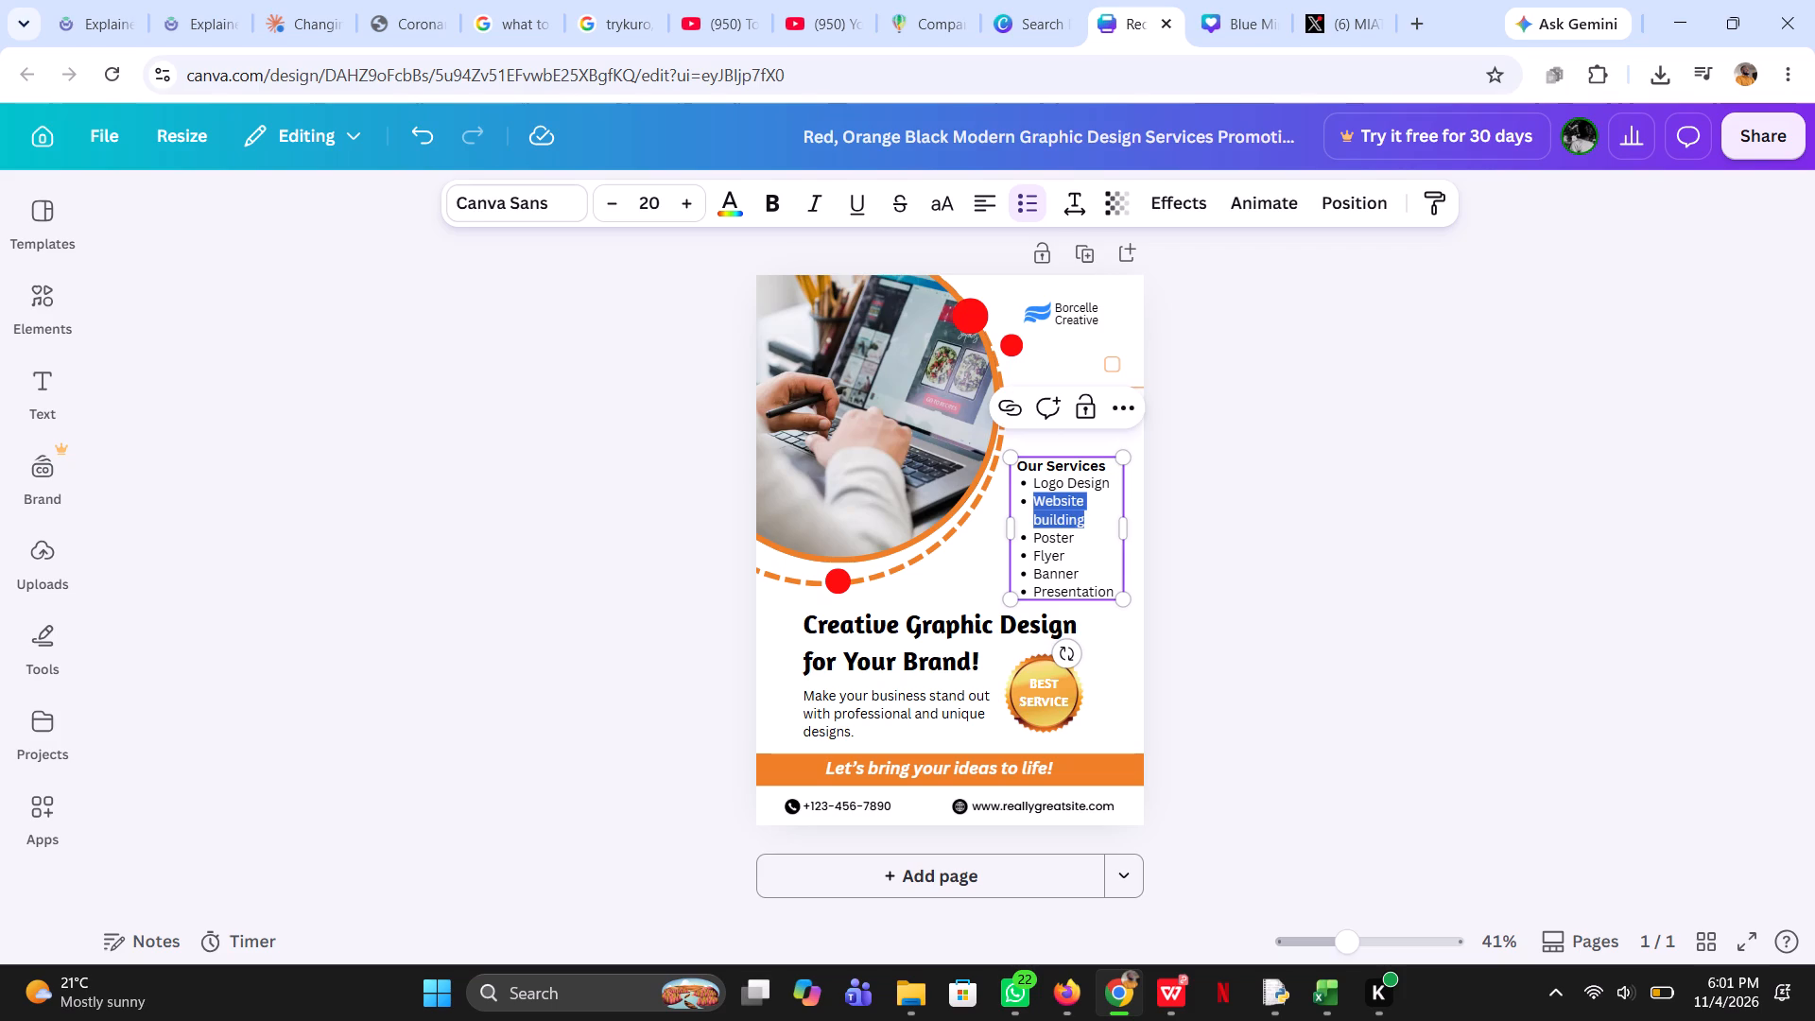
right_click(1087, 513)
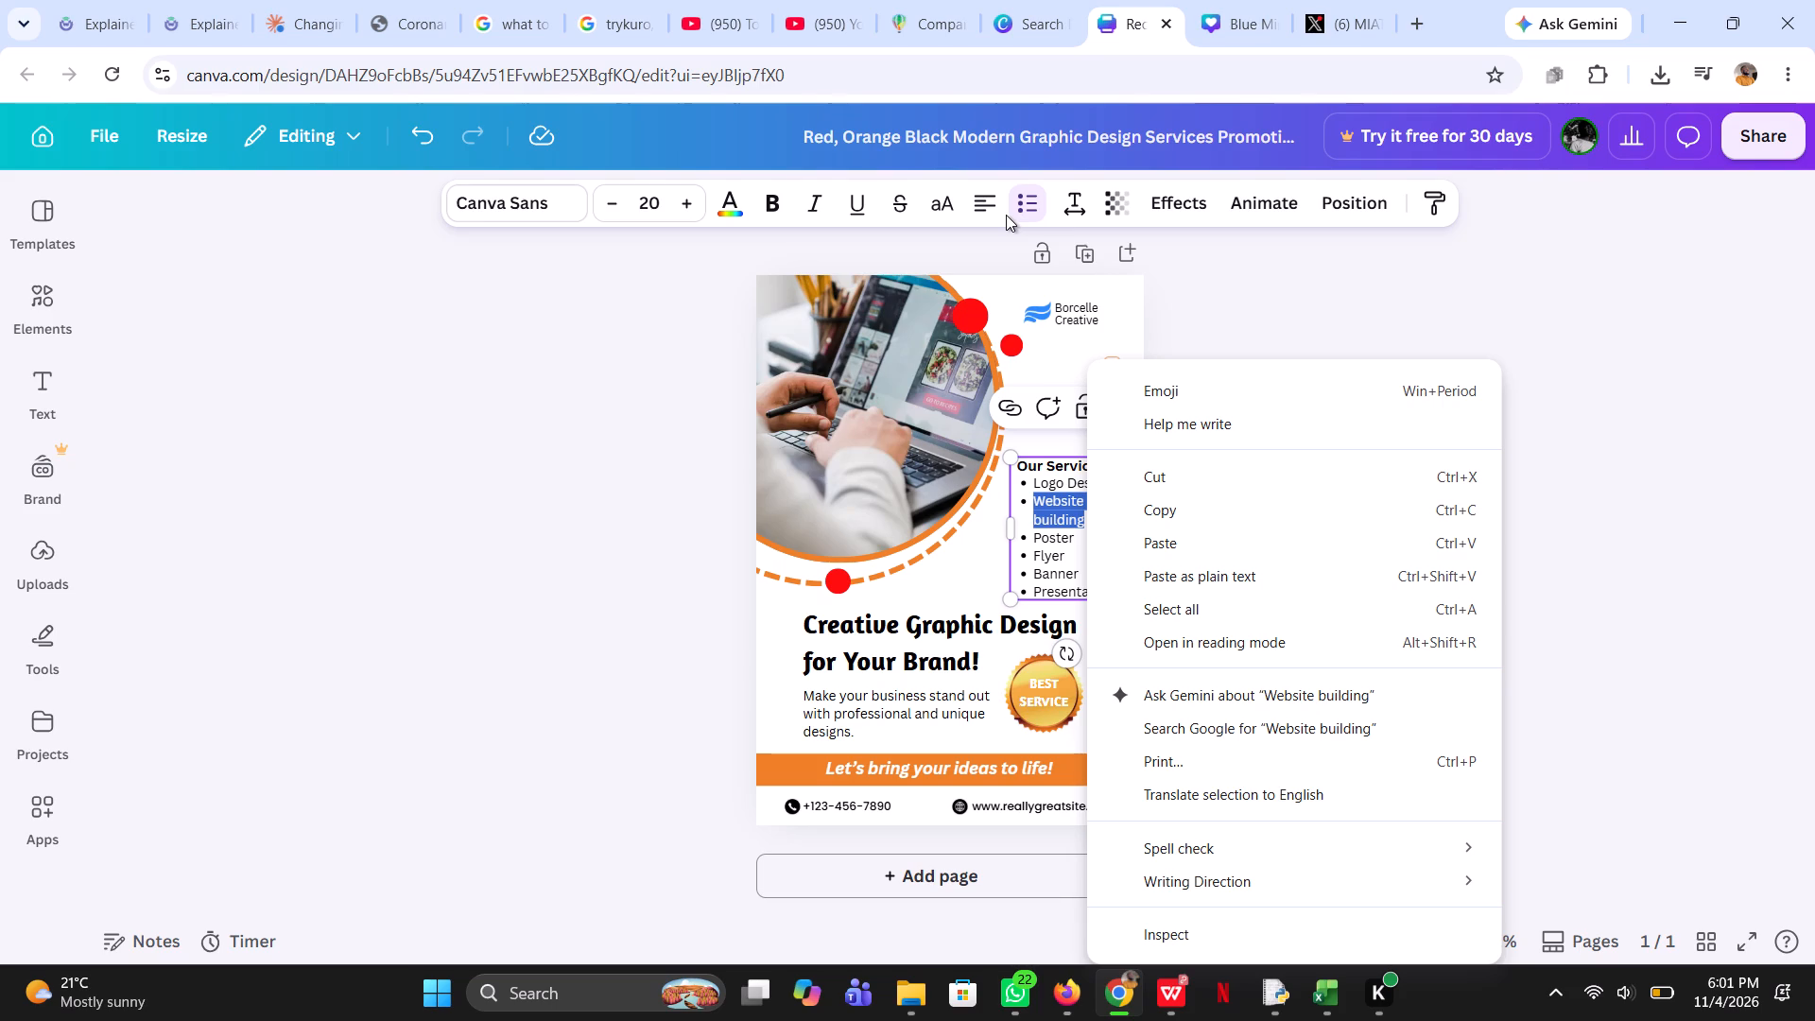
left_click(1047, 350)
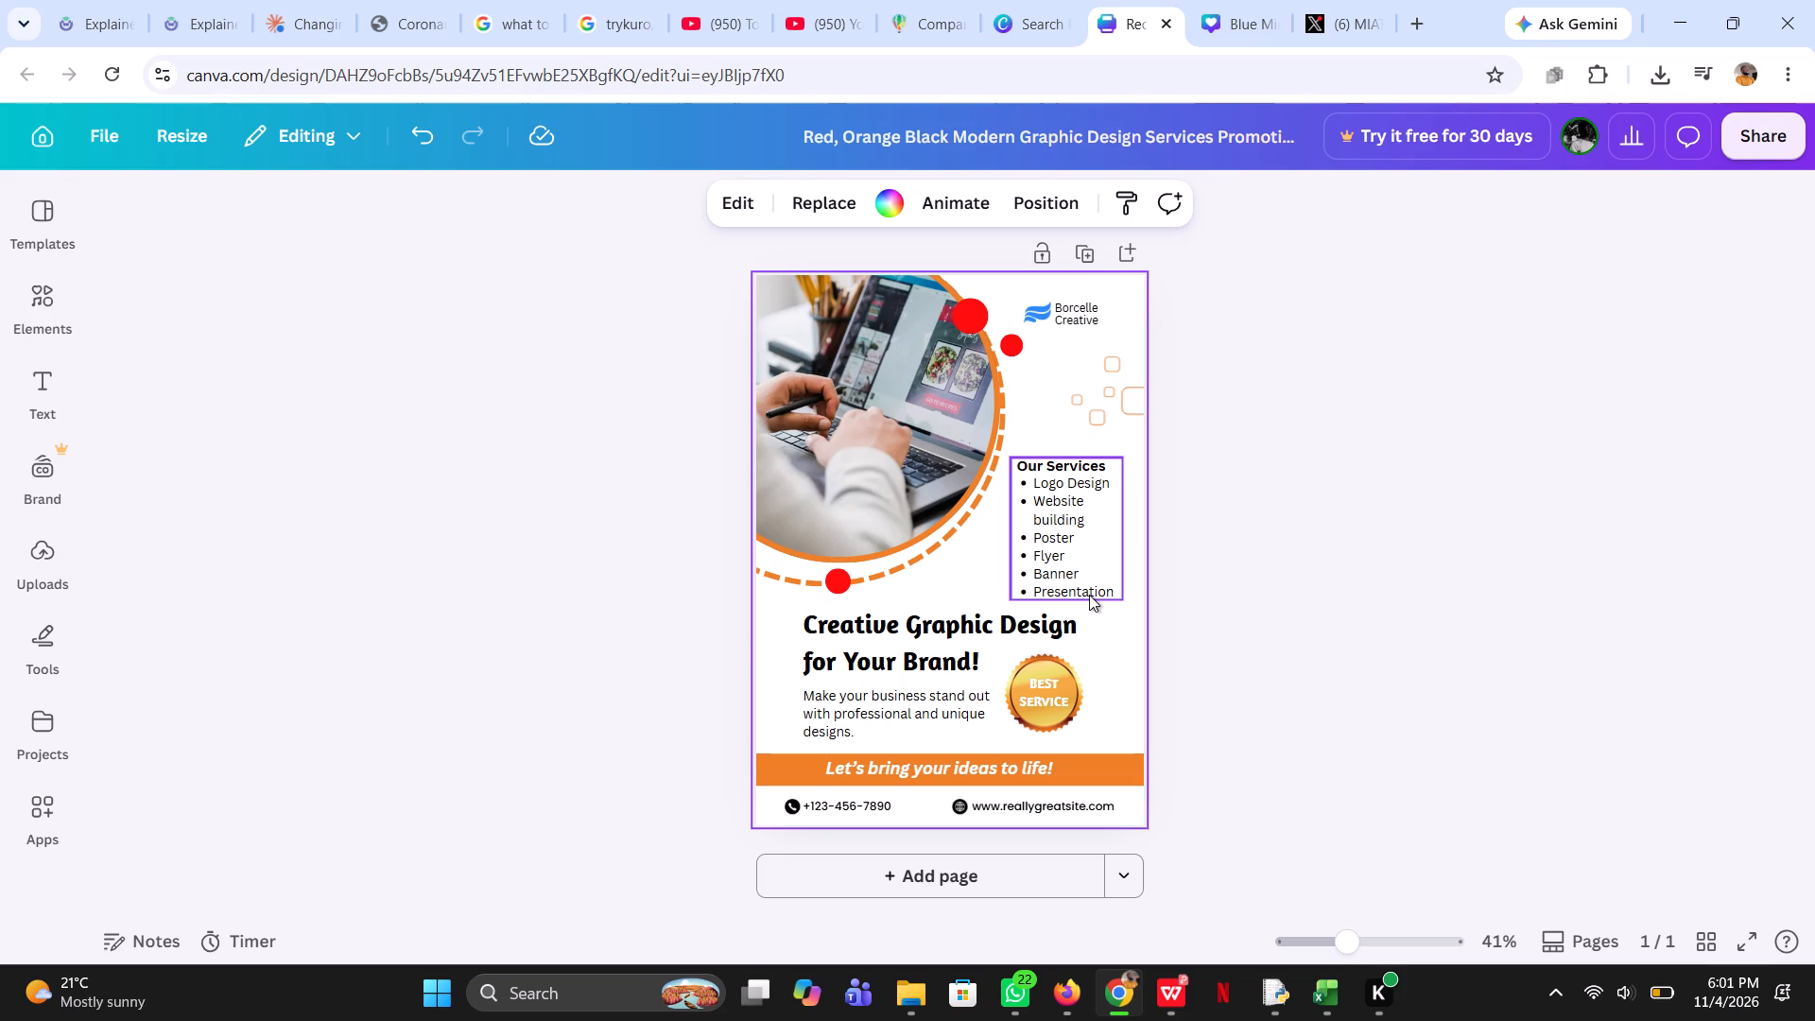
Reword the flyer headline as "Creative Graphic Design and website for Your Brand!".
left_click(944, 670)
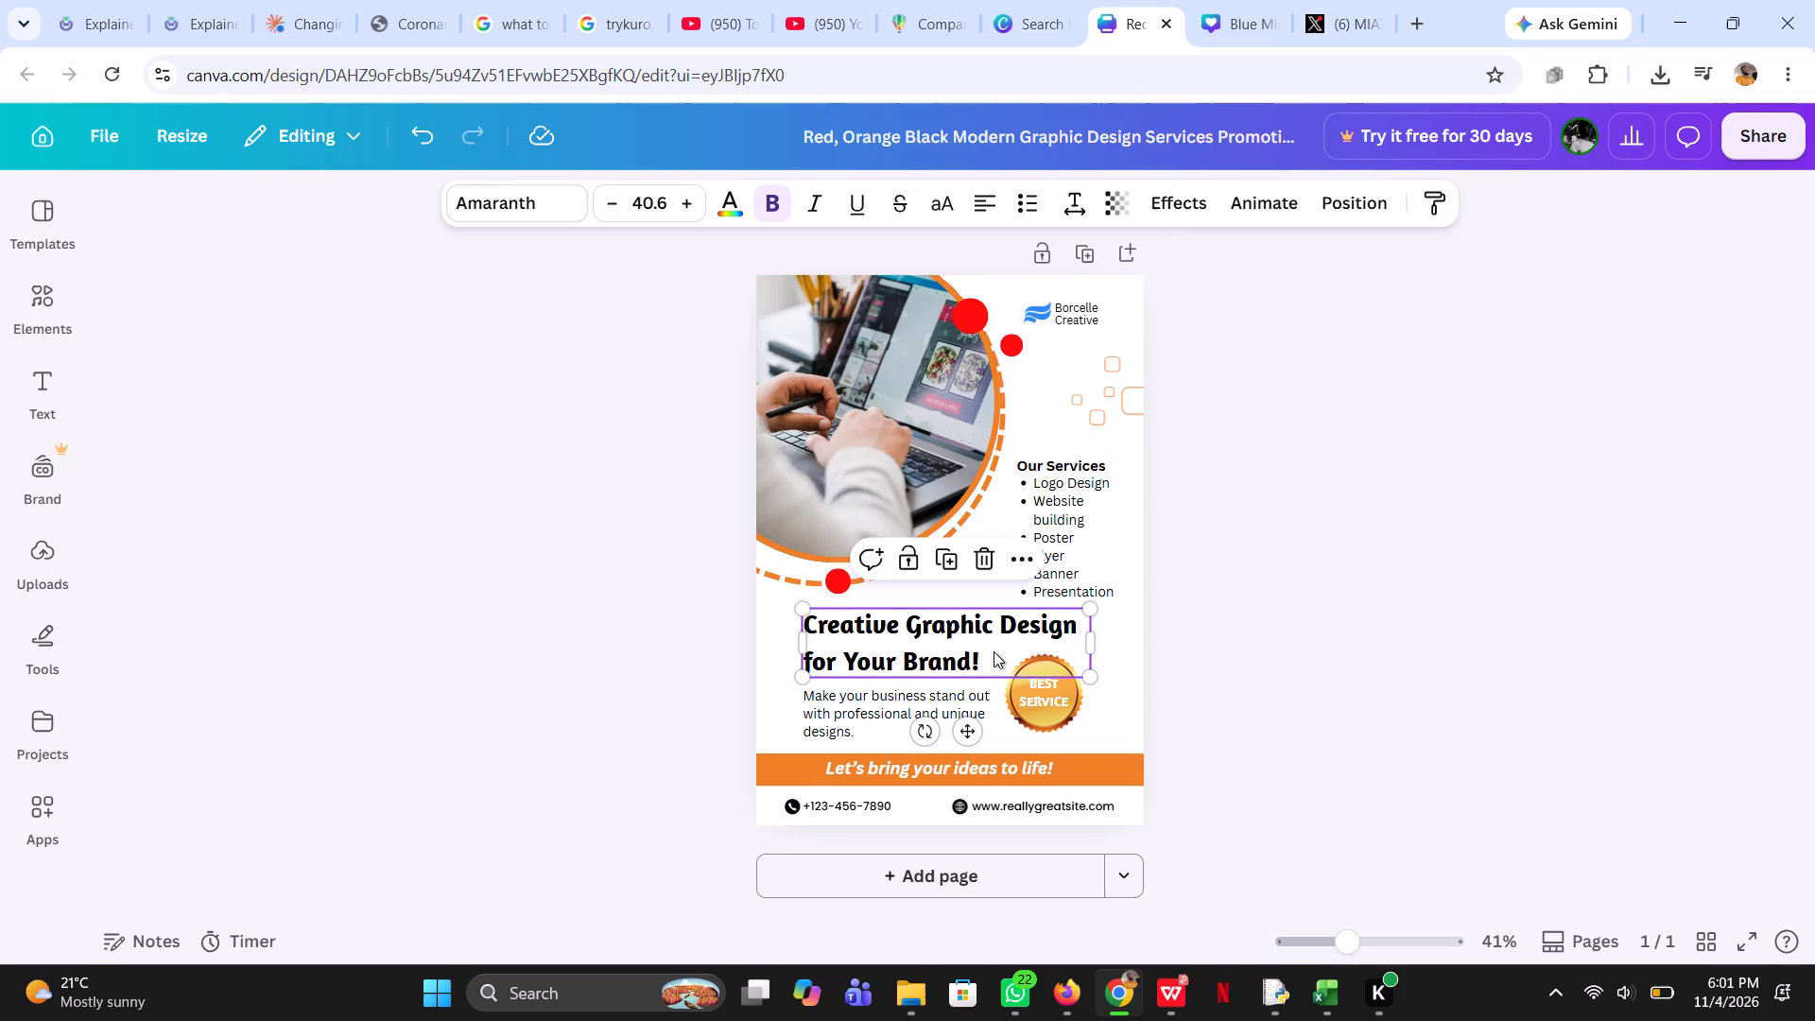
left_click(978, 656)
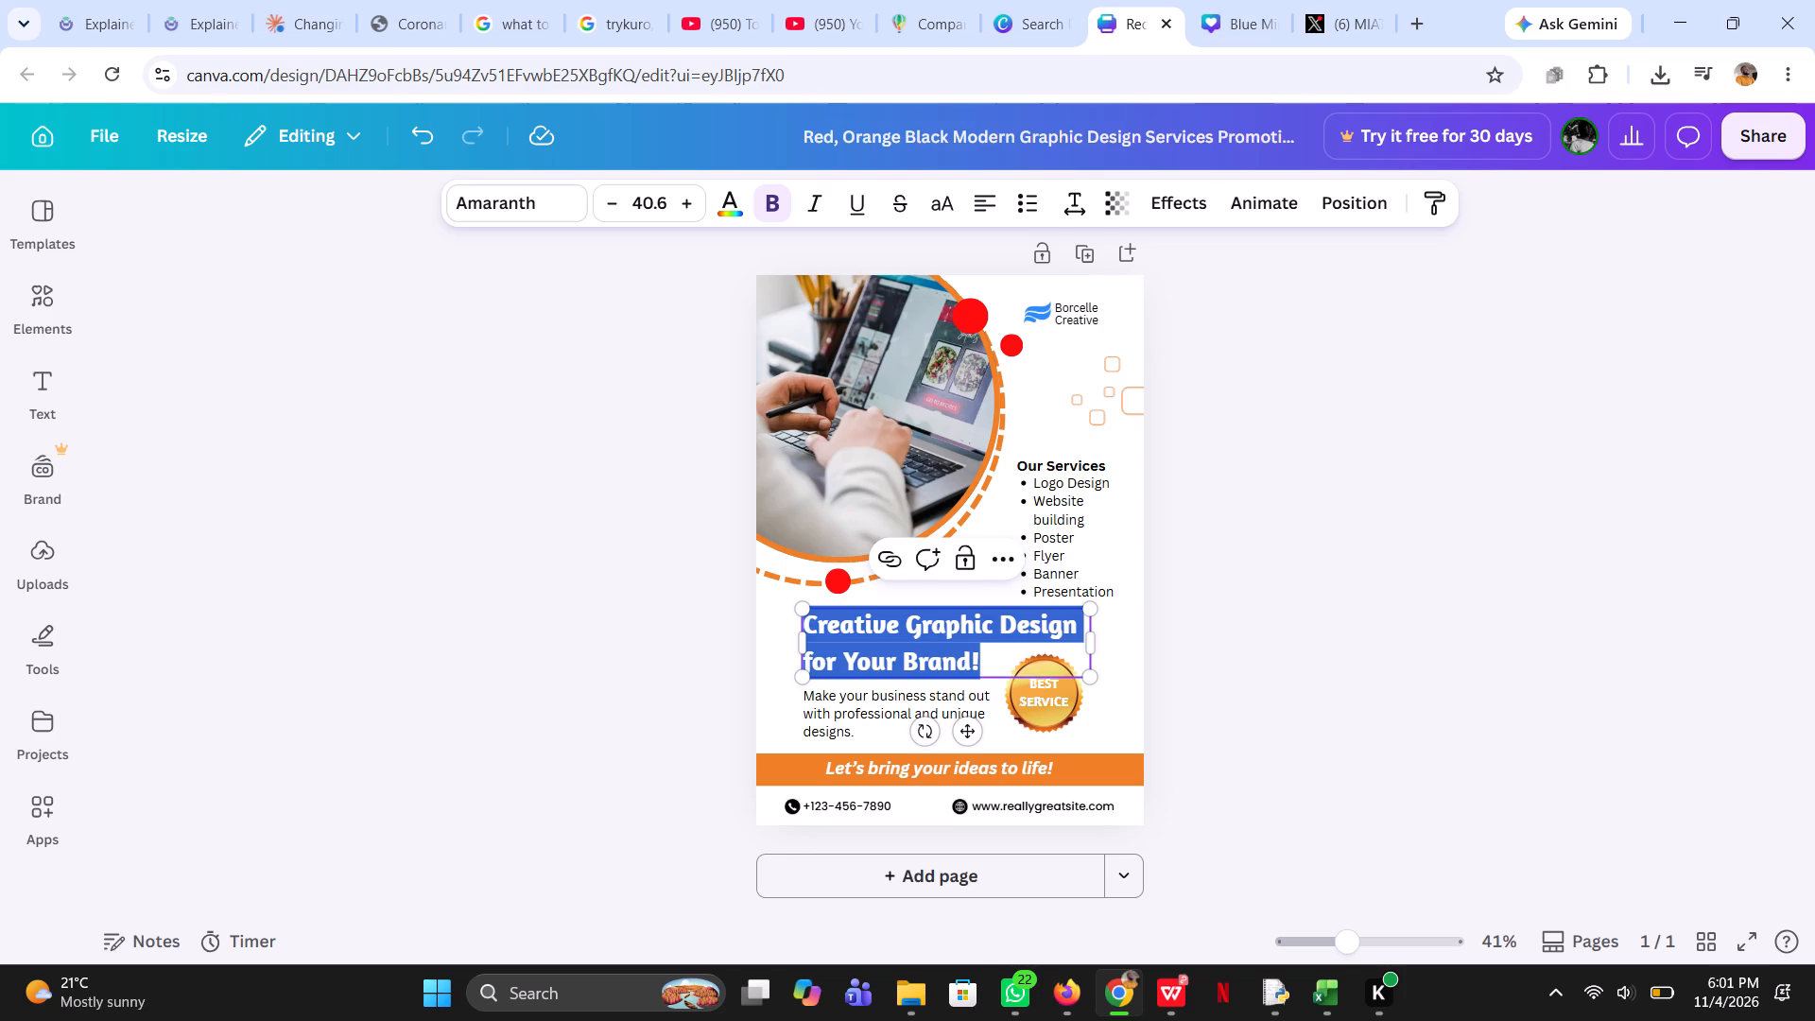
left_click(986, 658)
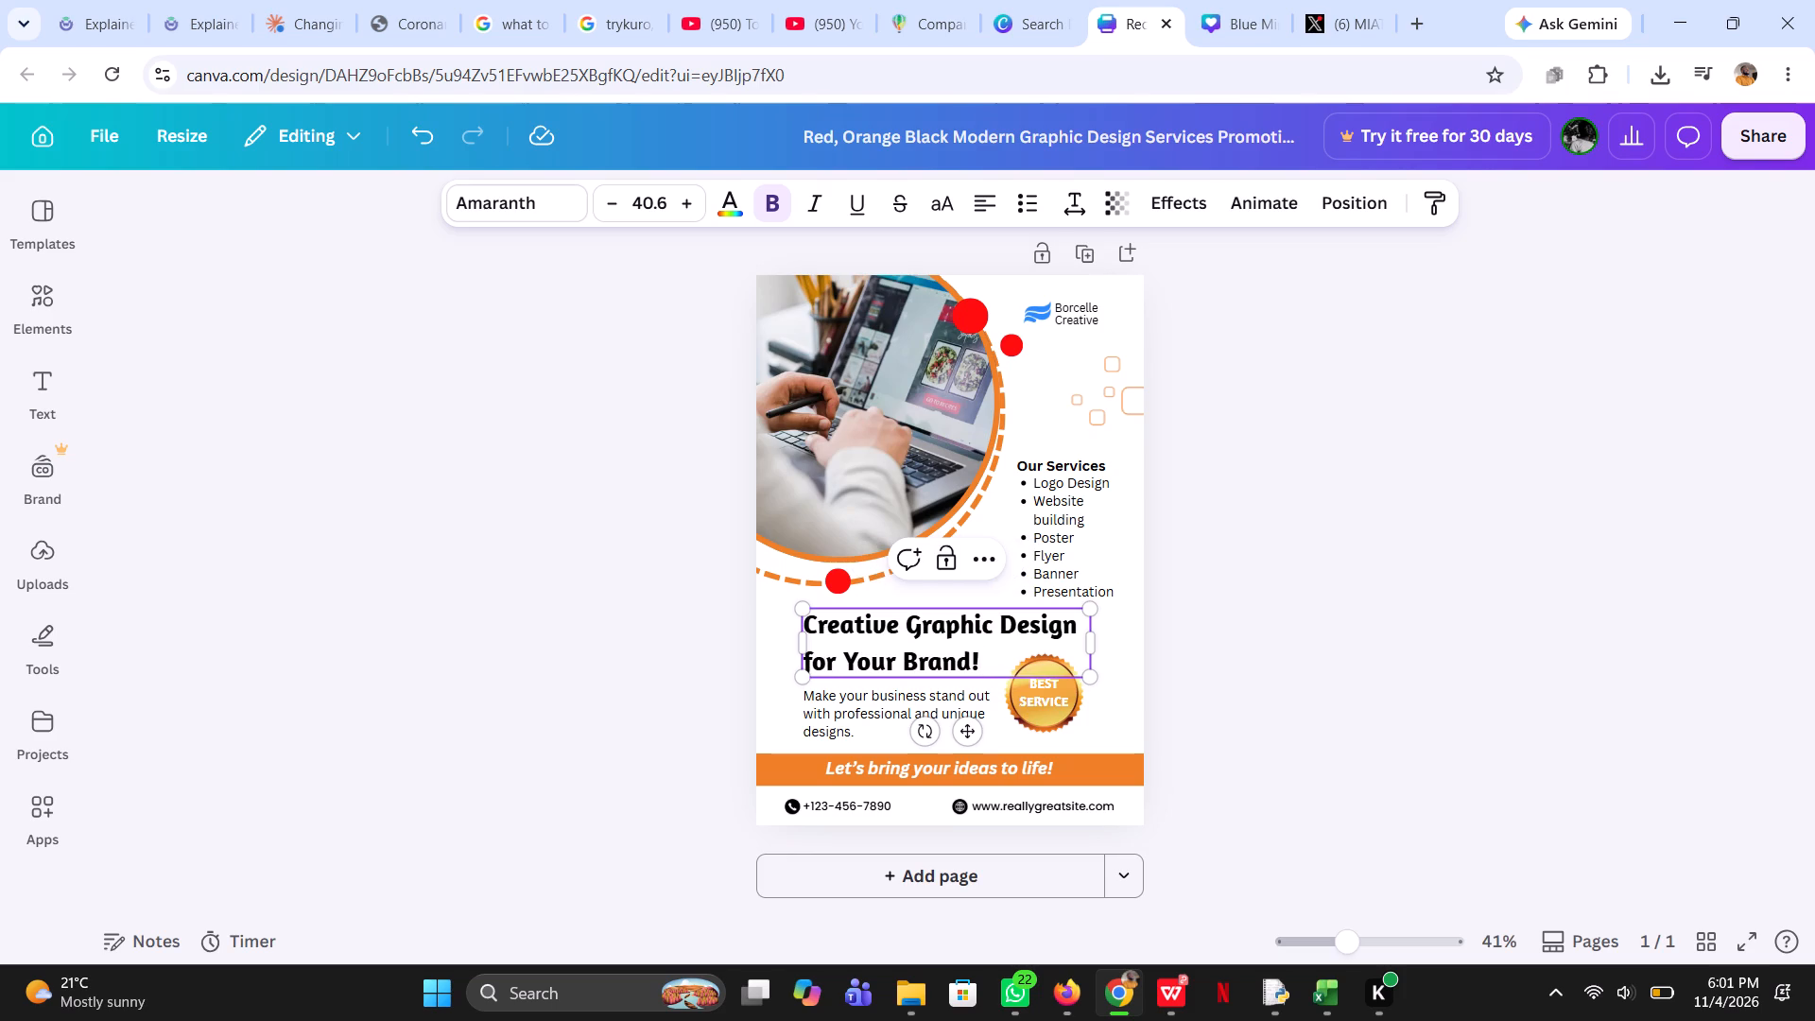
left_click(832, 664)
key("BackSpace")
key("BackSpace")
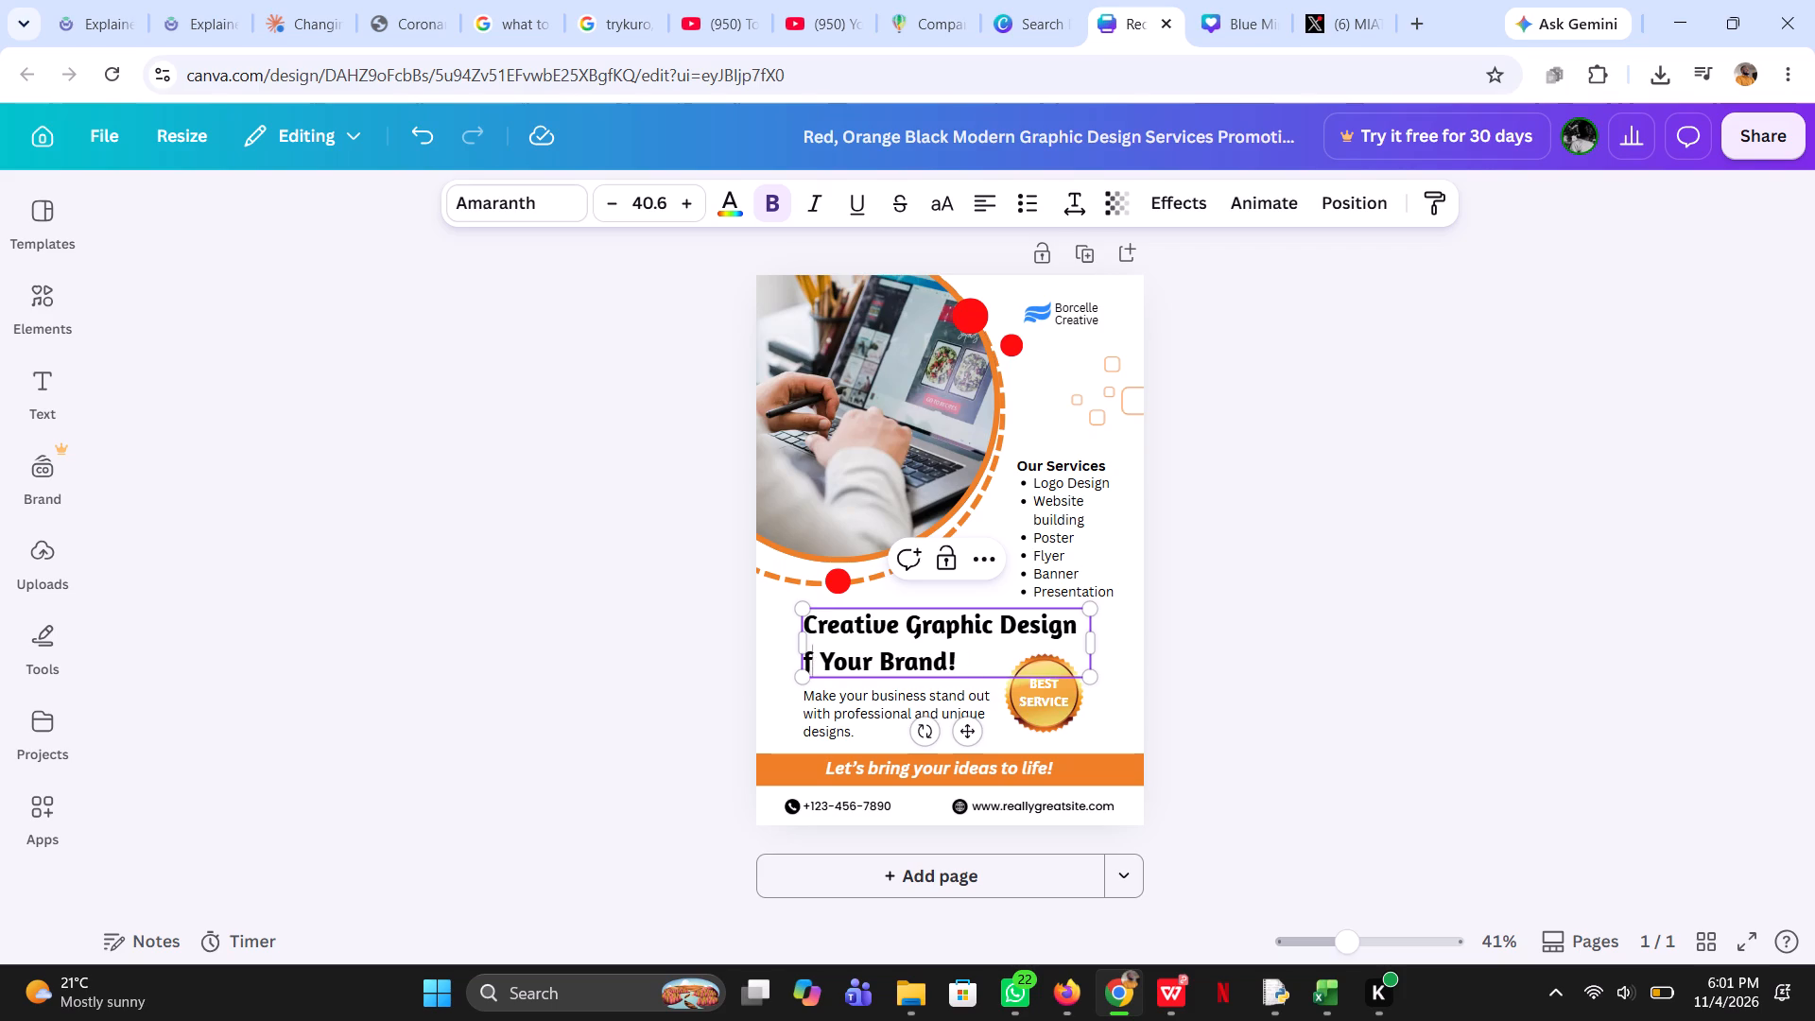
key("BackSpace")
type("and")
key("space")
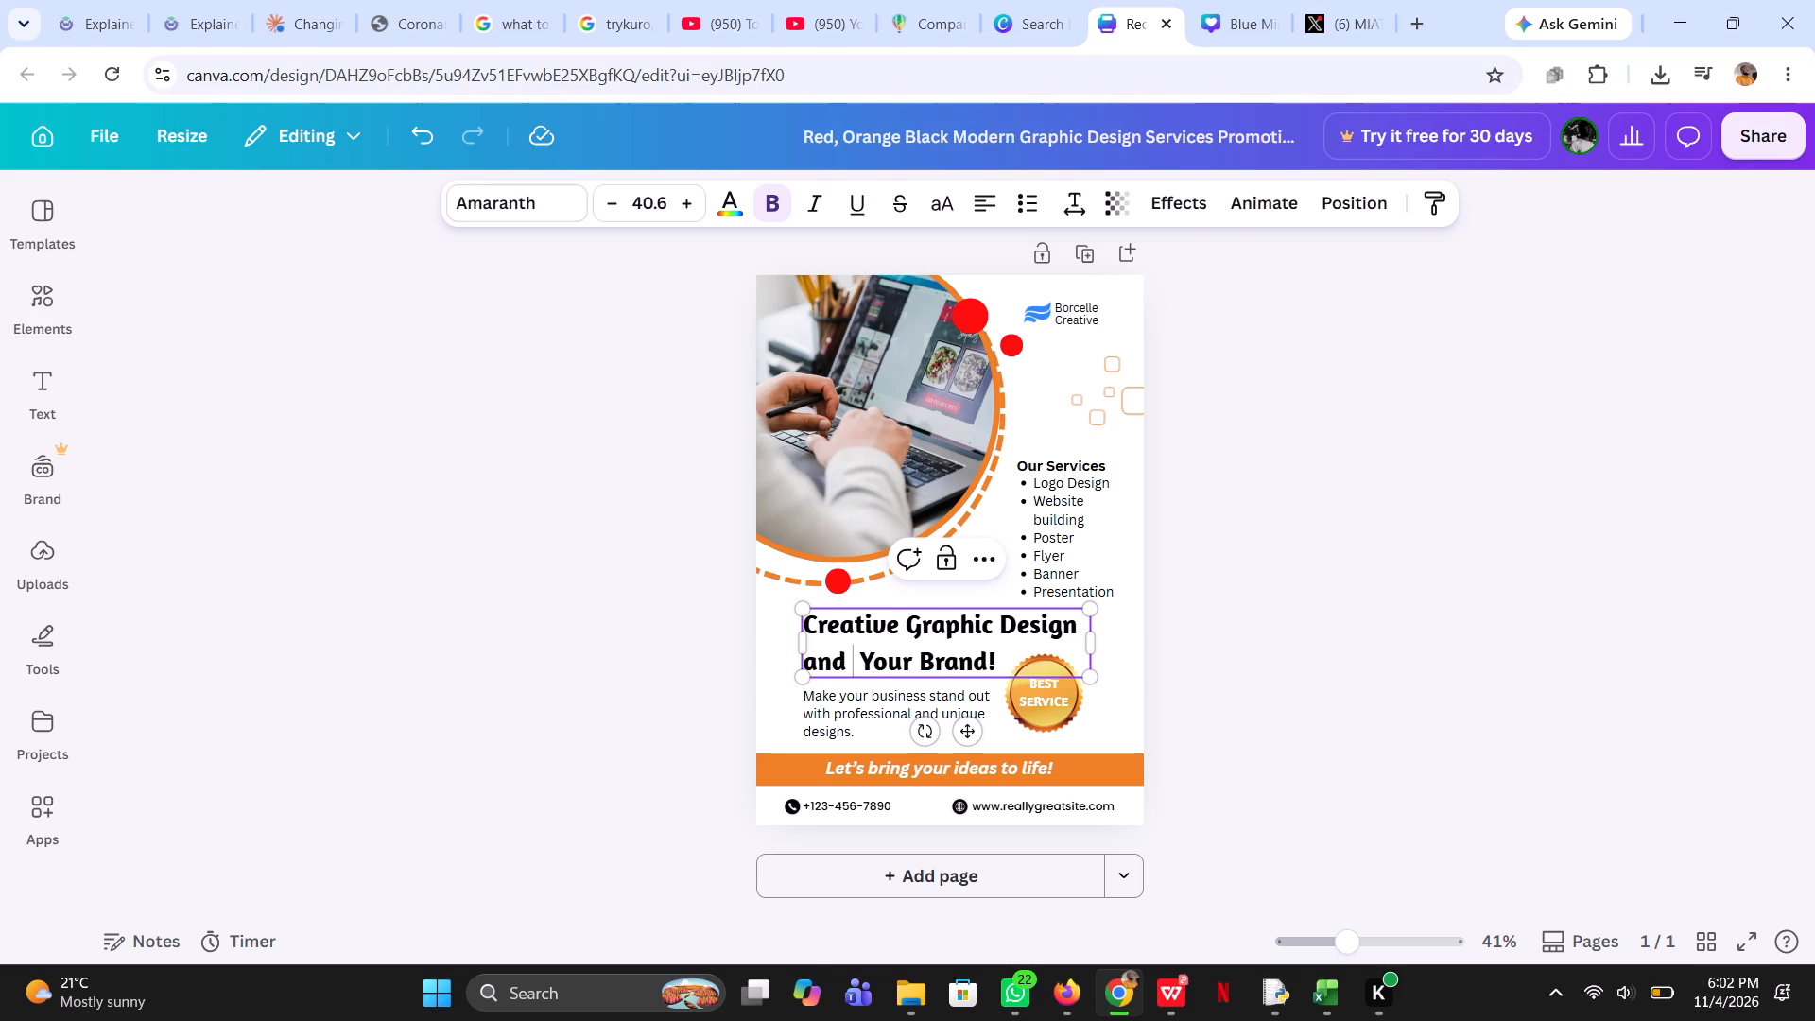
type("we")
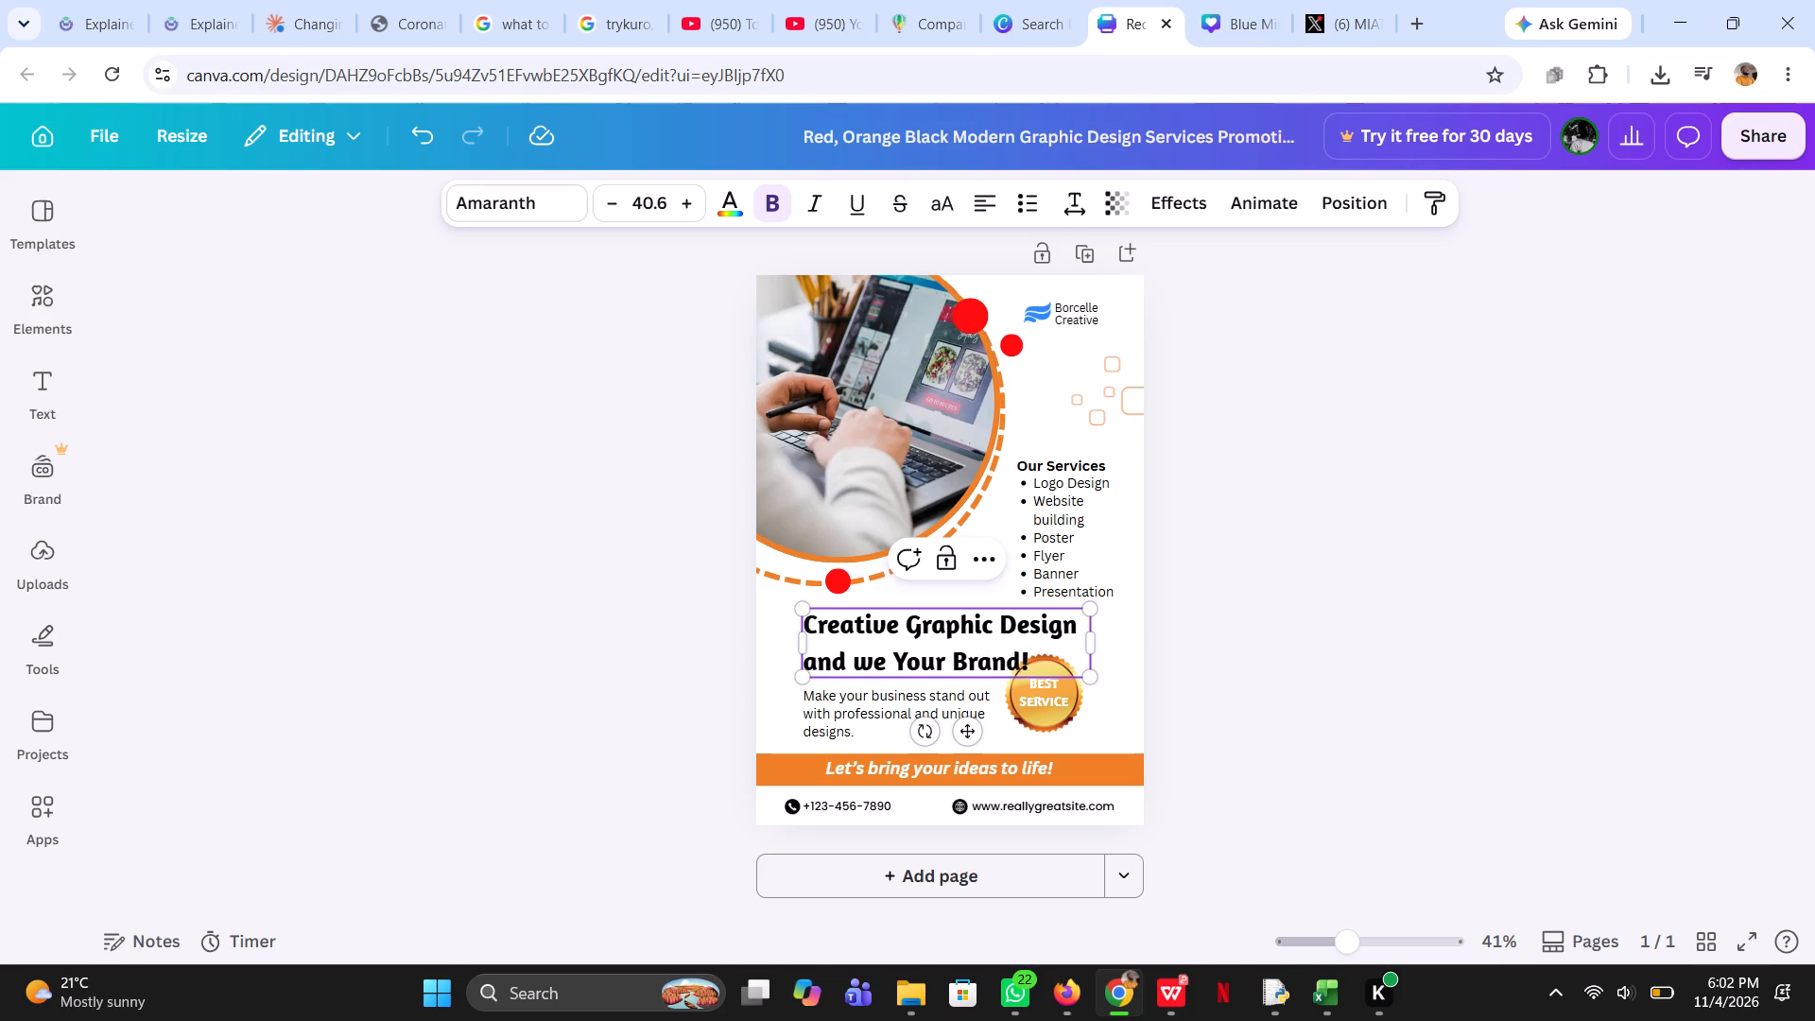
type("bsite")
key("space")
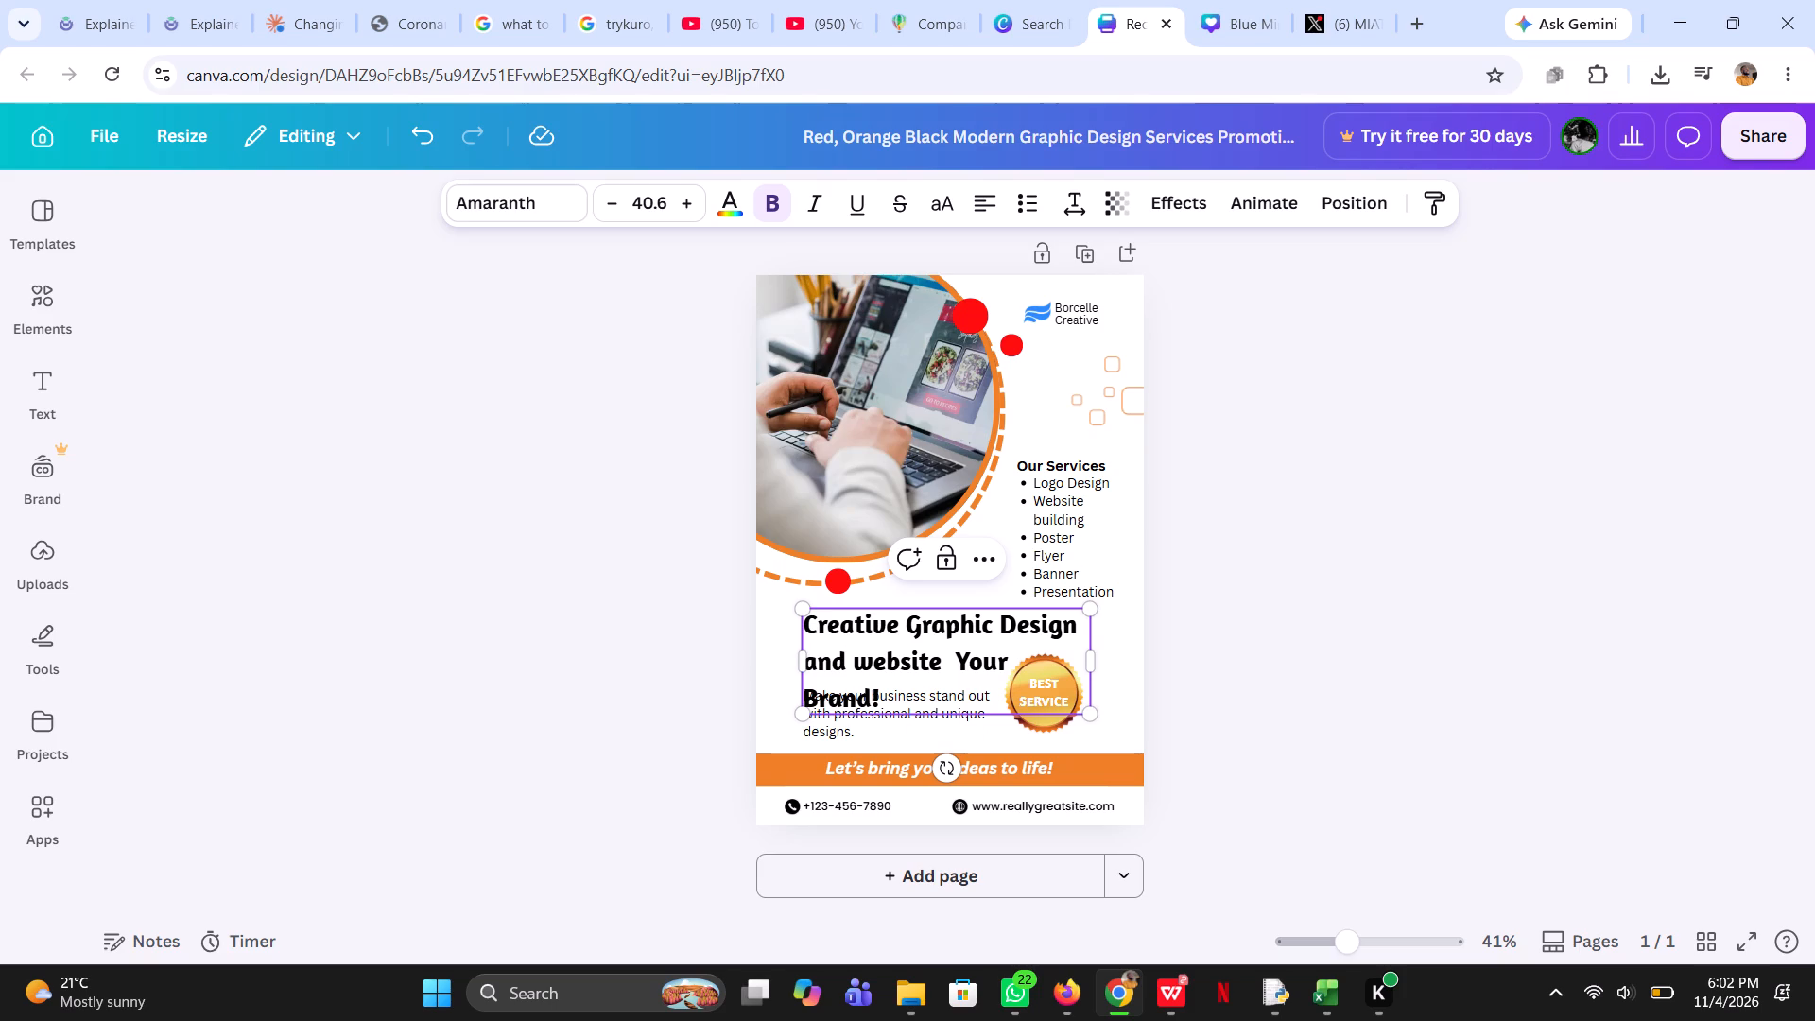
type("for you")
key("r")
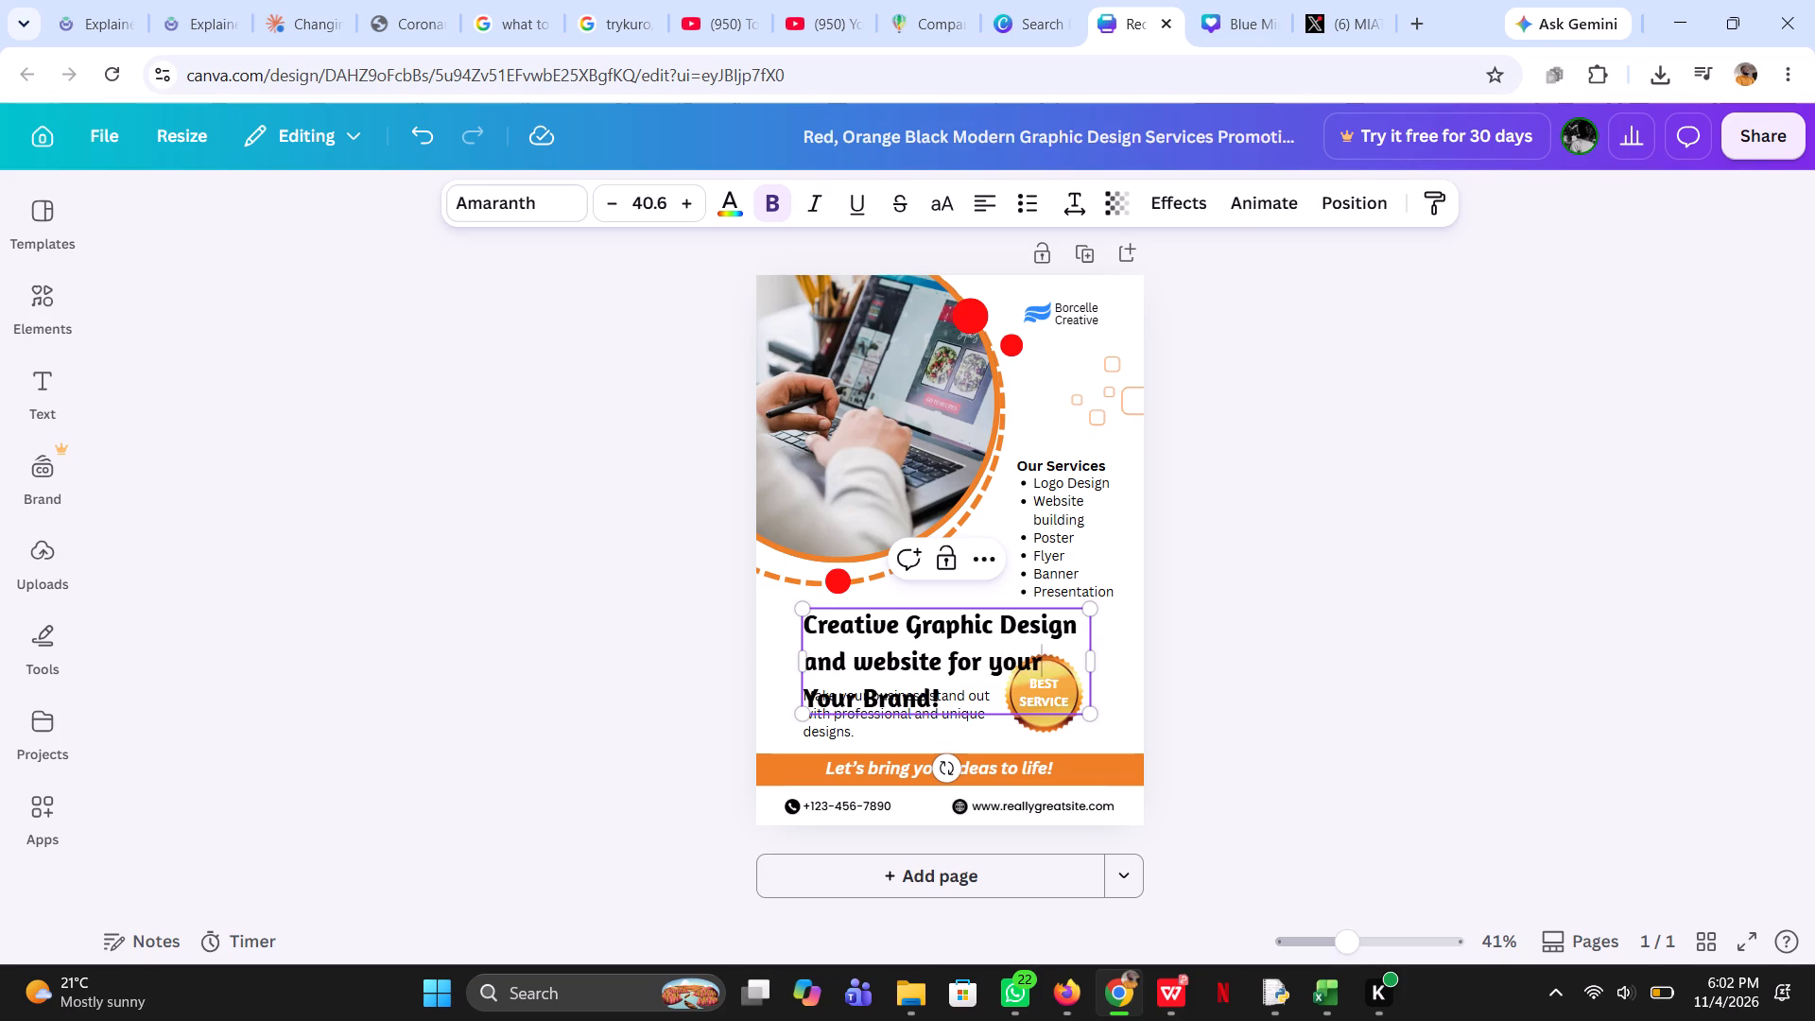
key("BackSpace")
key("BackSpace")
key("BackSpace")
key("BackSpace")
key("BackSpace")
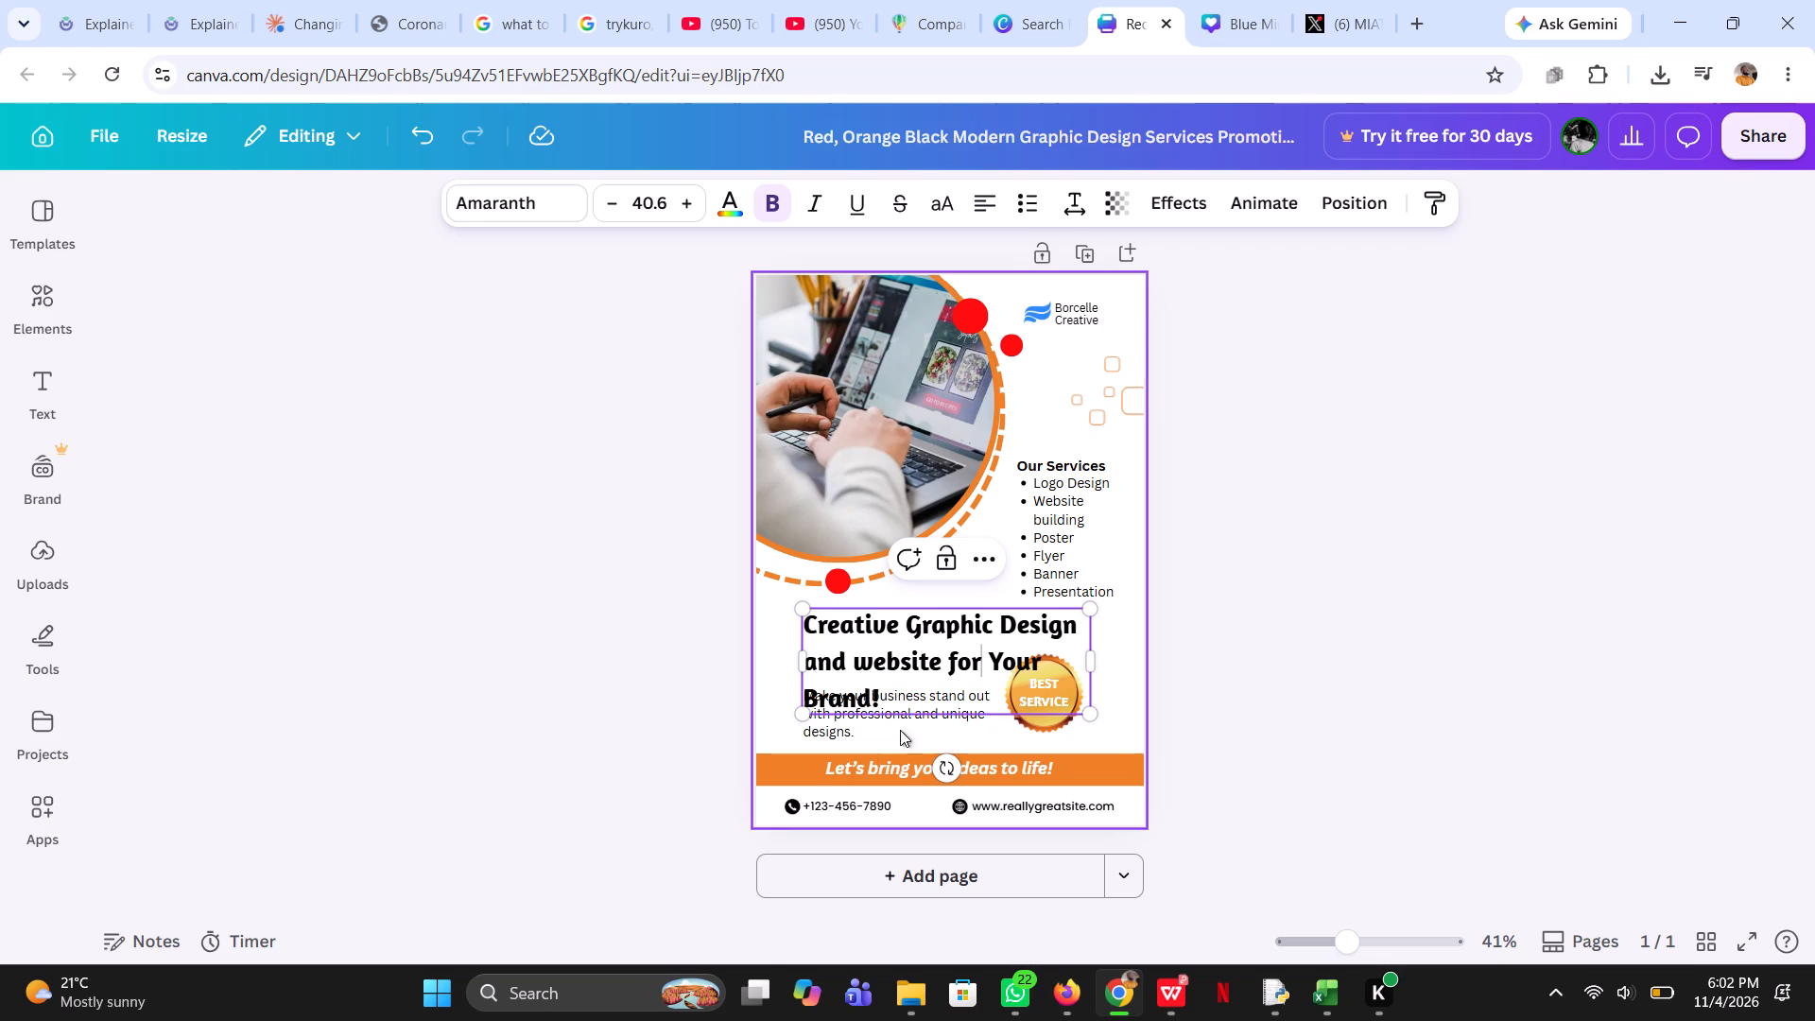
Scale the headline text box down to a font size of about 23.8 so it clears the paragraph below.
left_click_drag(1094, 713, 978, 630)
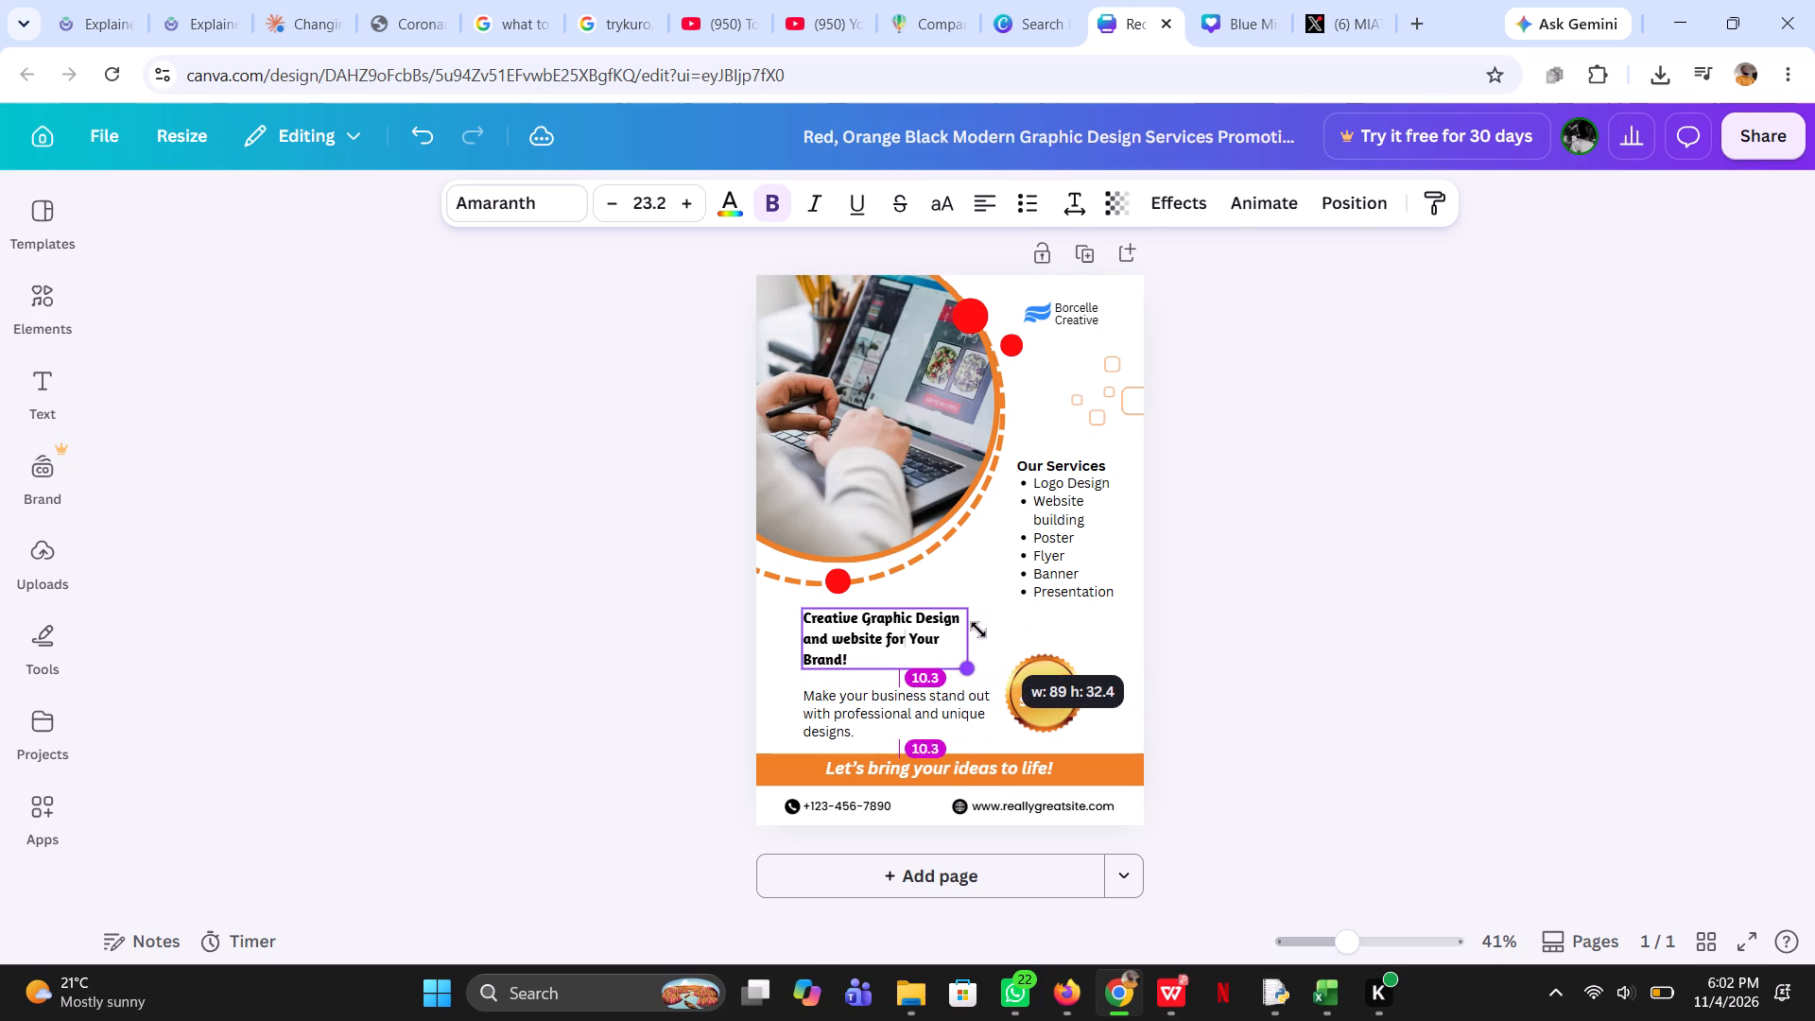
left_click_drag(978, 630, 993, 624)
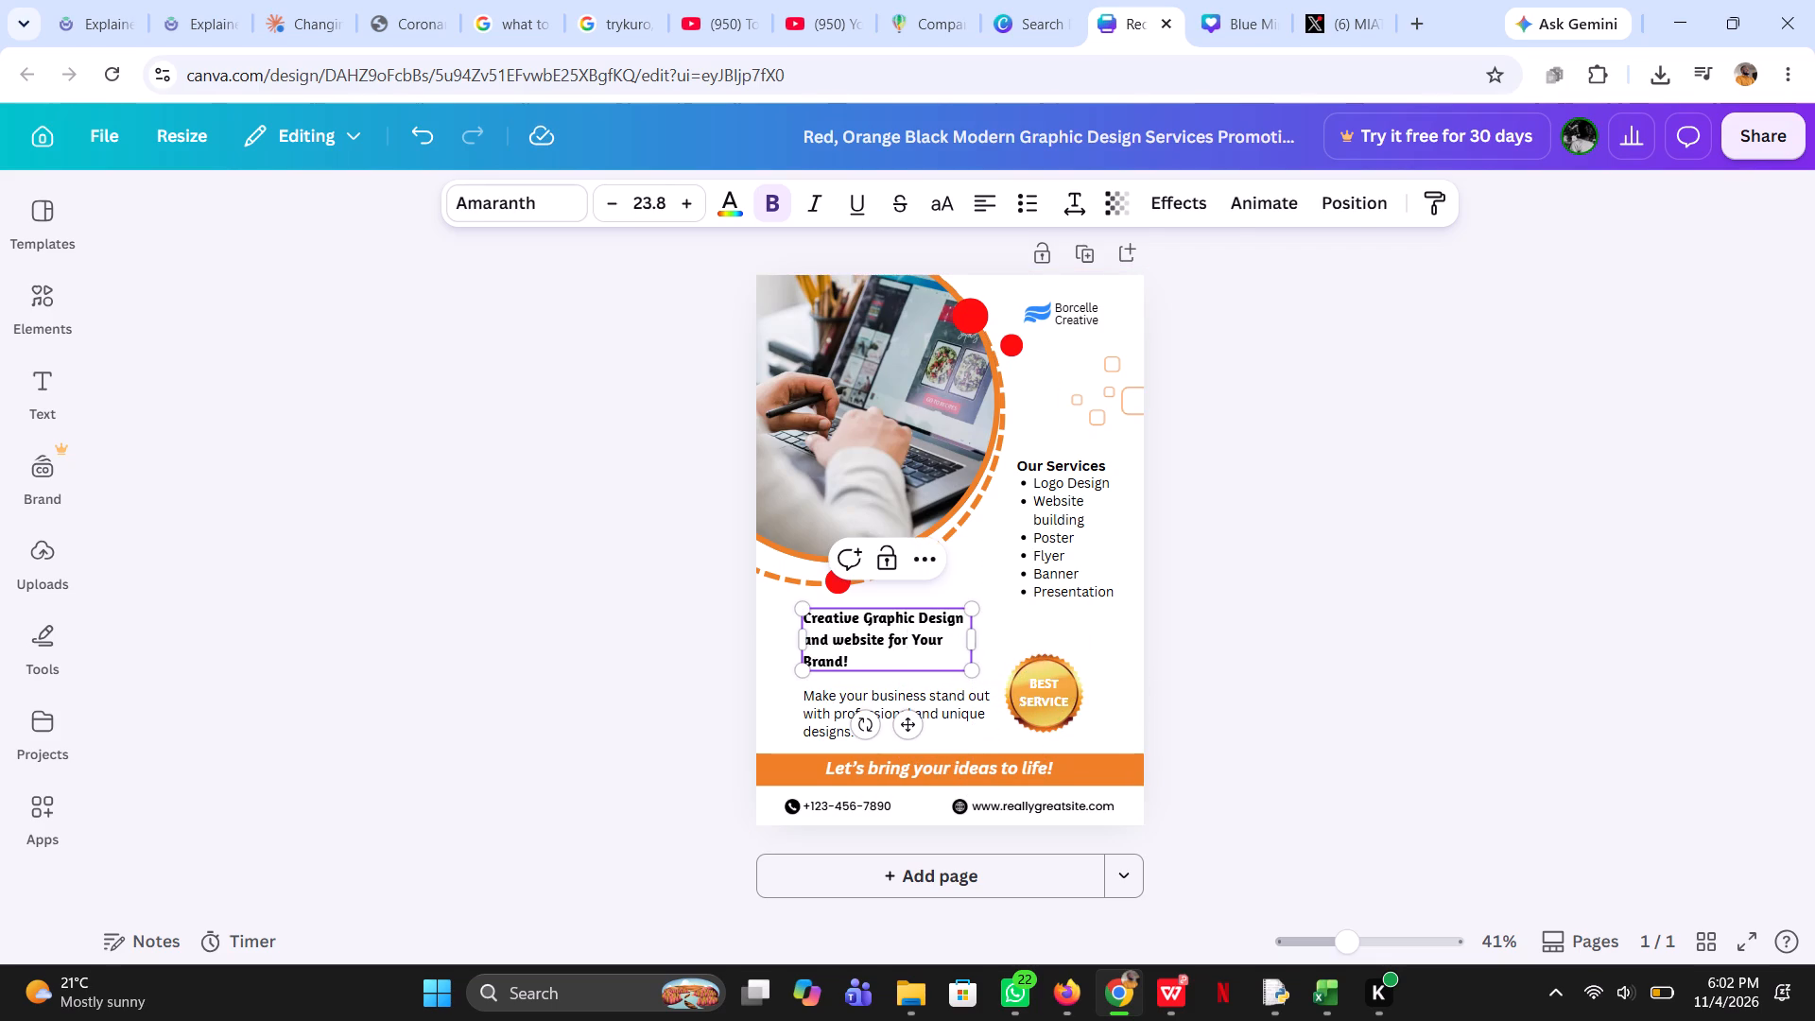
Replace the "Borcelle Creative" brand name beside the logo with "SJ TECH HUB".
left_click(1063, 305)
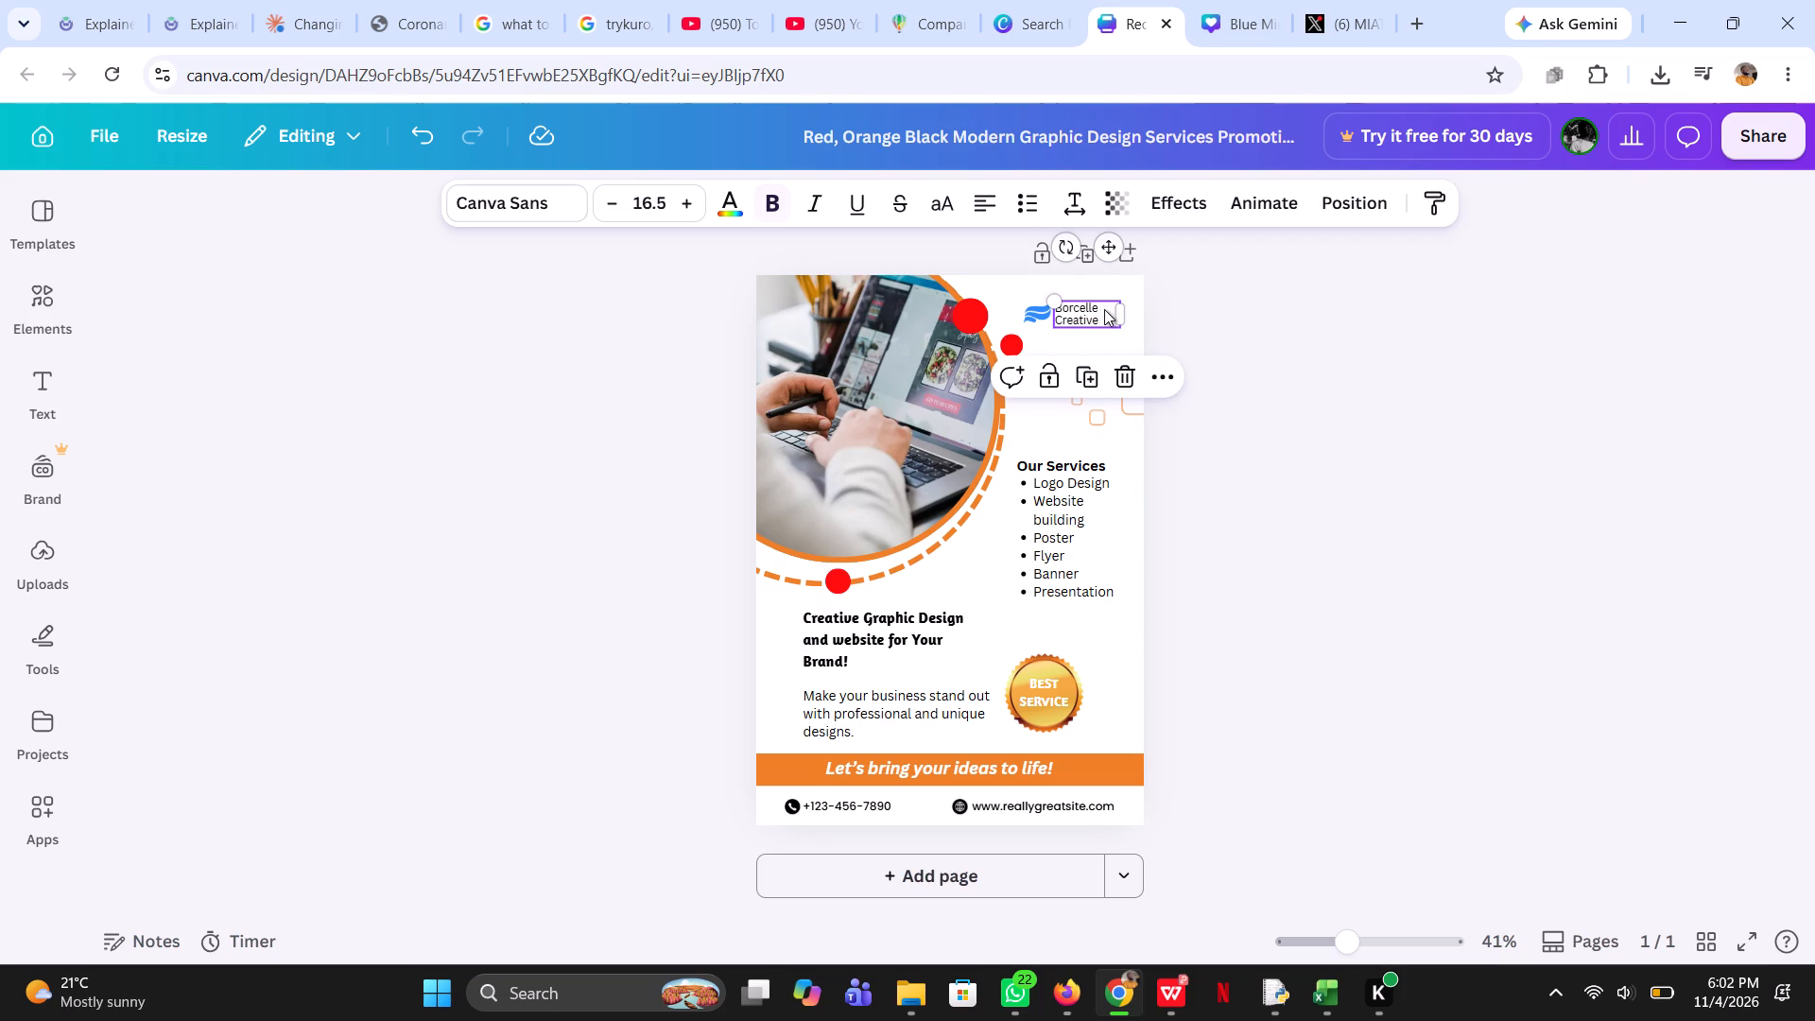
left_click(1104, 309)
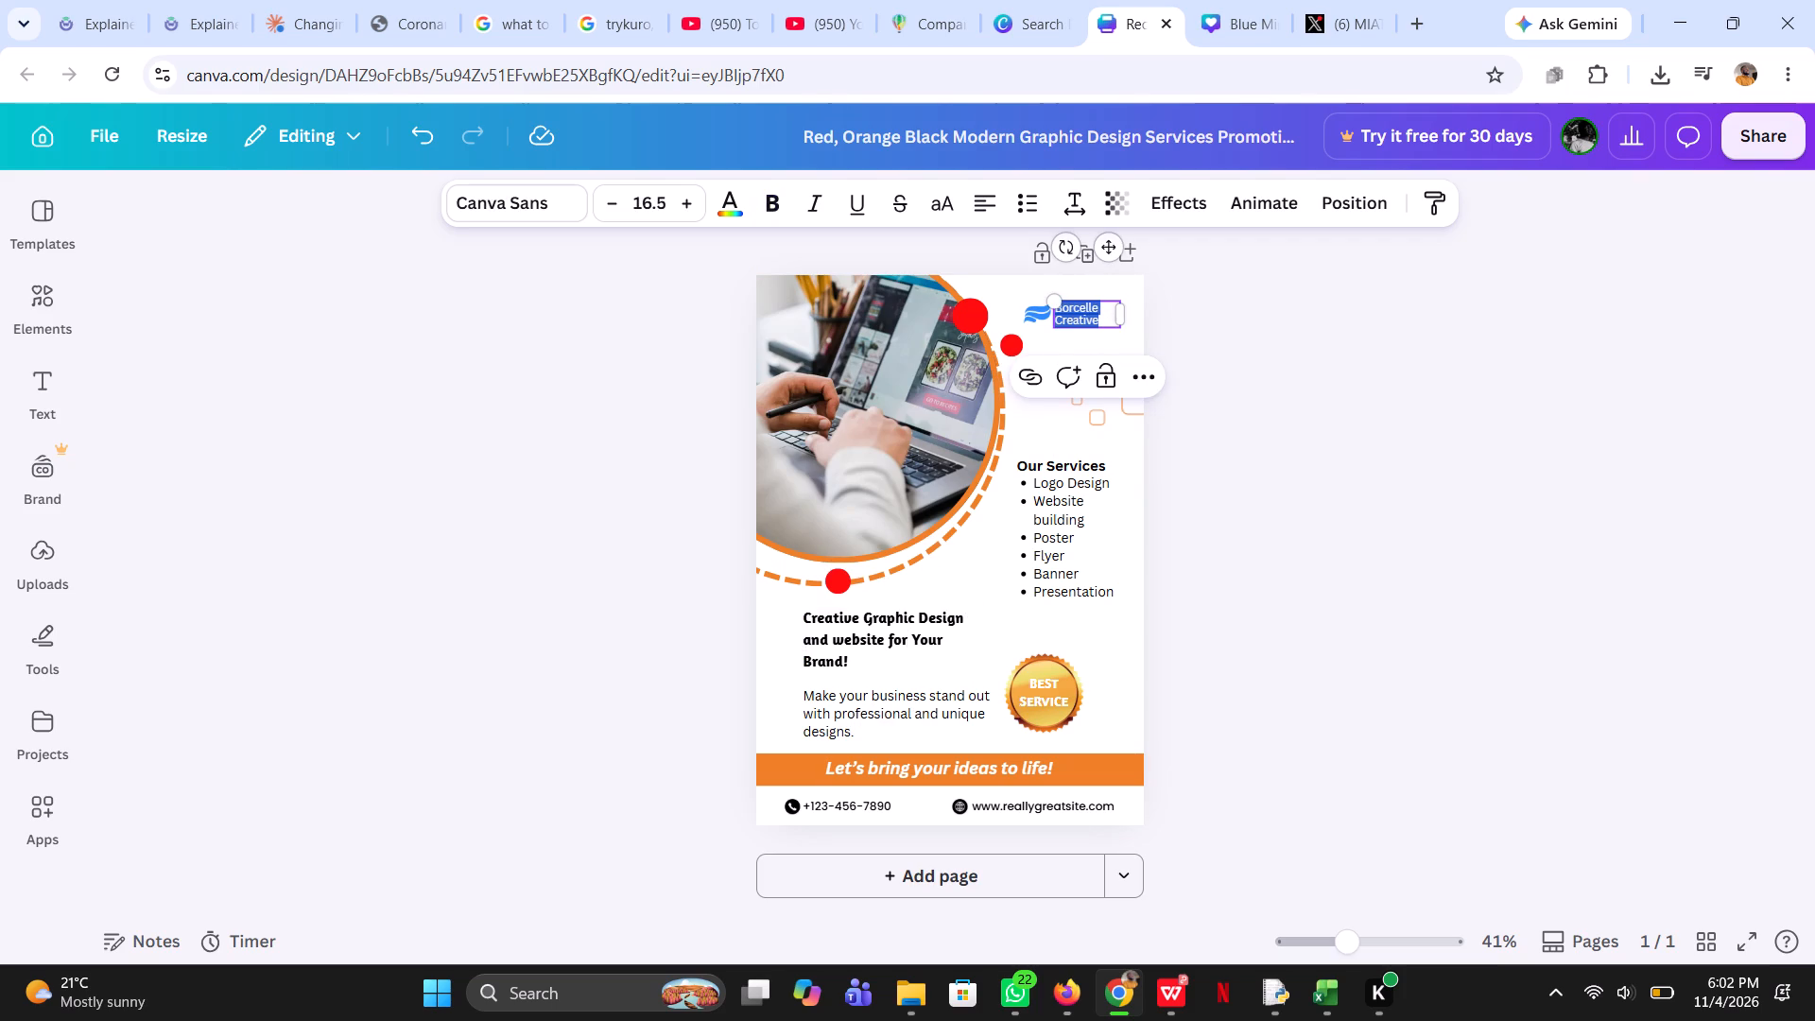
type("SY")
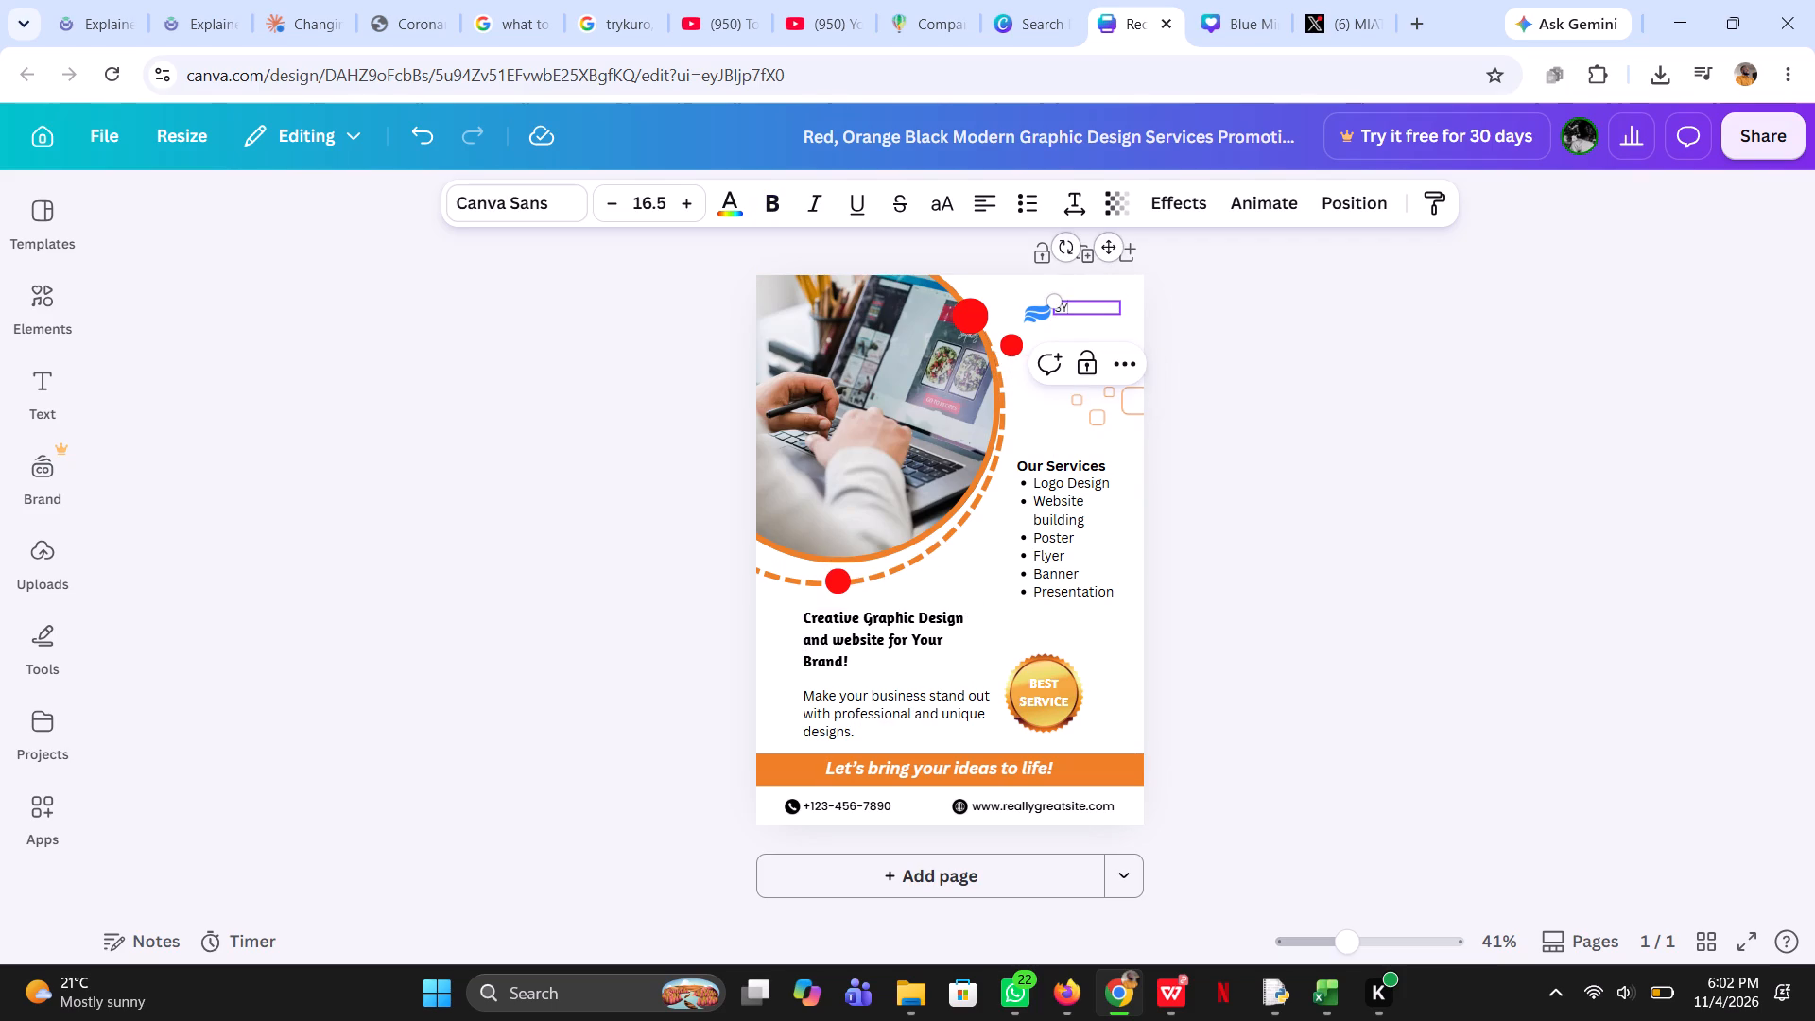
key("BackSpace")
type("J")
key("space")
type("TECH")
key("space")
type("HU")
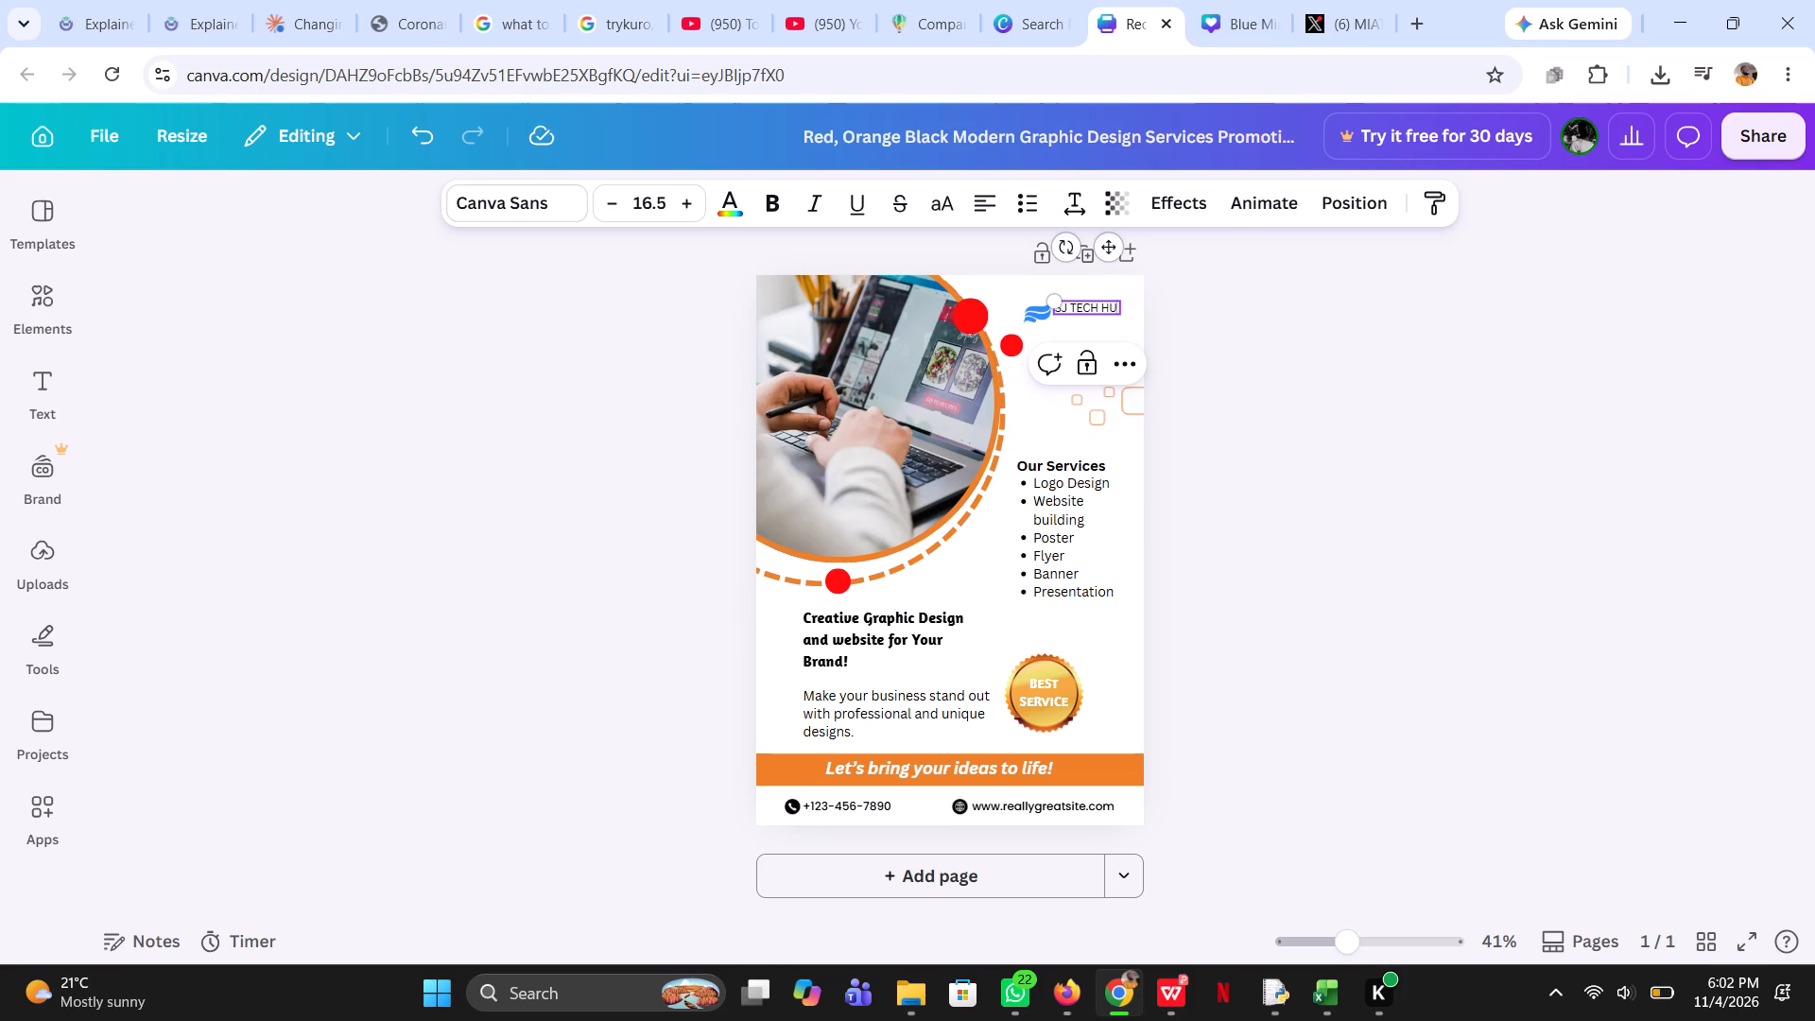
key("b")
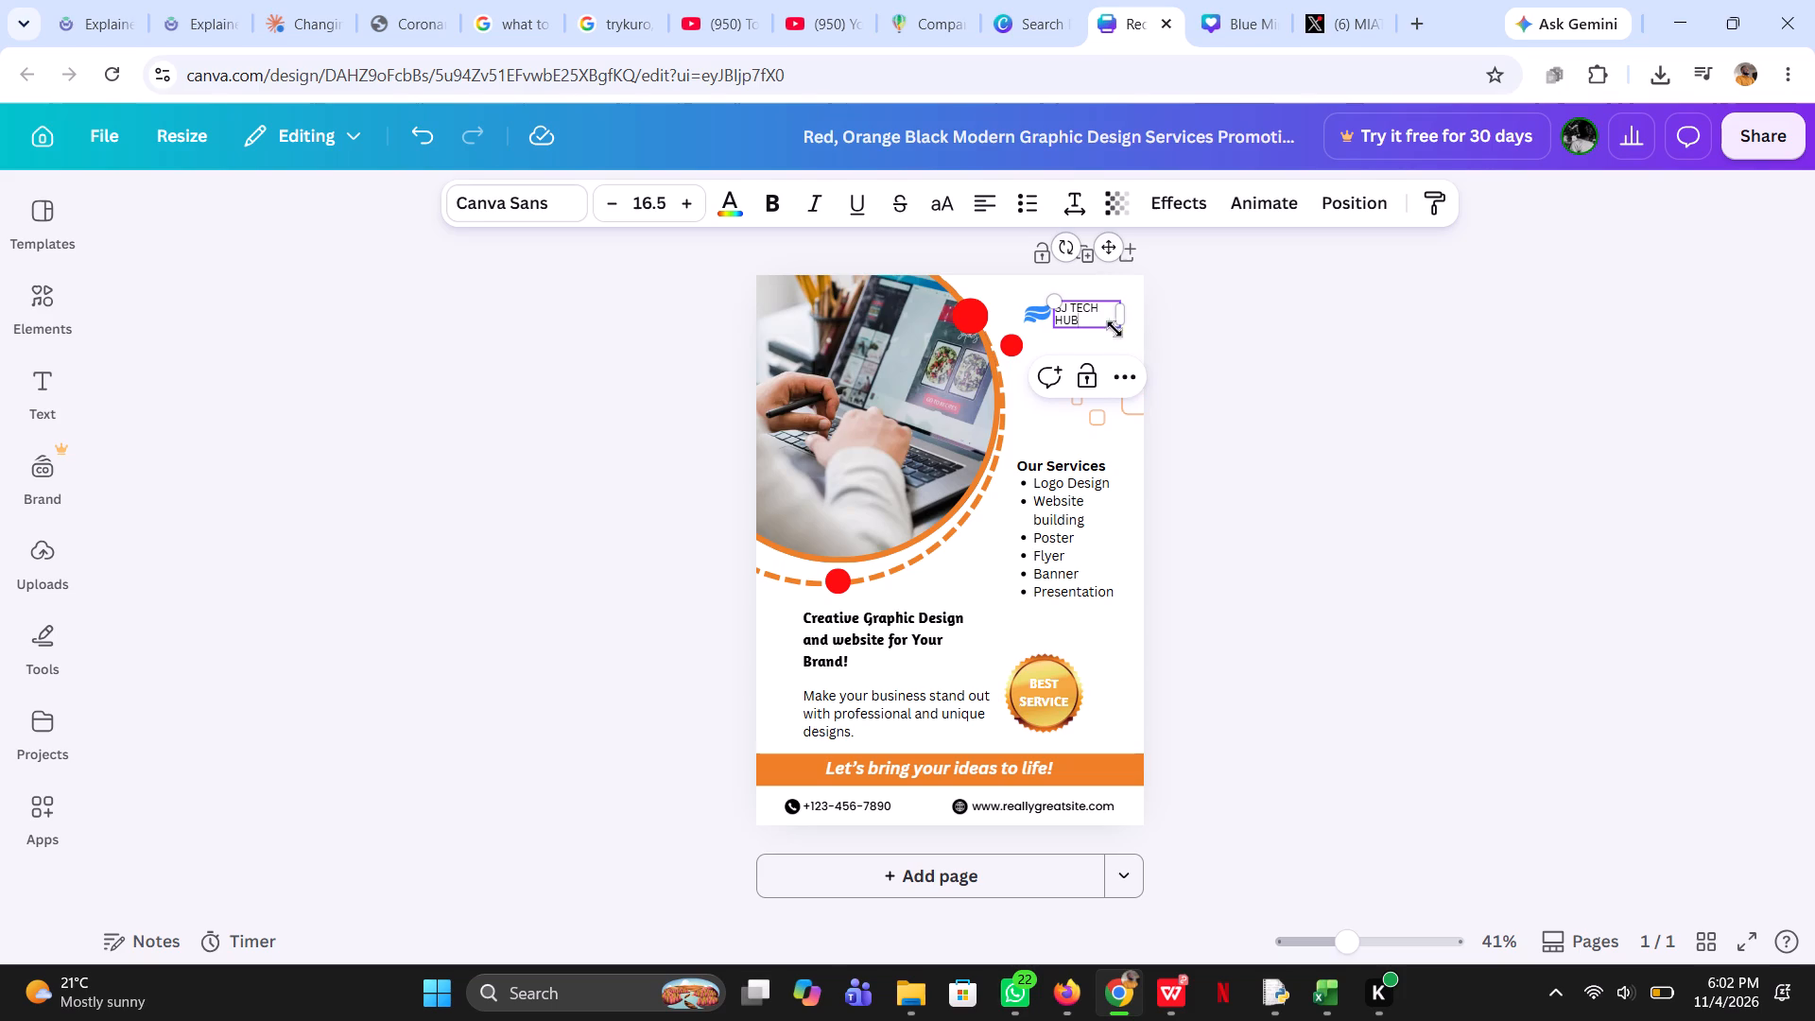
Apply the Curve shape effect to the "SJ TECH HUB" brand name.
left_click_drag(1083, 320, 1056, 311)
left_click(1112, 205)
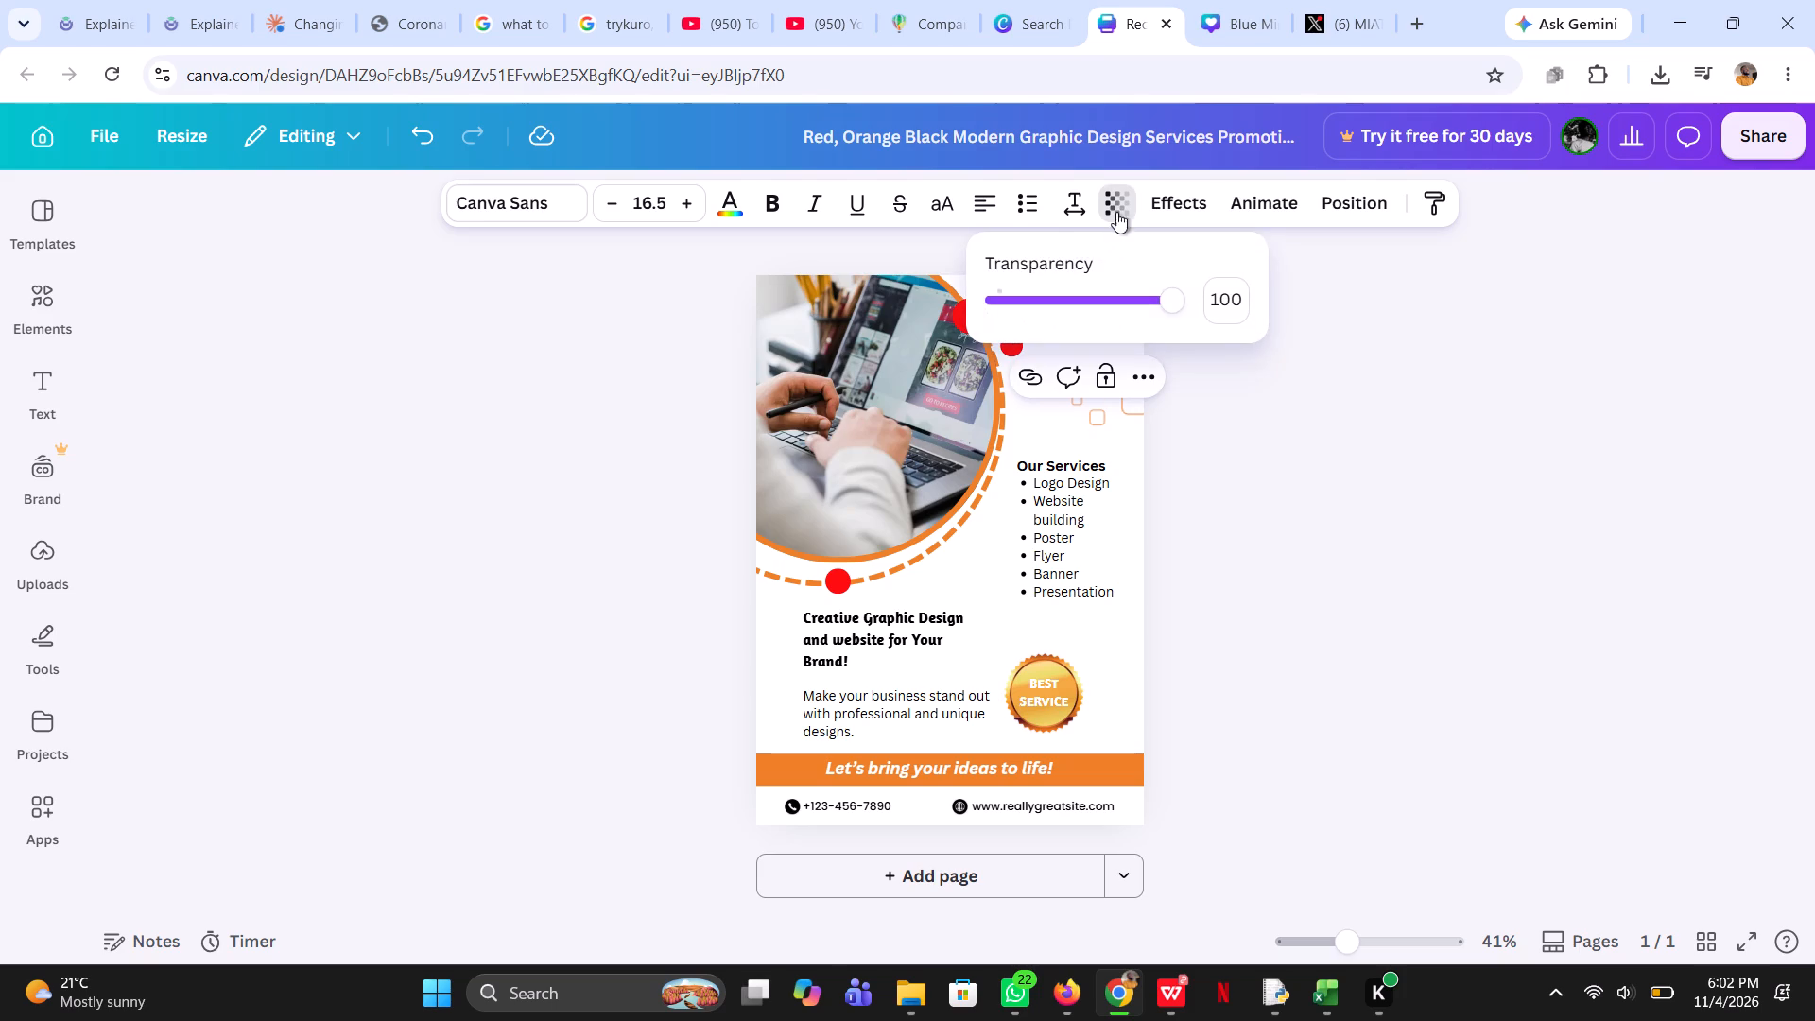
left_click(1187, 193)
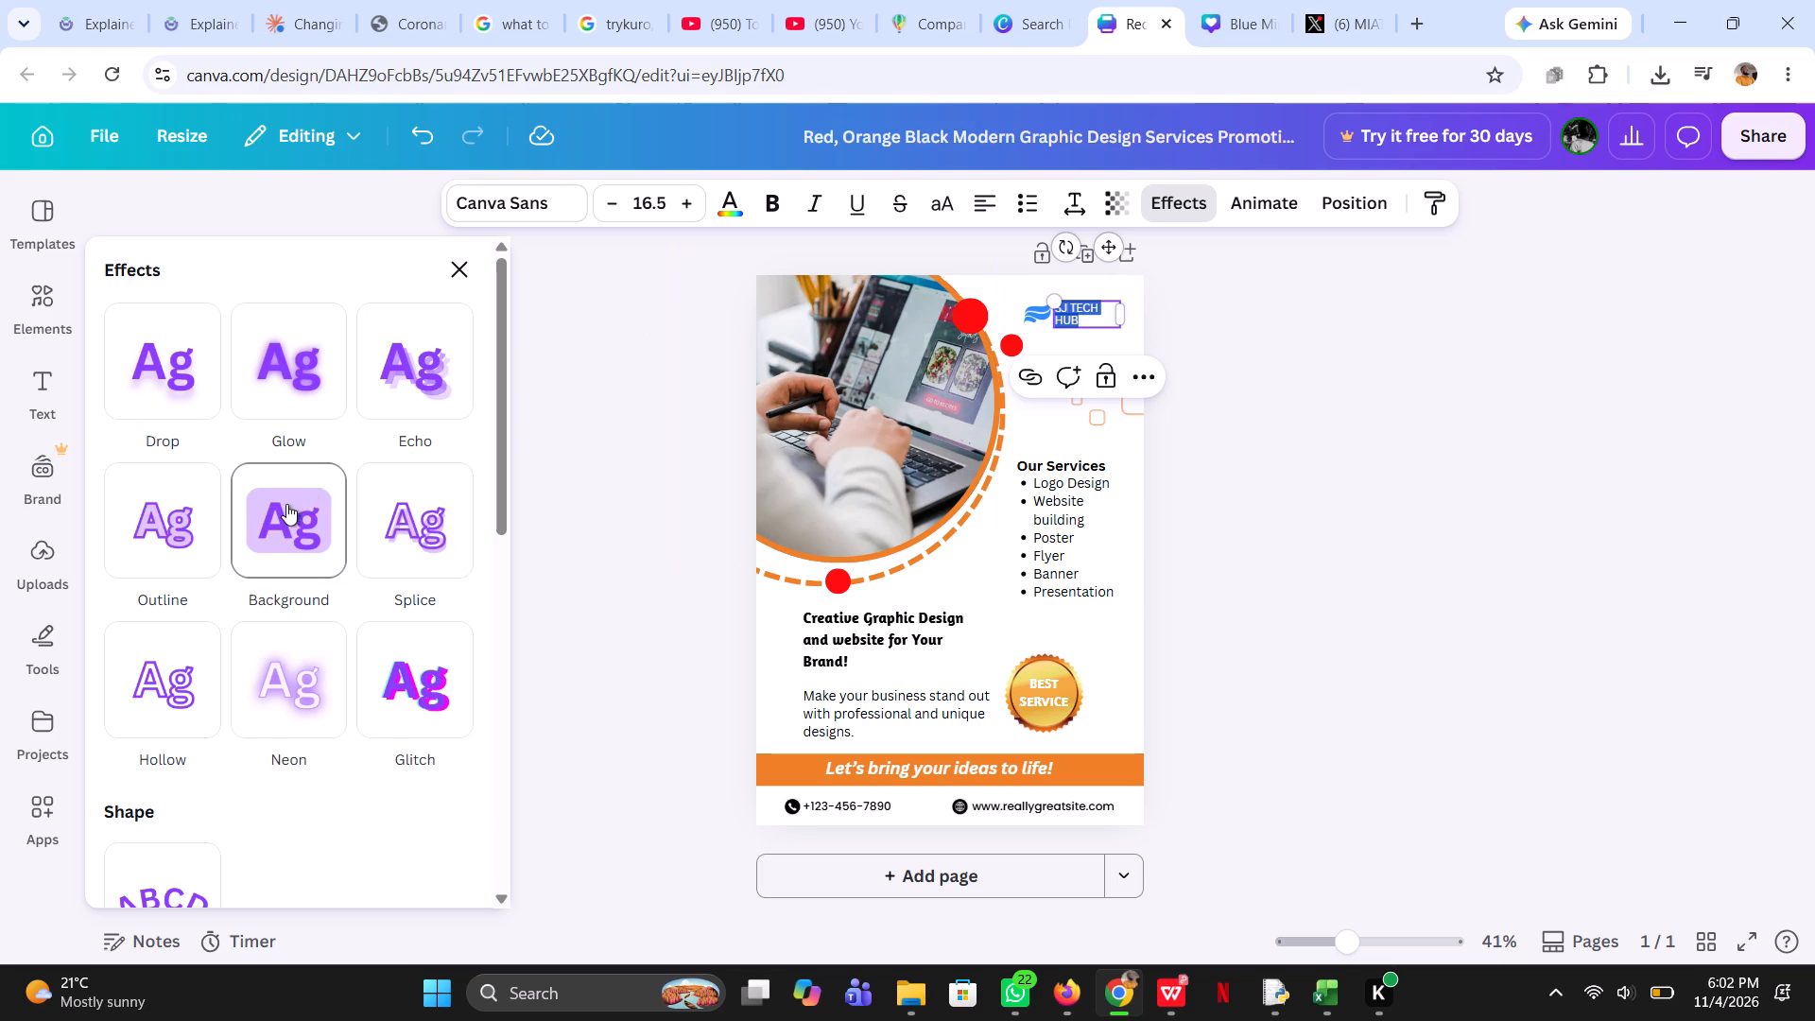
scroll(349, 669, "down", 1)
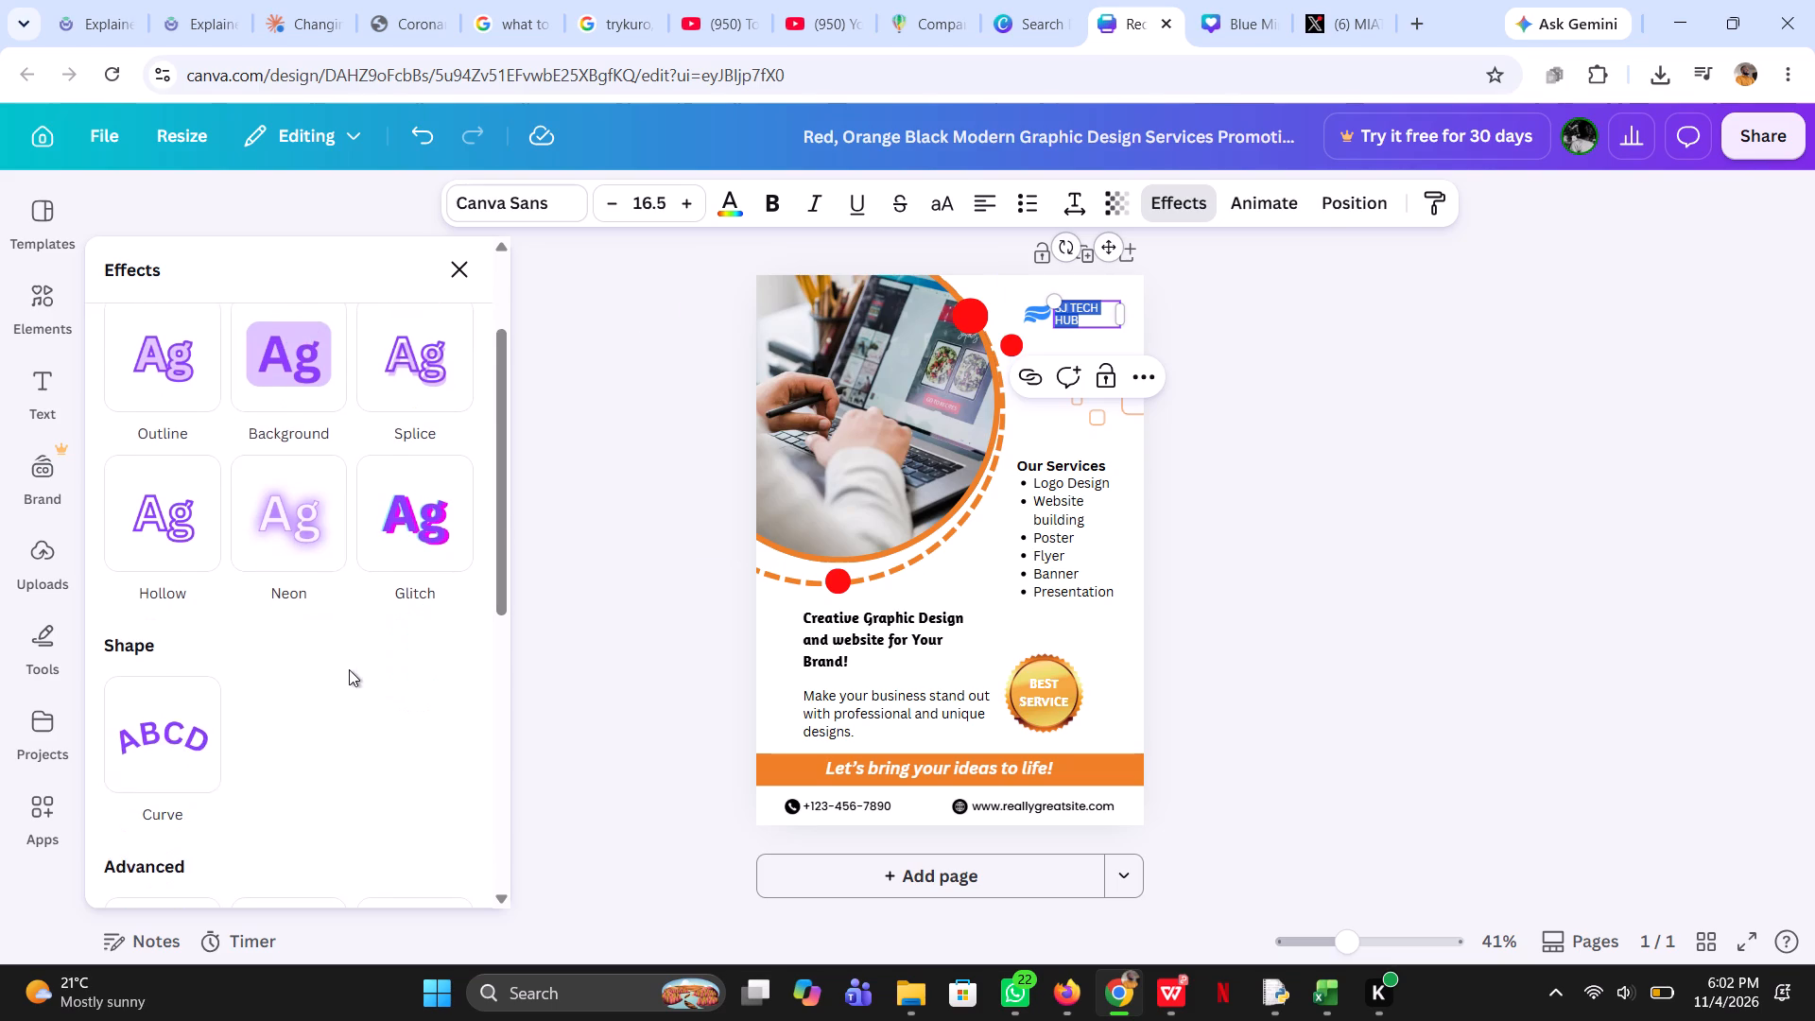
scroll(349, 669, "down", 2)
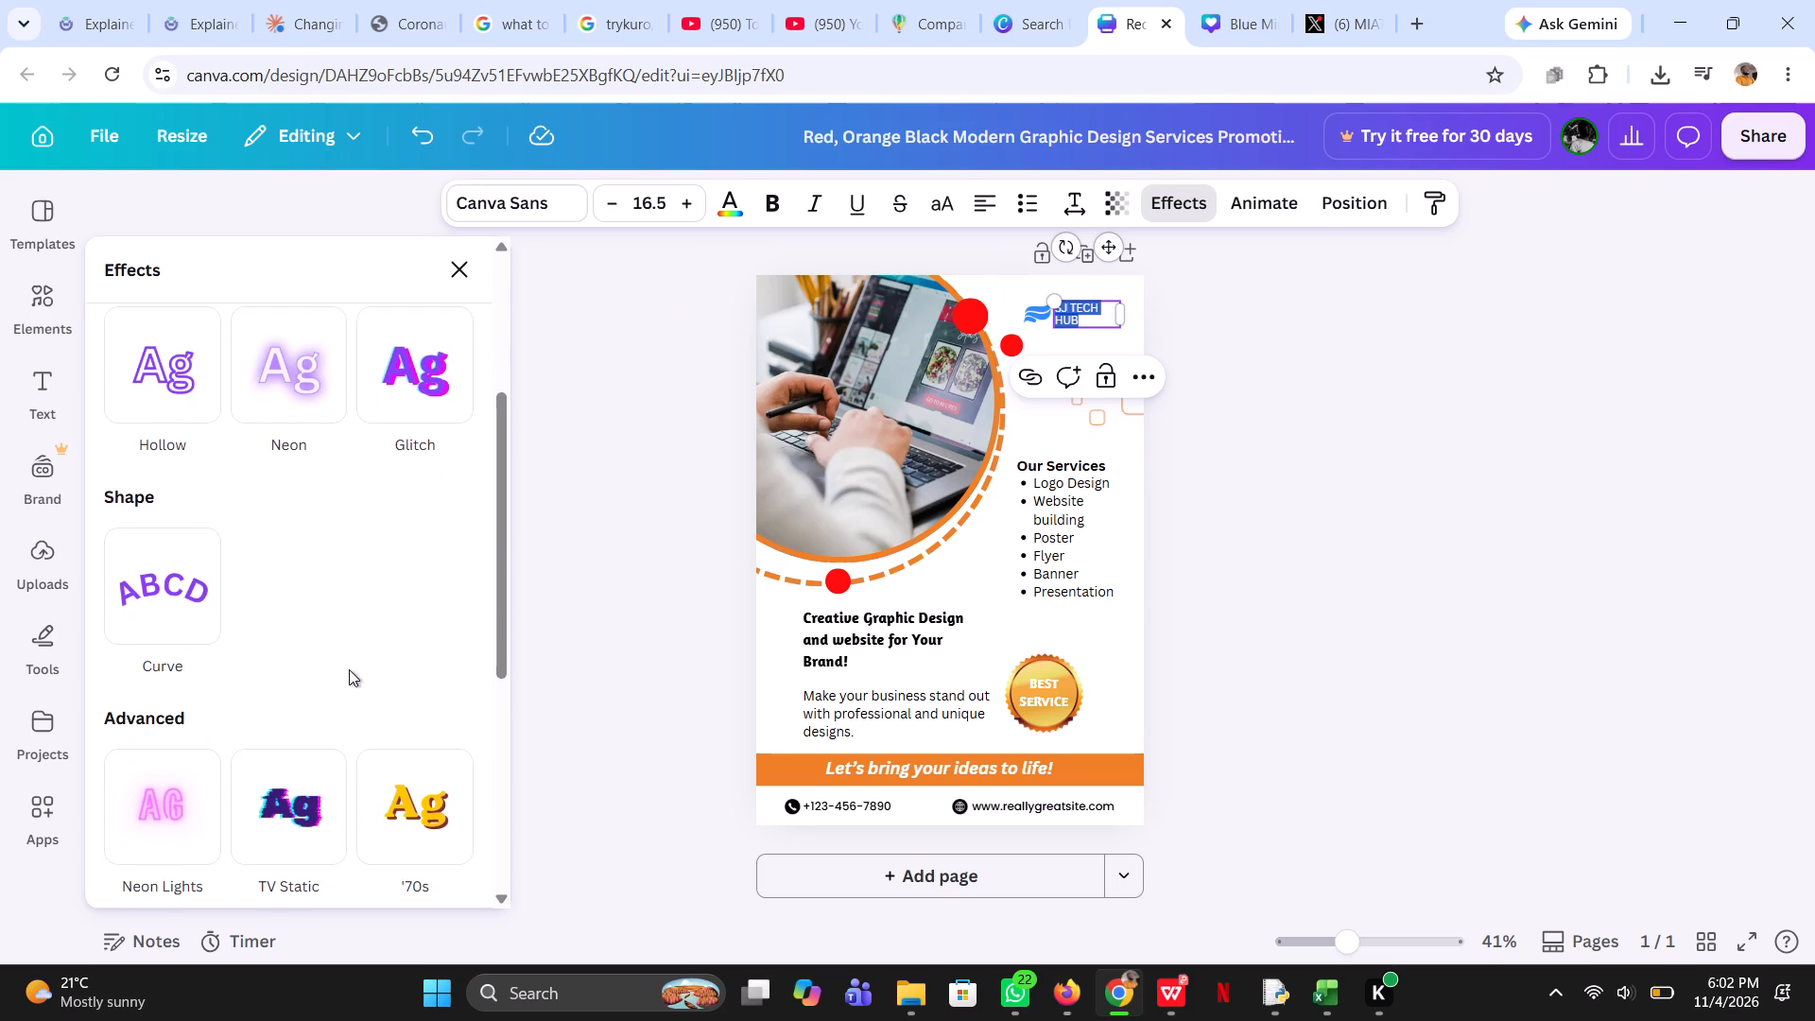
left_click(182, 617)
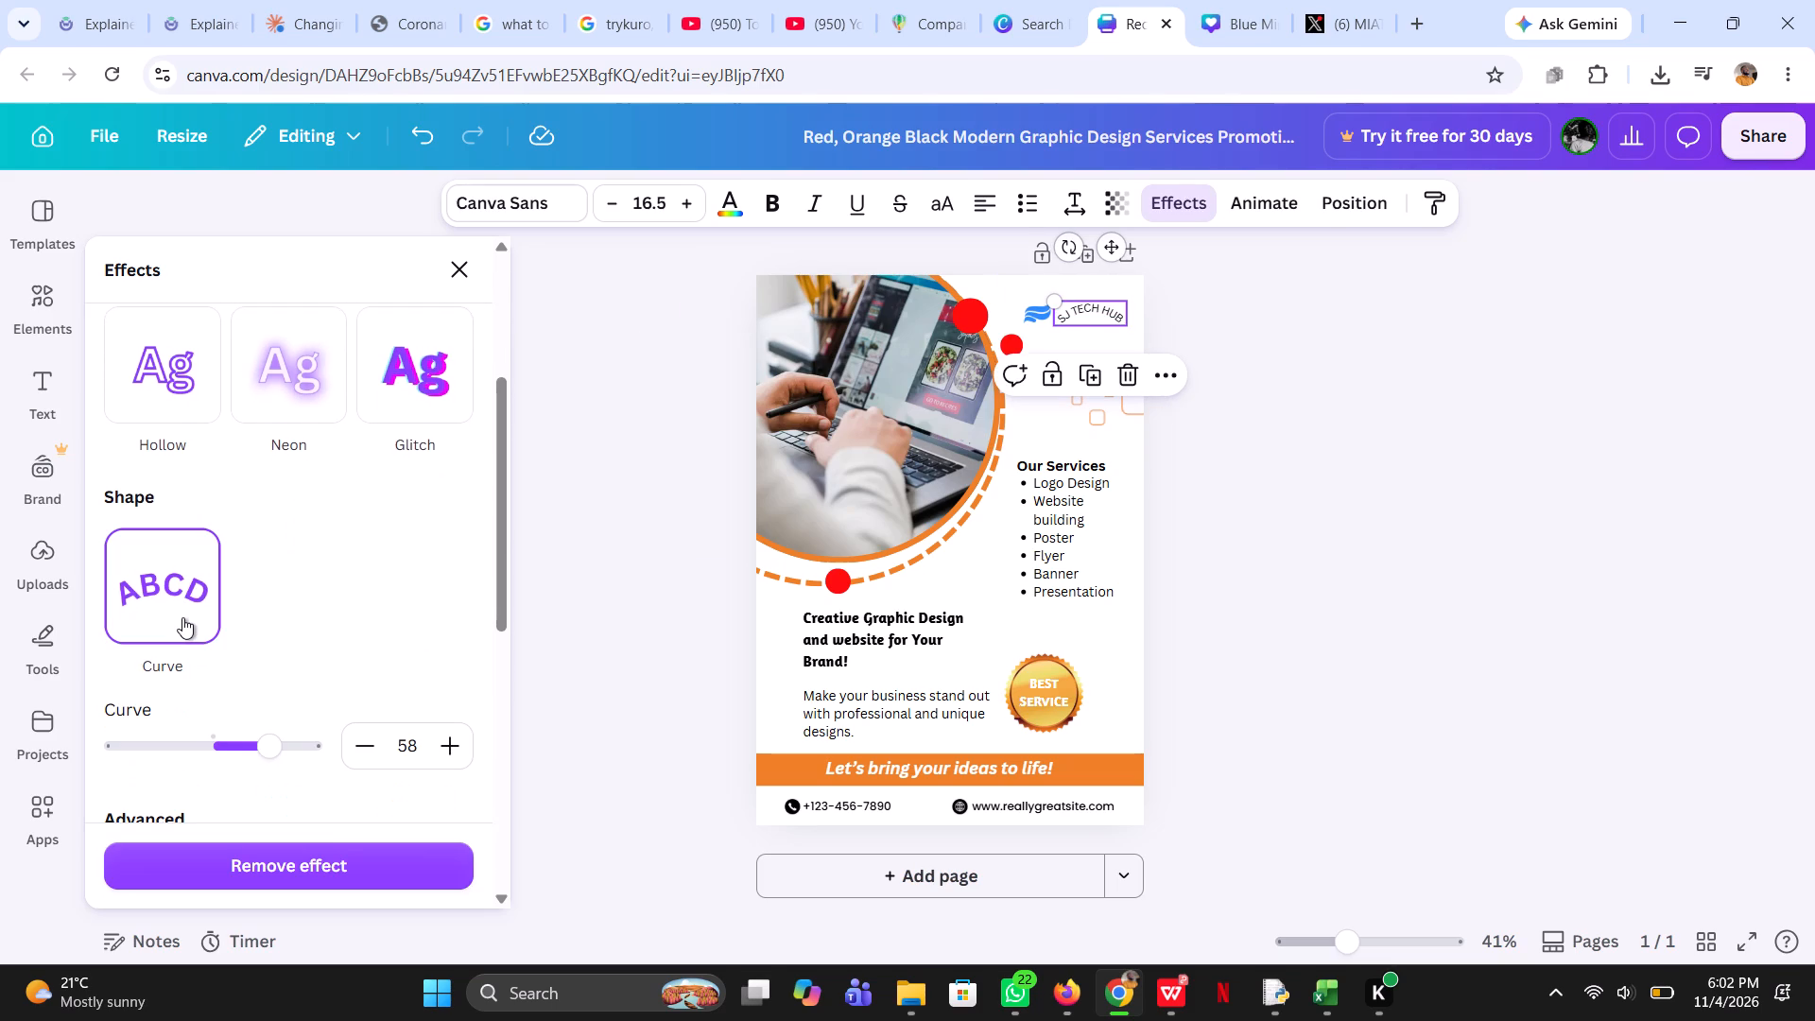
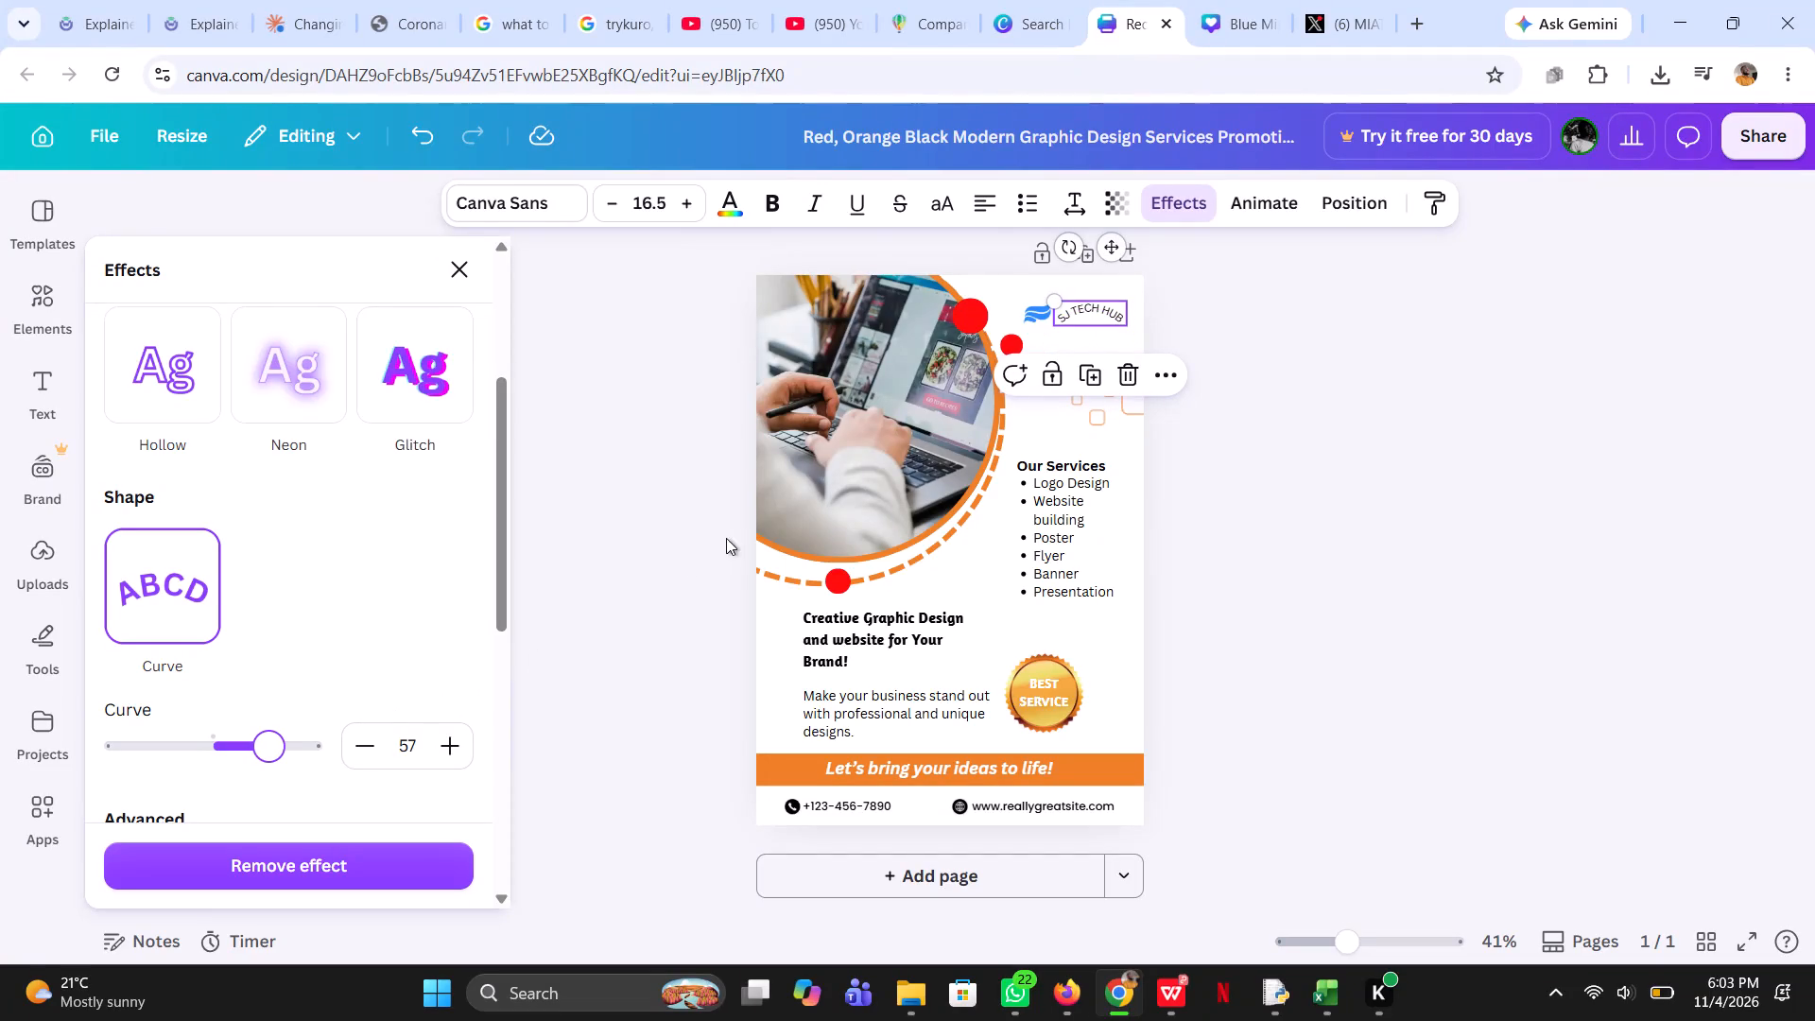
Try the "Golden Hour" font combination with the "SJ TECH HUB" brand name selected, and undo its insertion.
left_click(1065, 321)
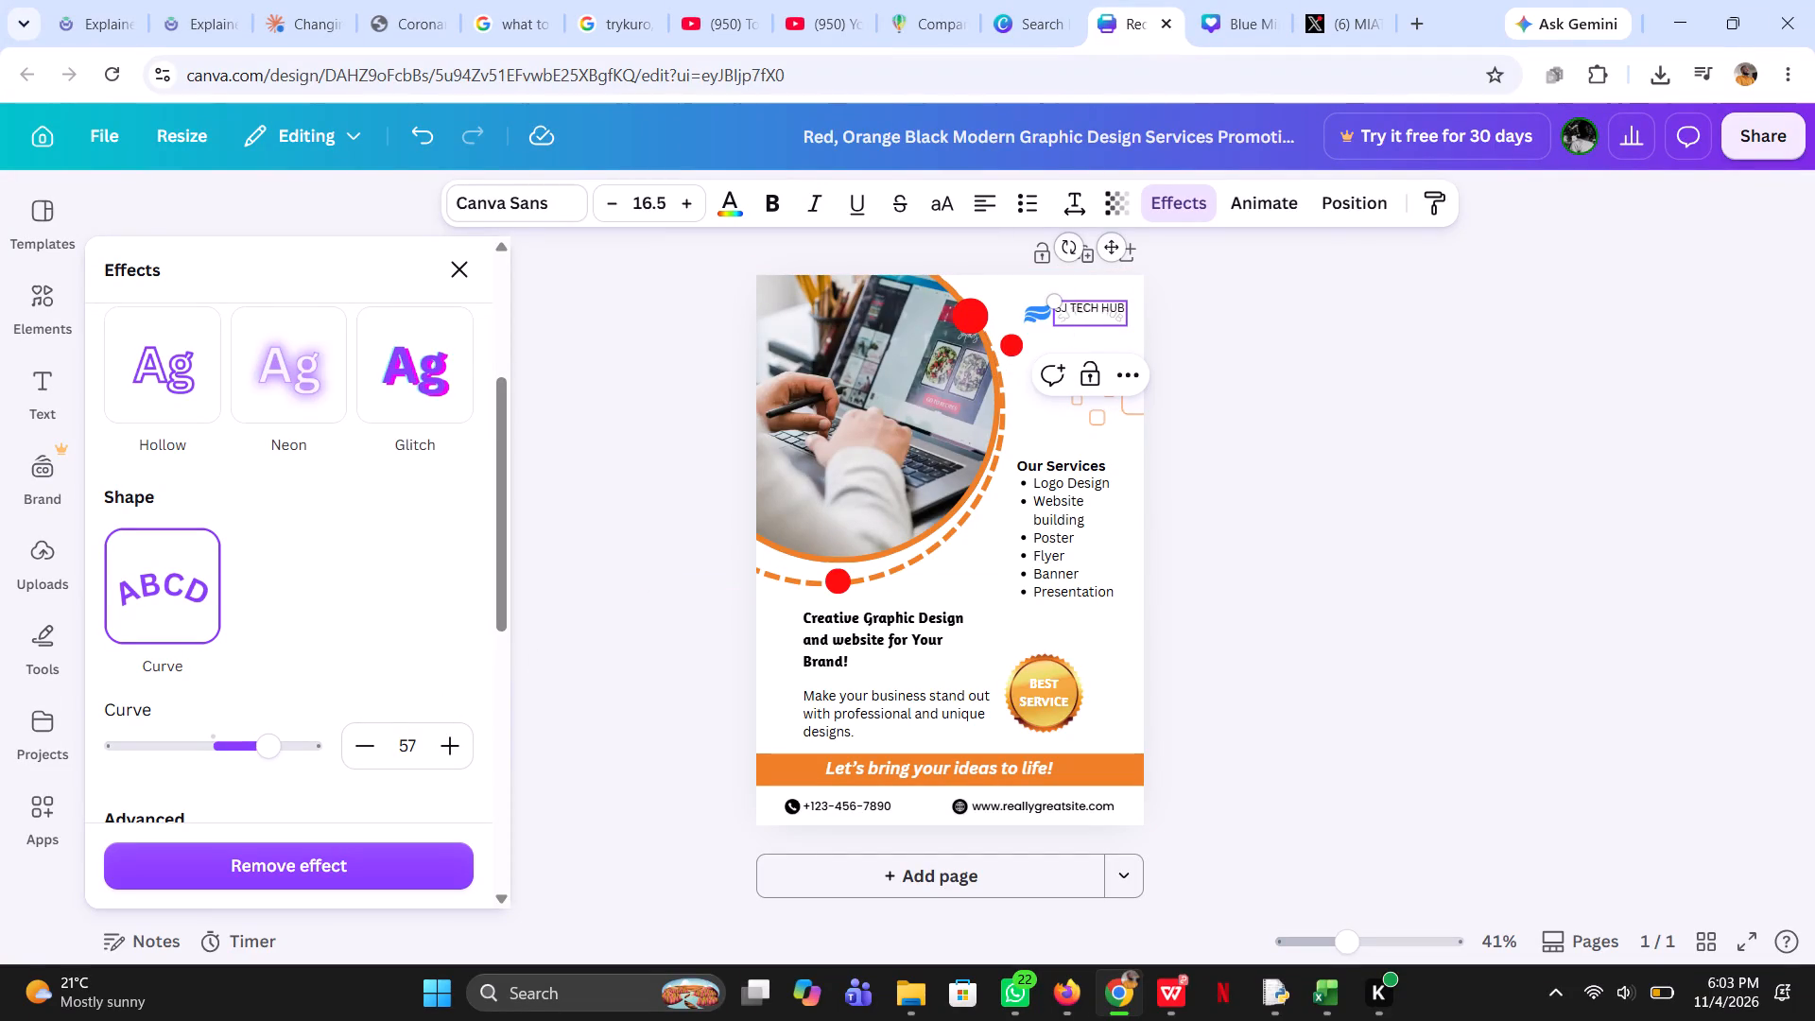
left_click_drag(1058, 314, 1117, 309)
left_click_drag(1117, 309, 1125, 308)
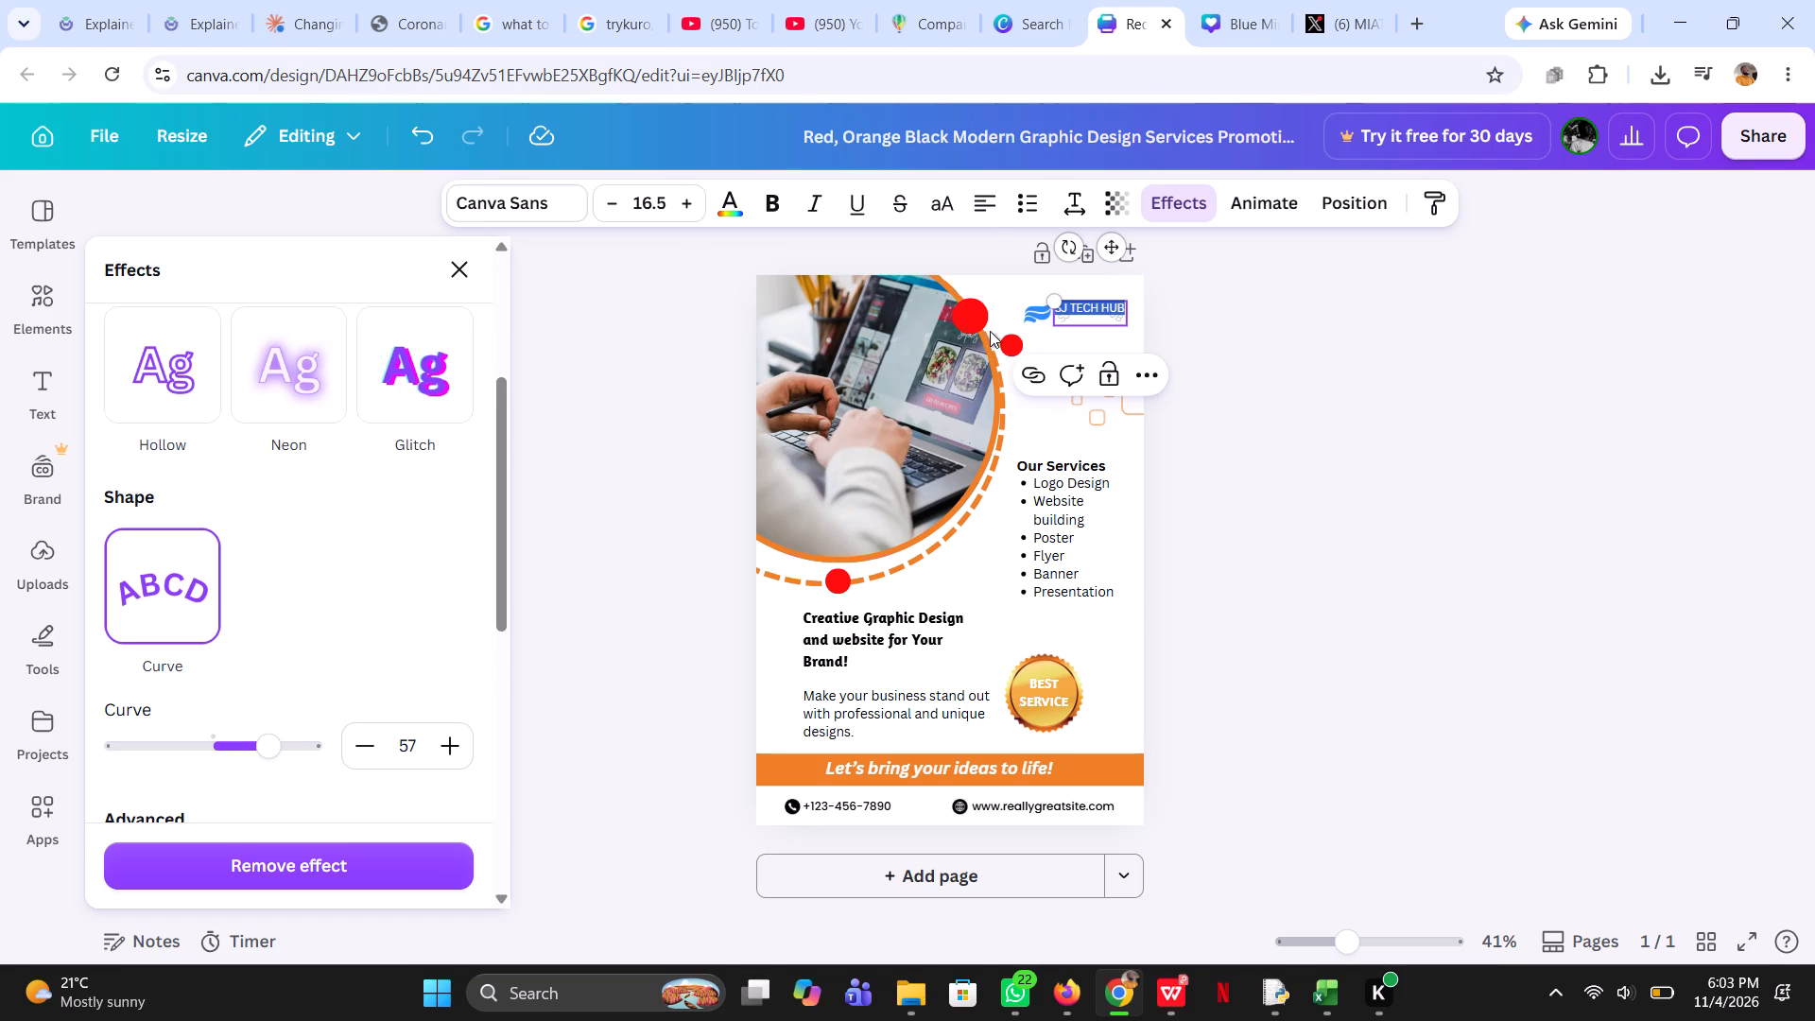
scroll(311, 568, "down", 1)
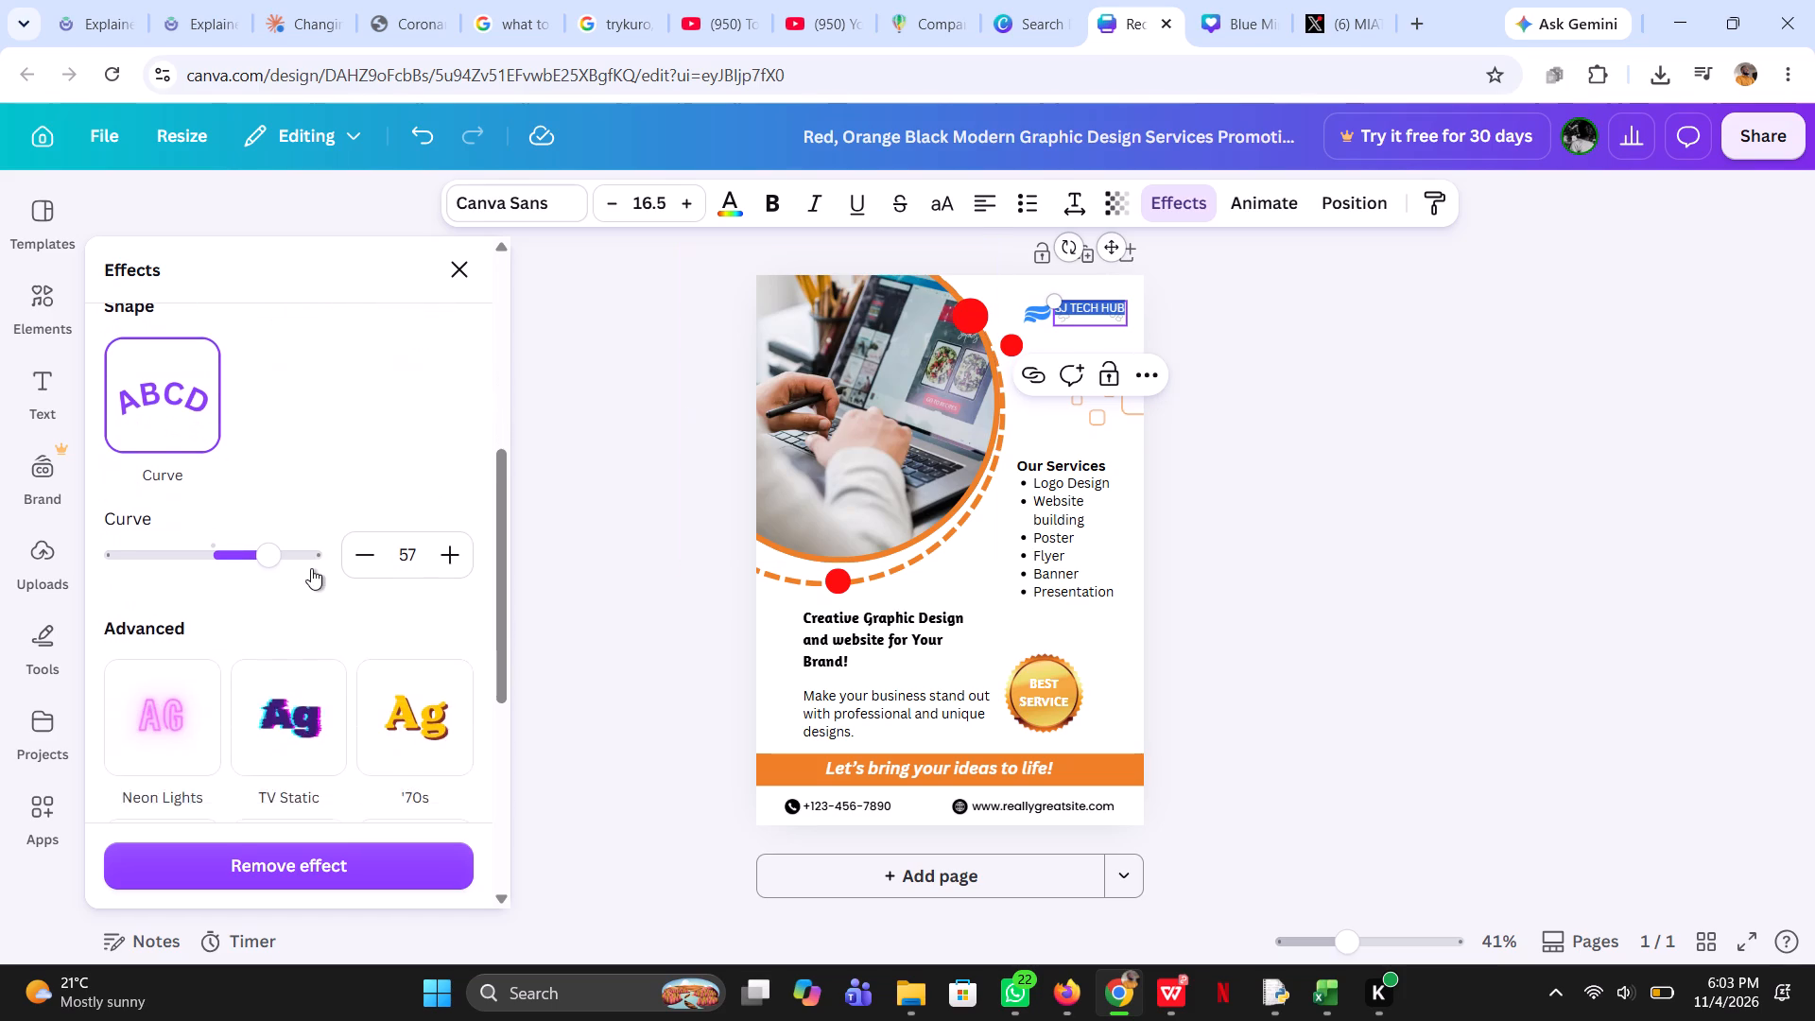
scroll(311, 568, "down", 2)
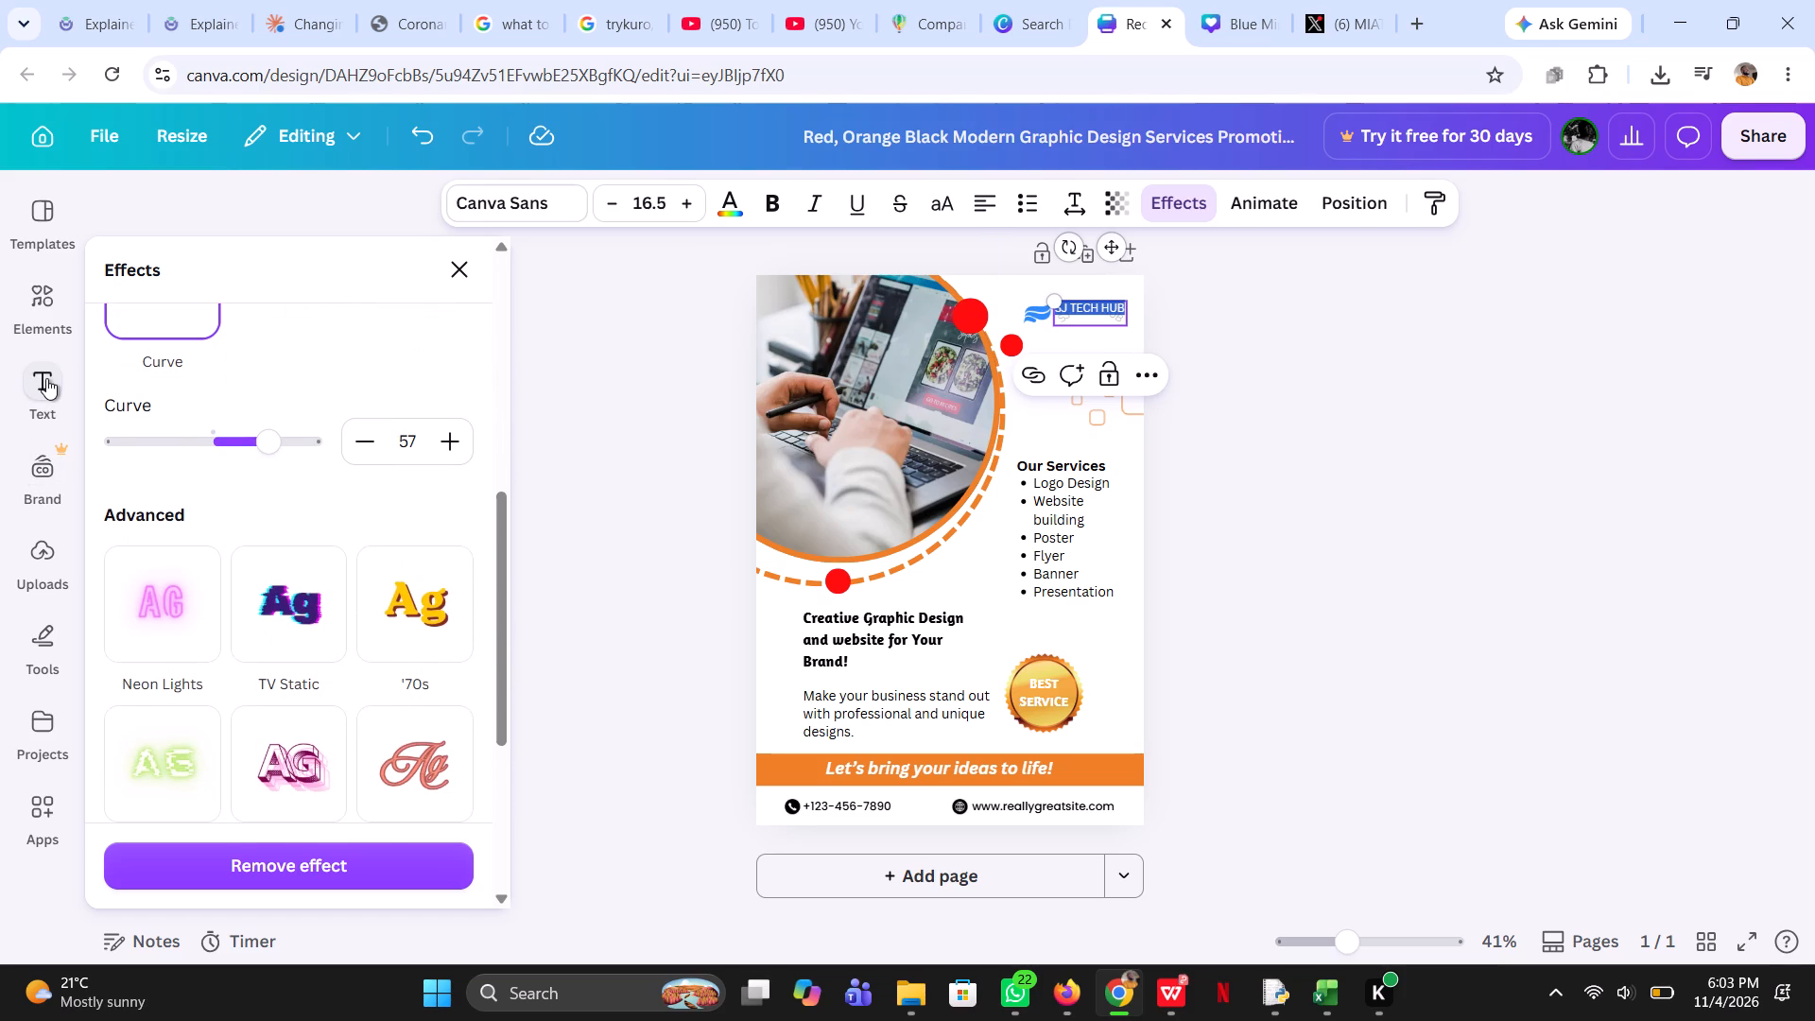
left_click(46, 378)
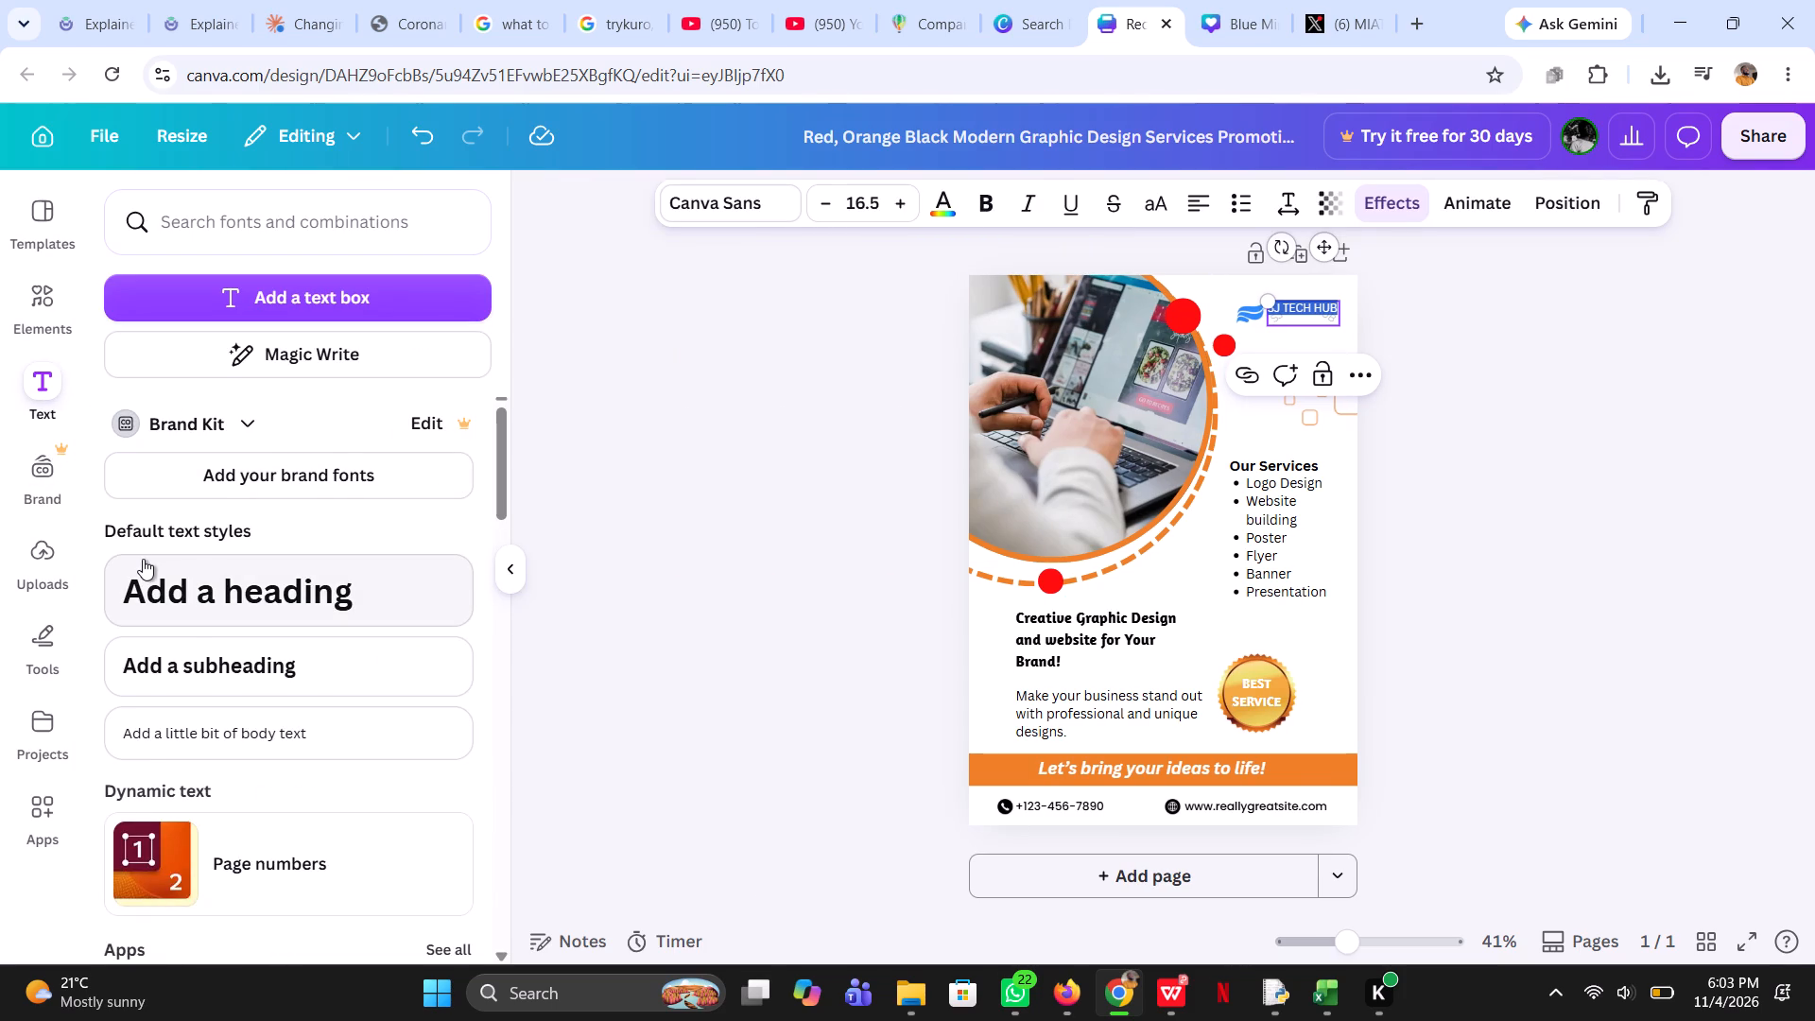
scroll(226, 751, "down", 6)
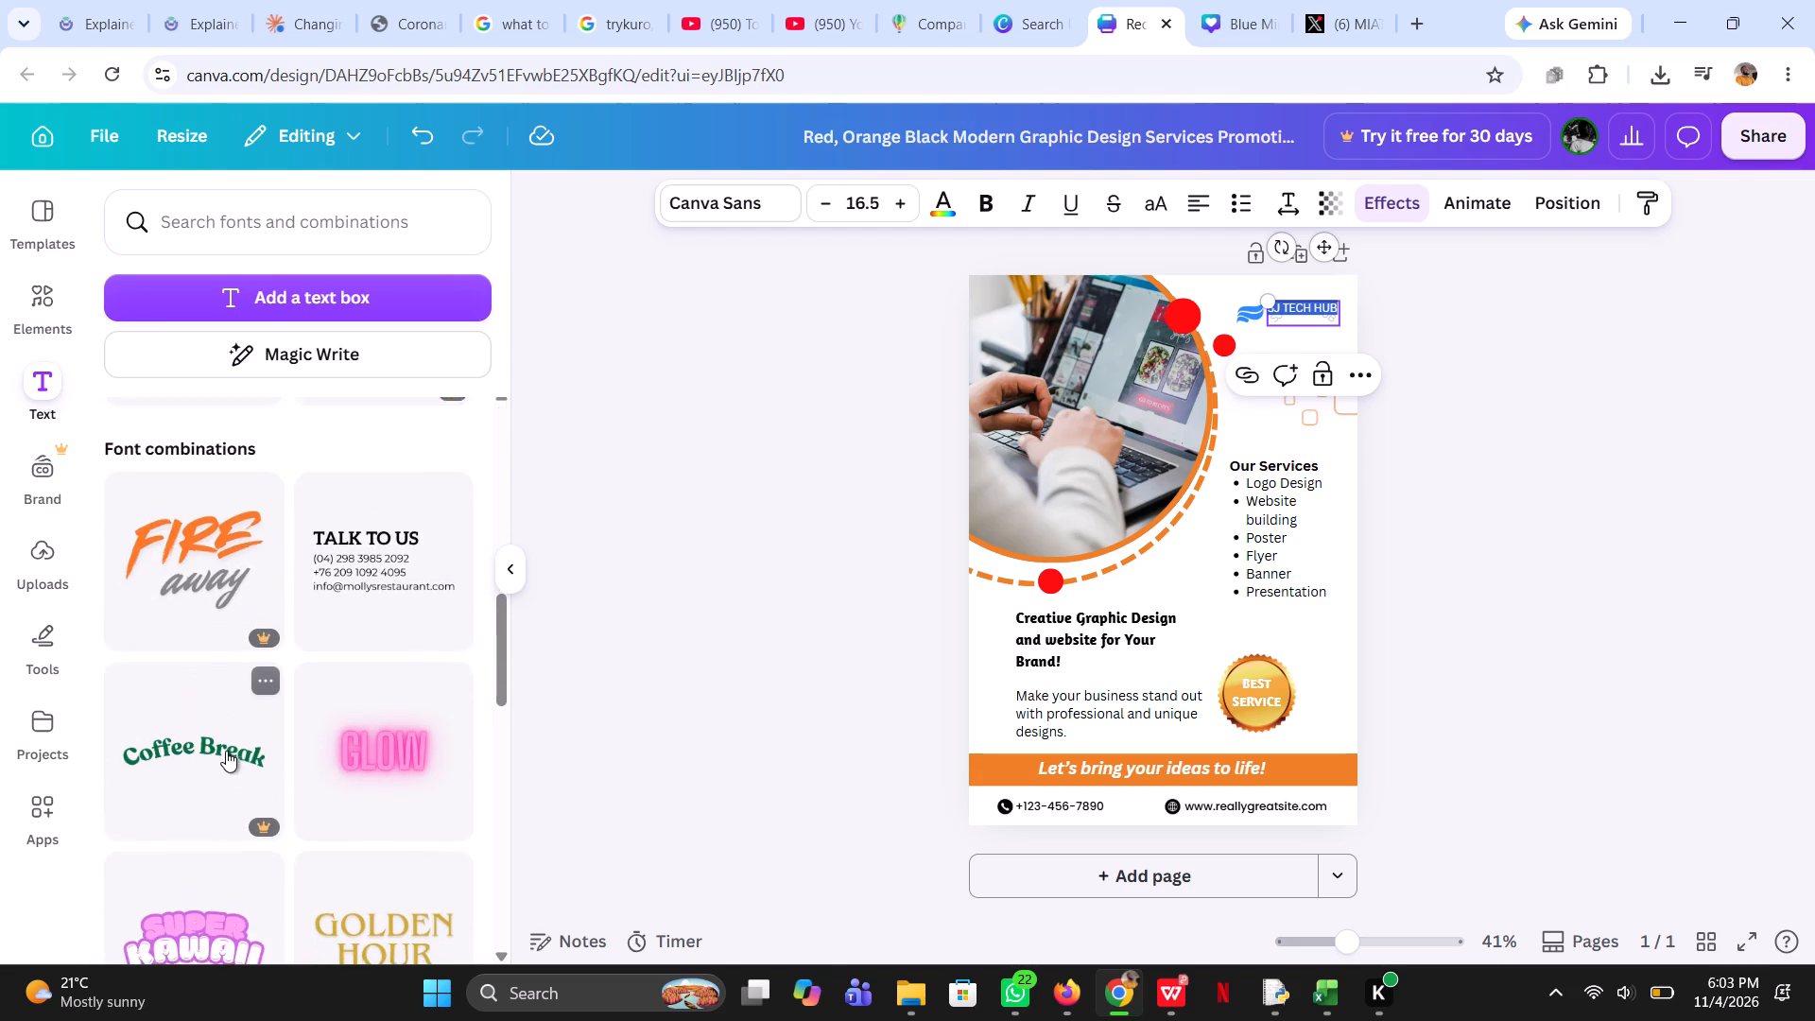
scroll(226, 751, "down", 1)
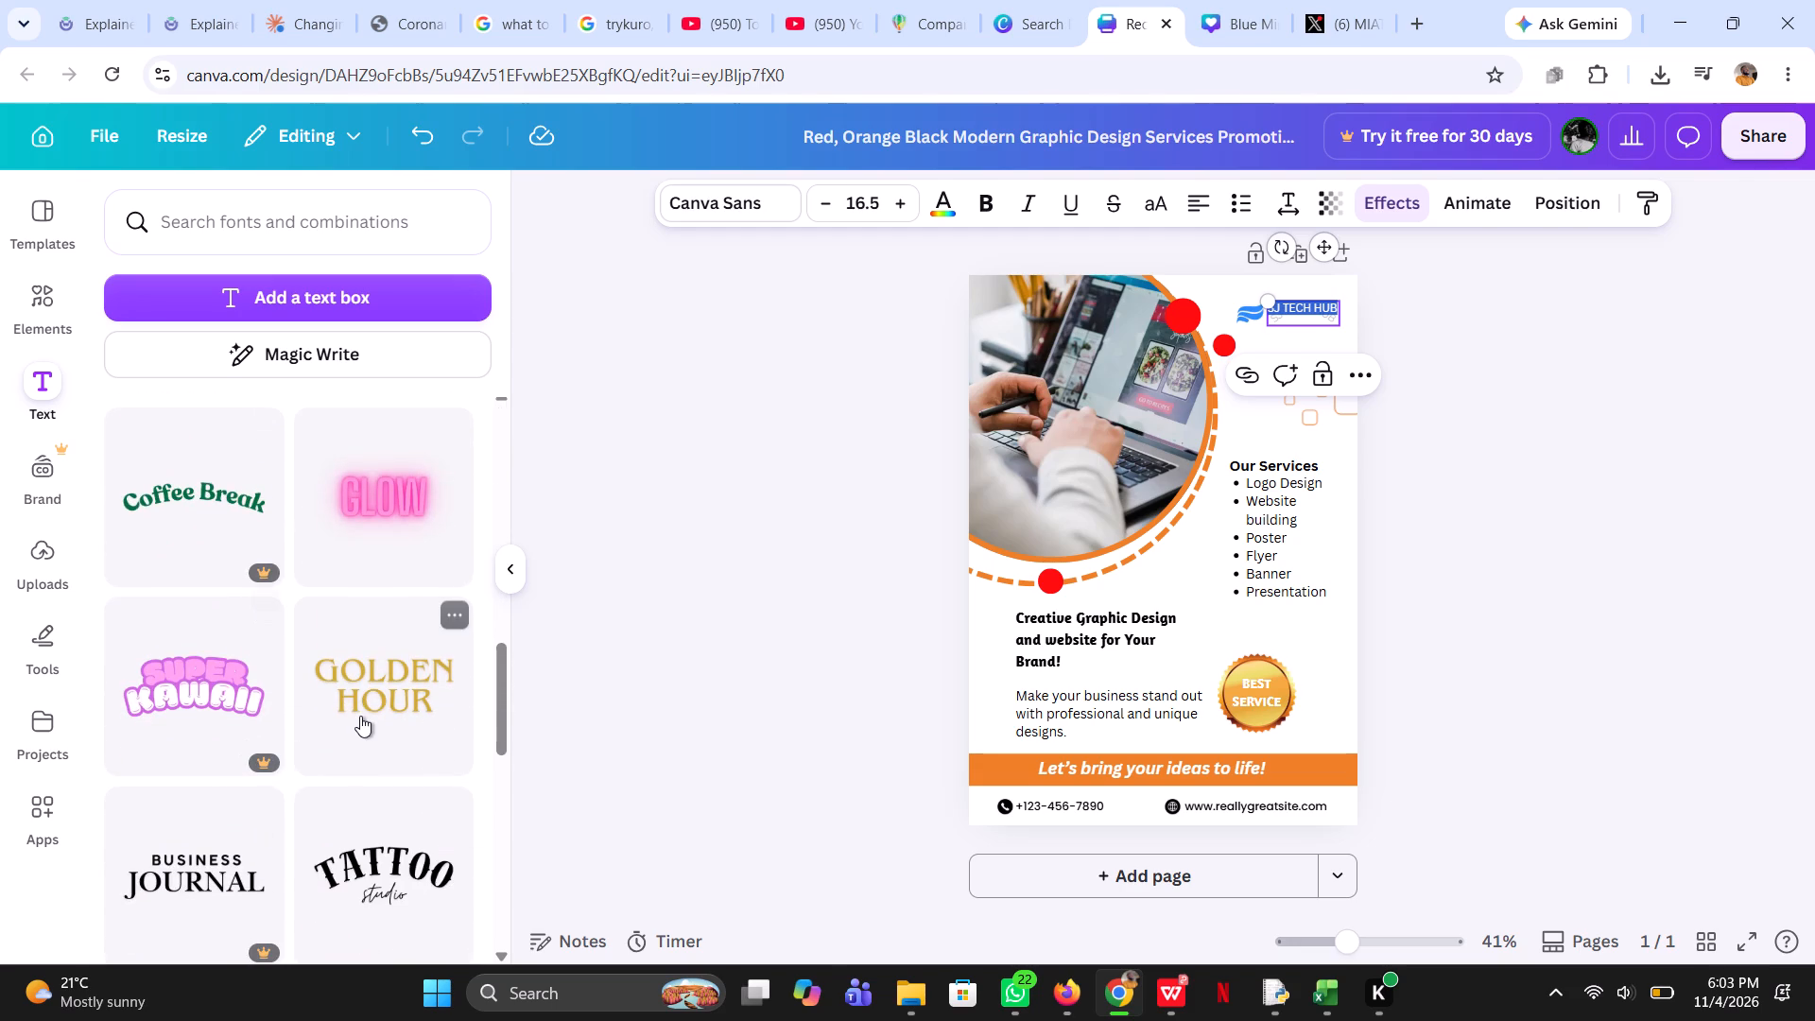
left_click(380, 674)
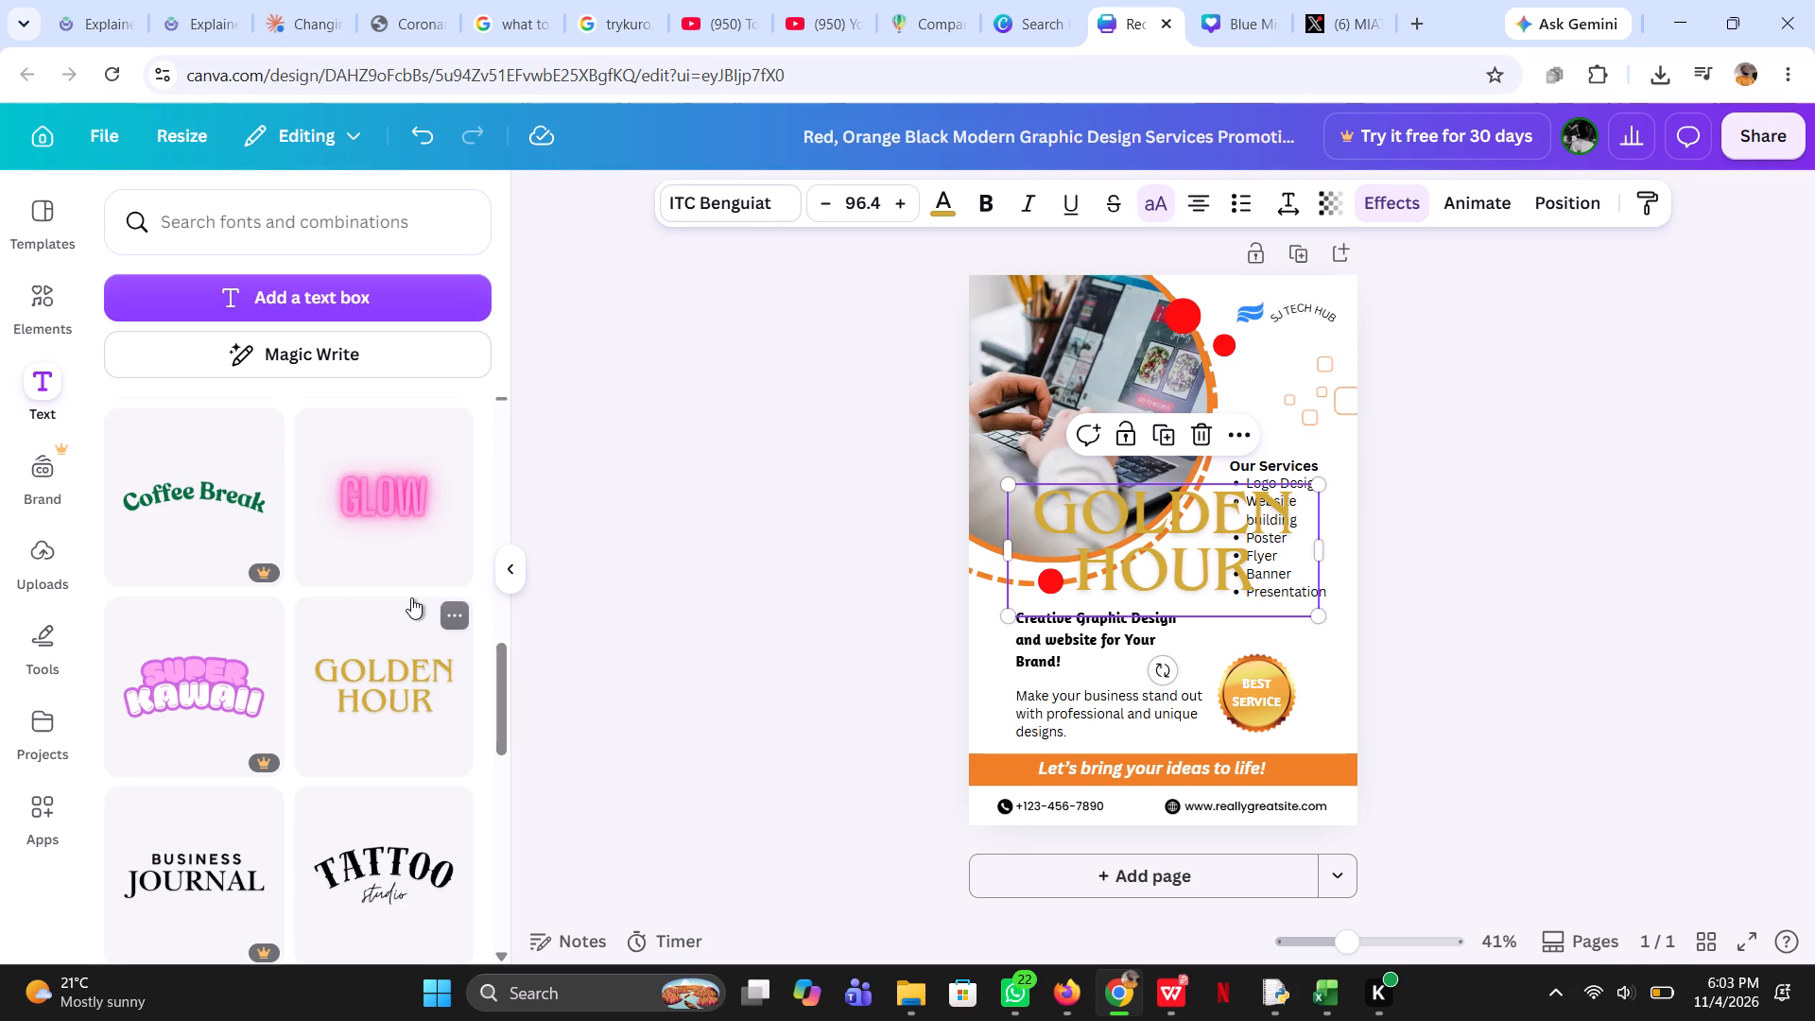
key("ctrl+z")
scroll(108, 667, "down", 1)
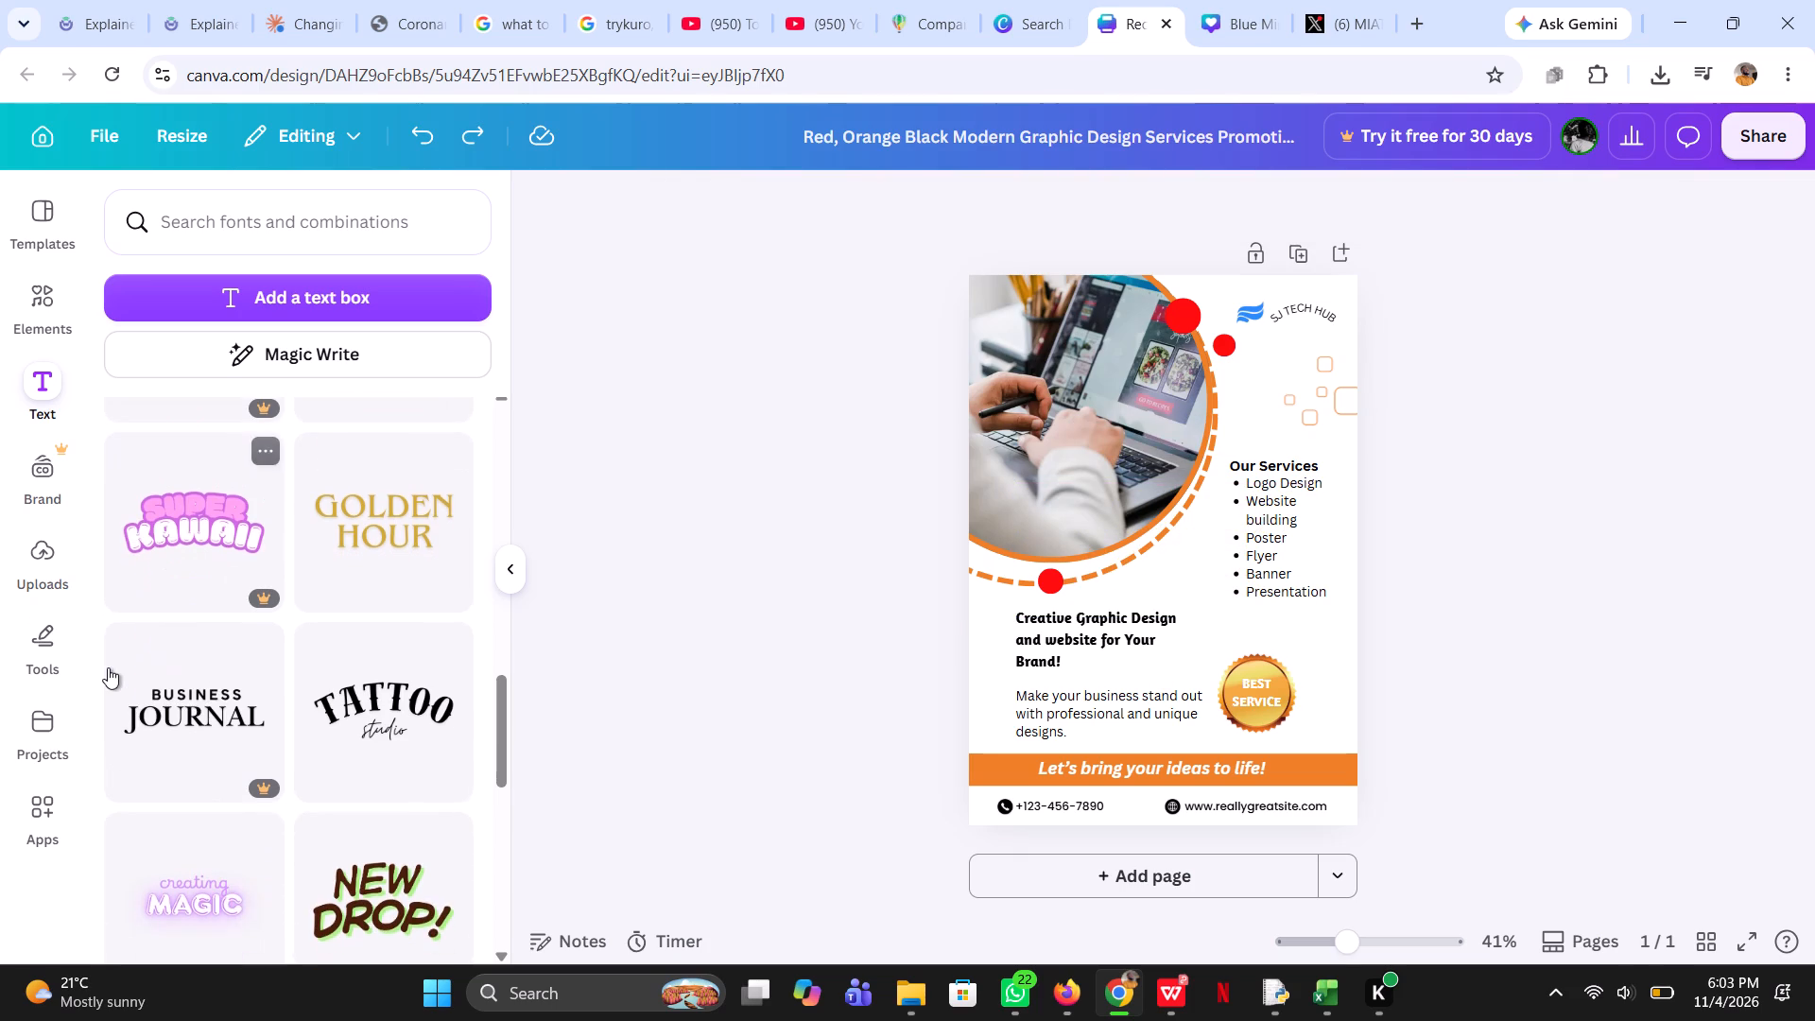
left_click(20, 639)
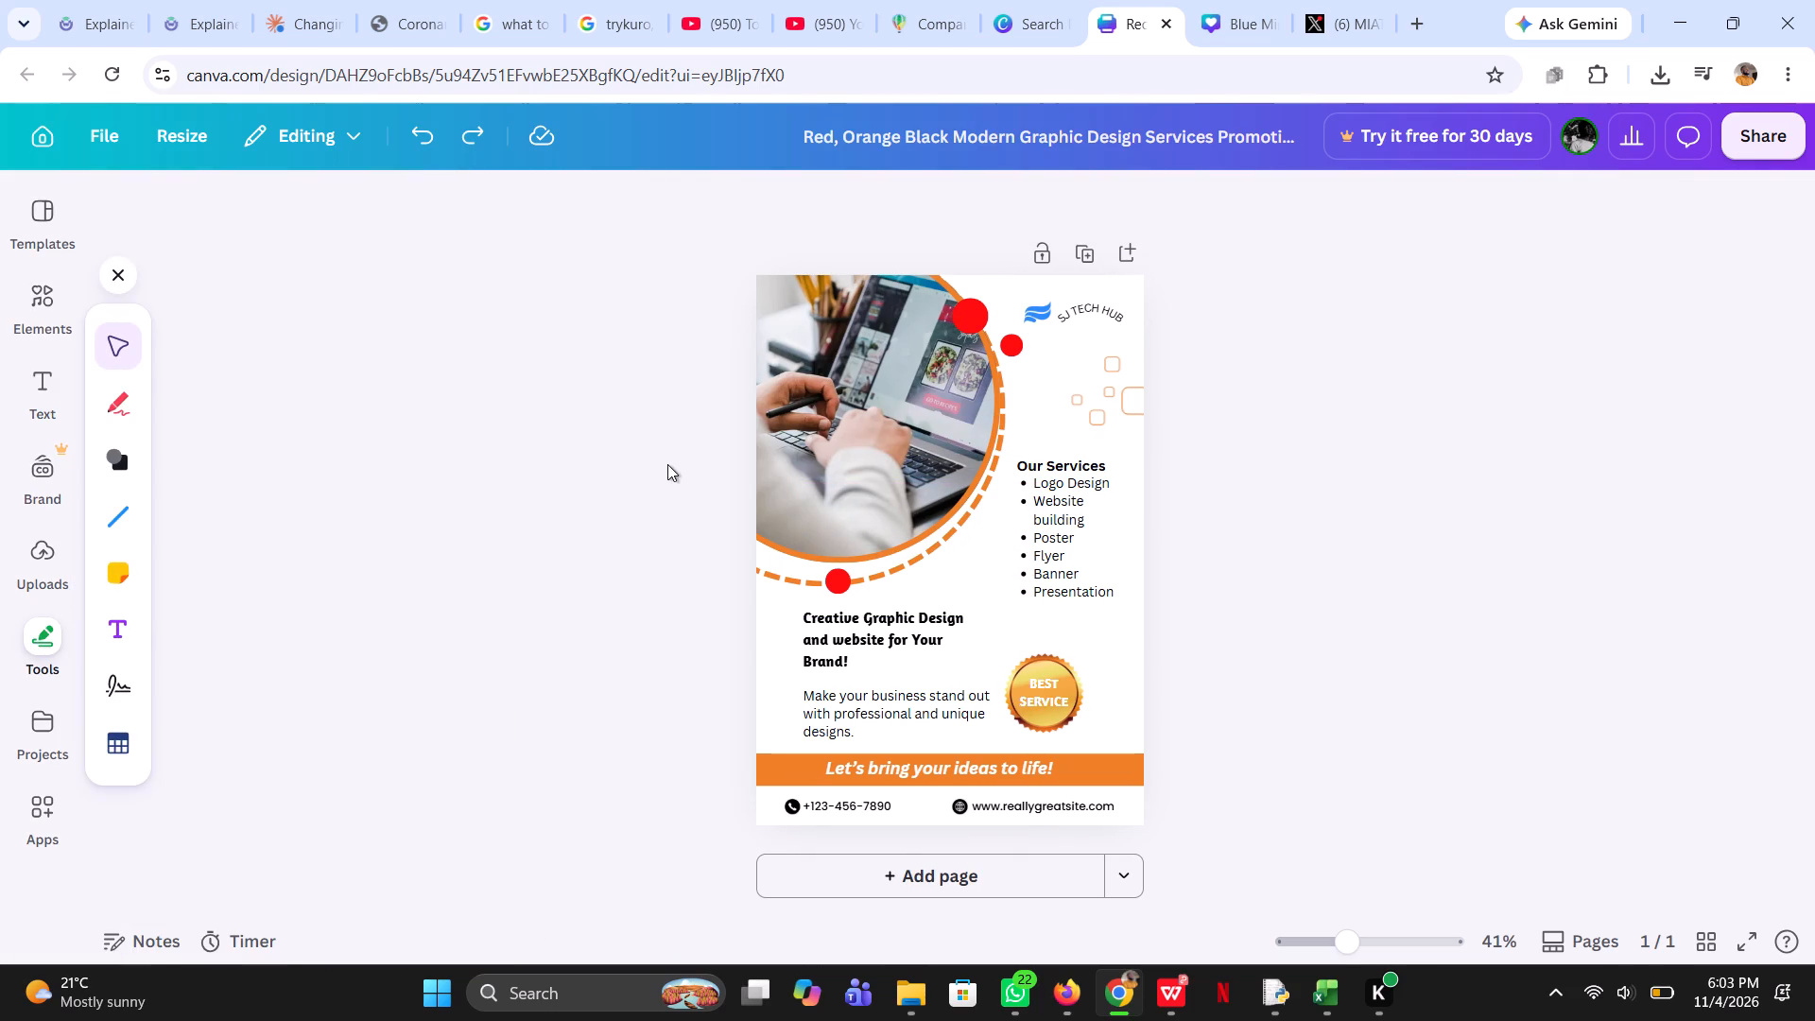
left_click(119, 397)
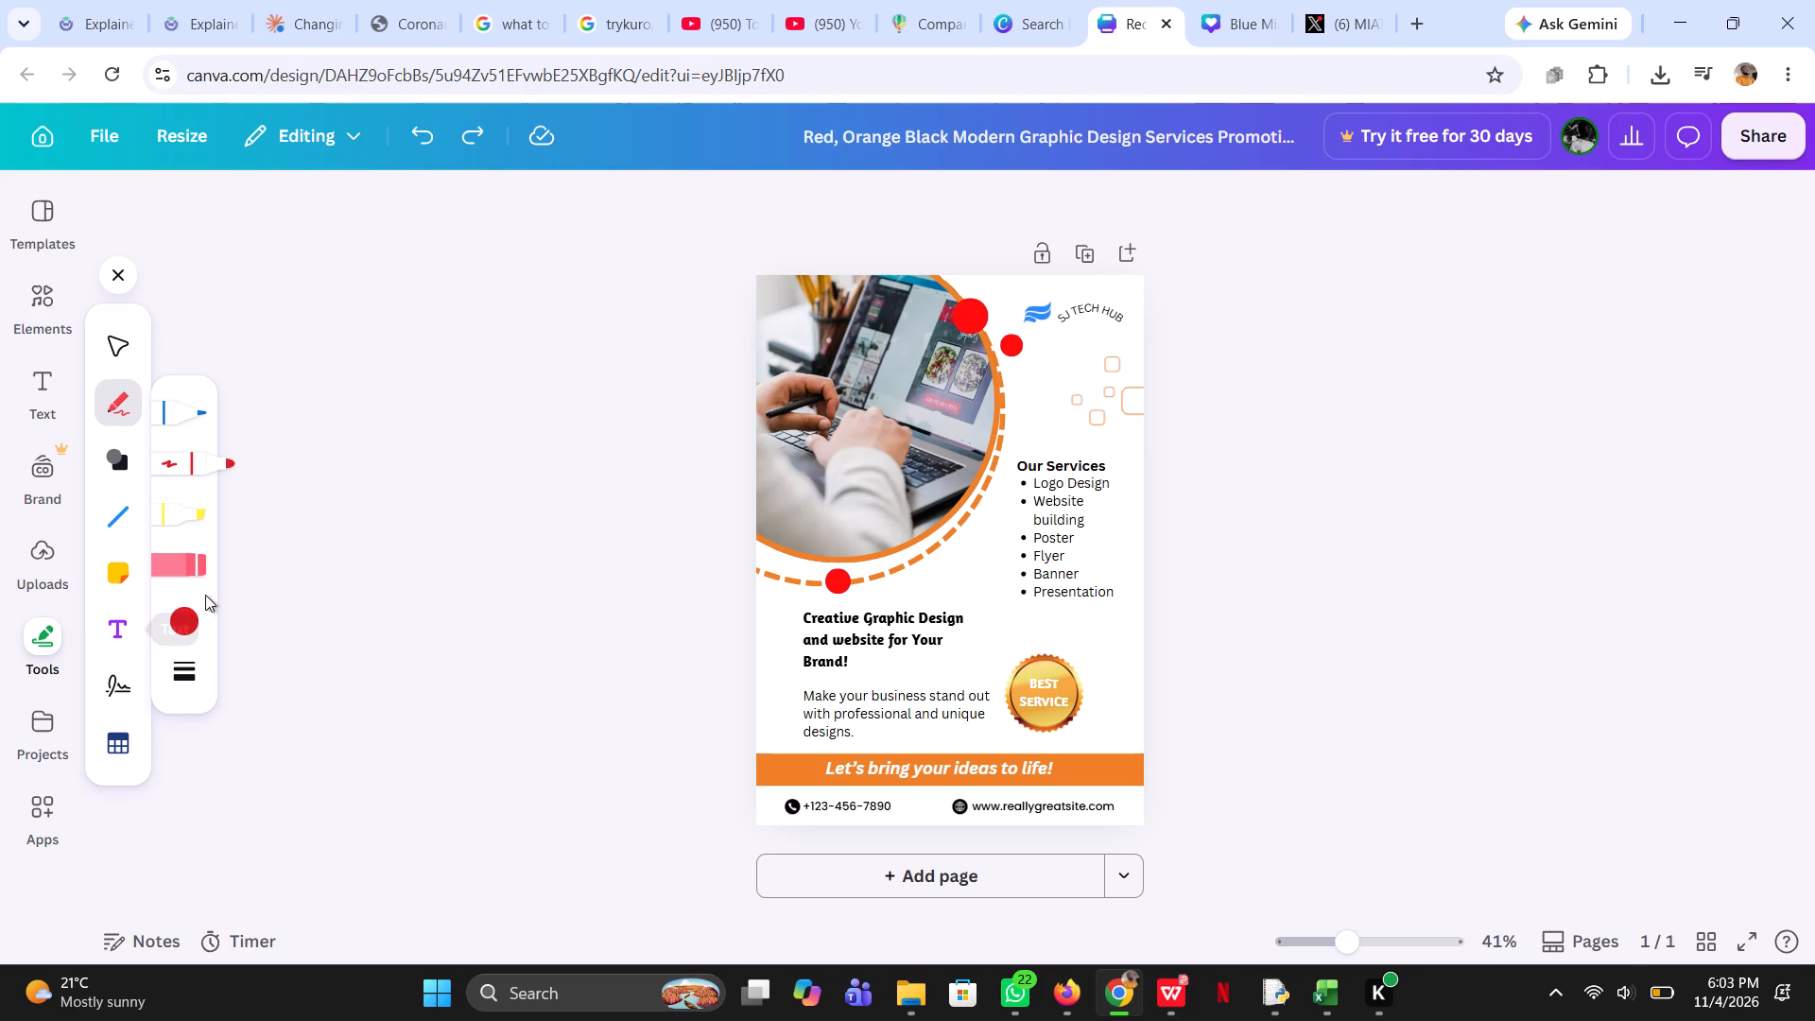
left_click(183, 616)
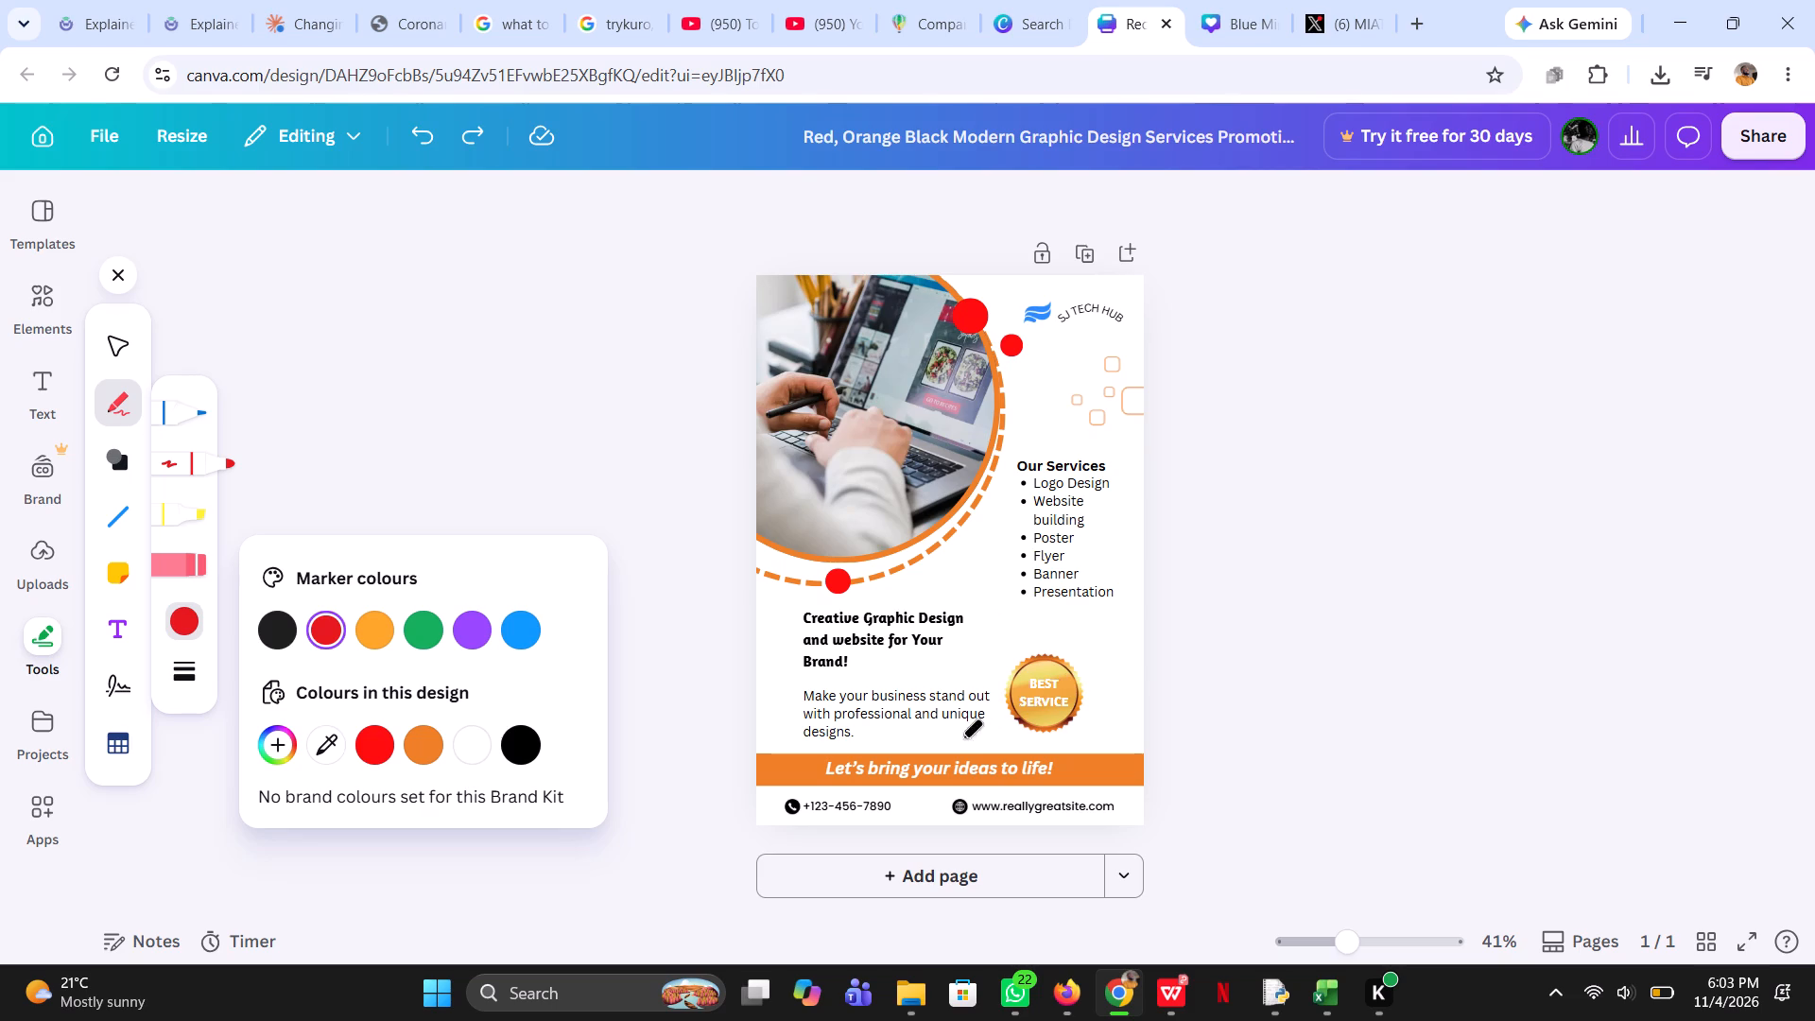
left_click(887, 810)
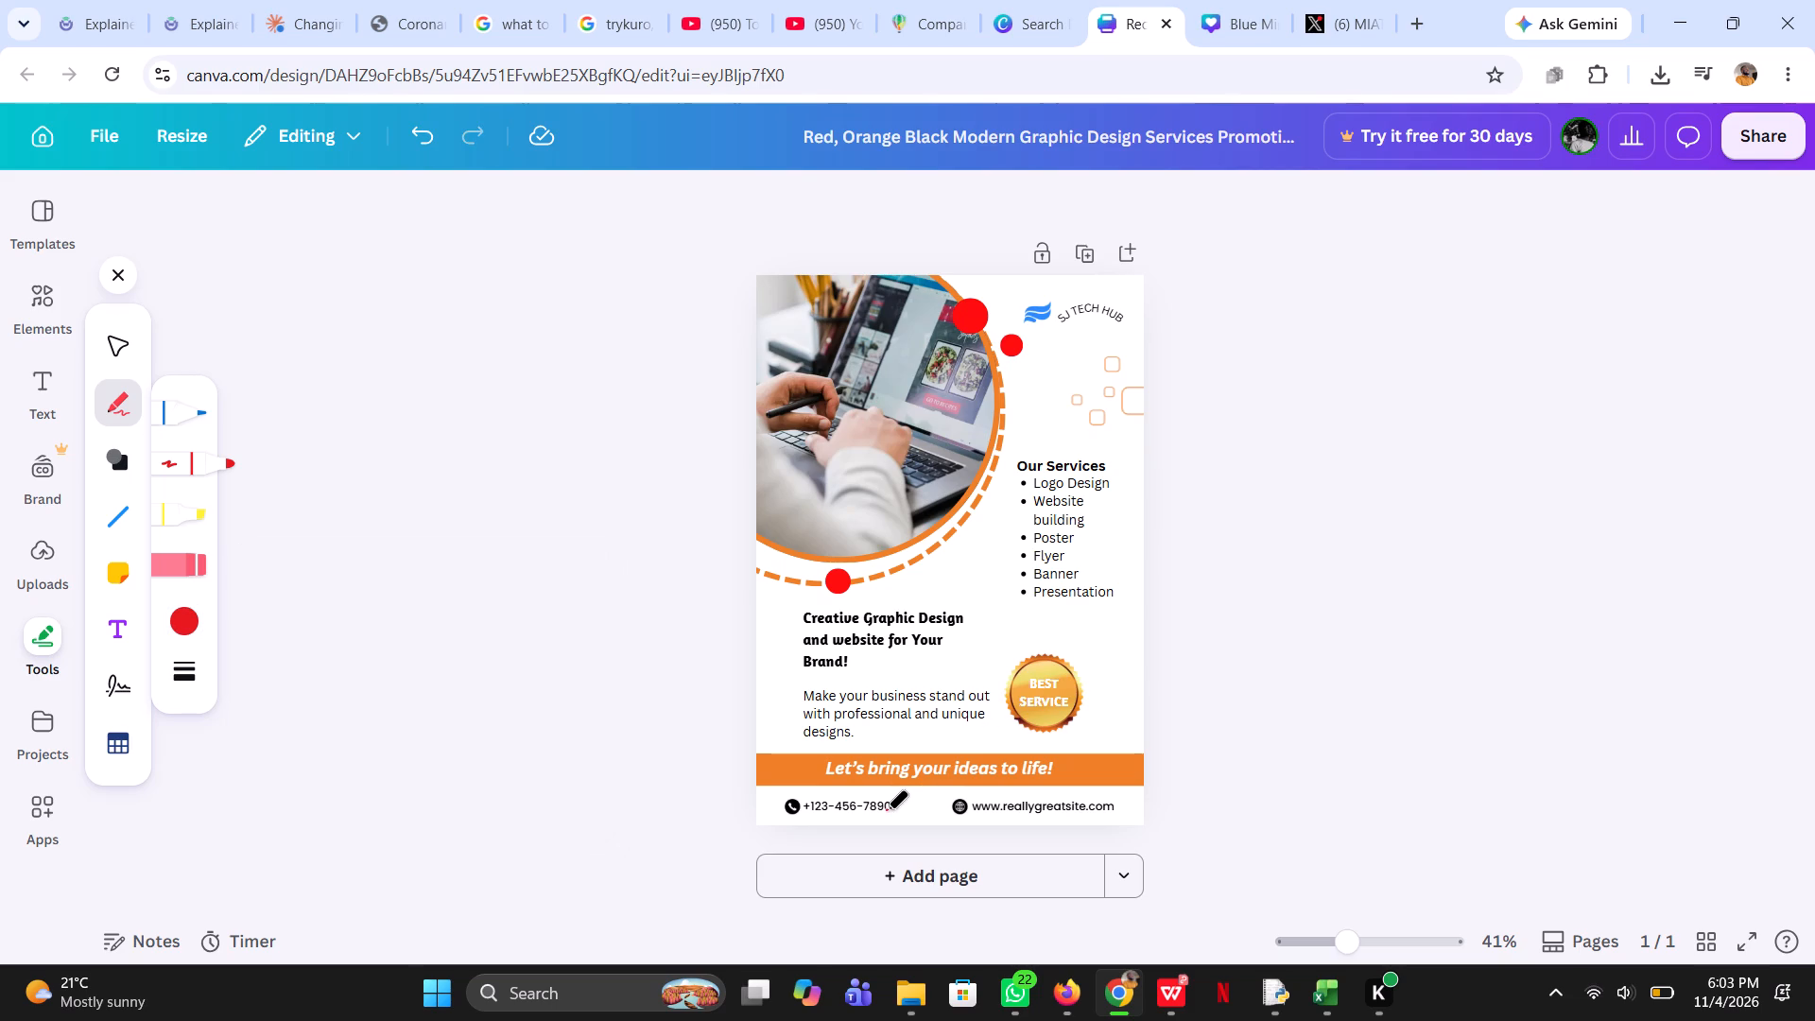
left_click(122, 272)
Select the placeholder phone number beside the phone icon in the flyer's footer for editing.
left_click(826, 805)
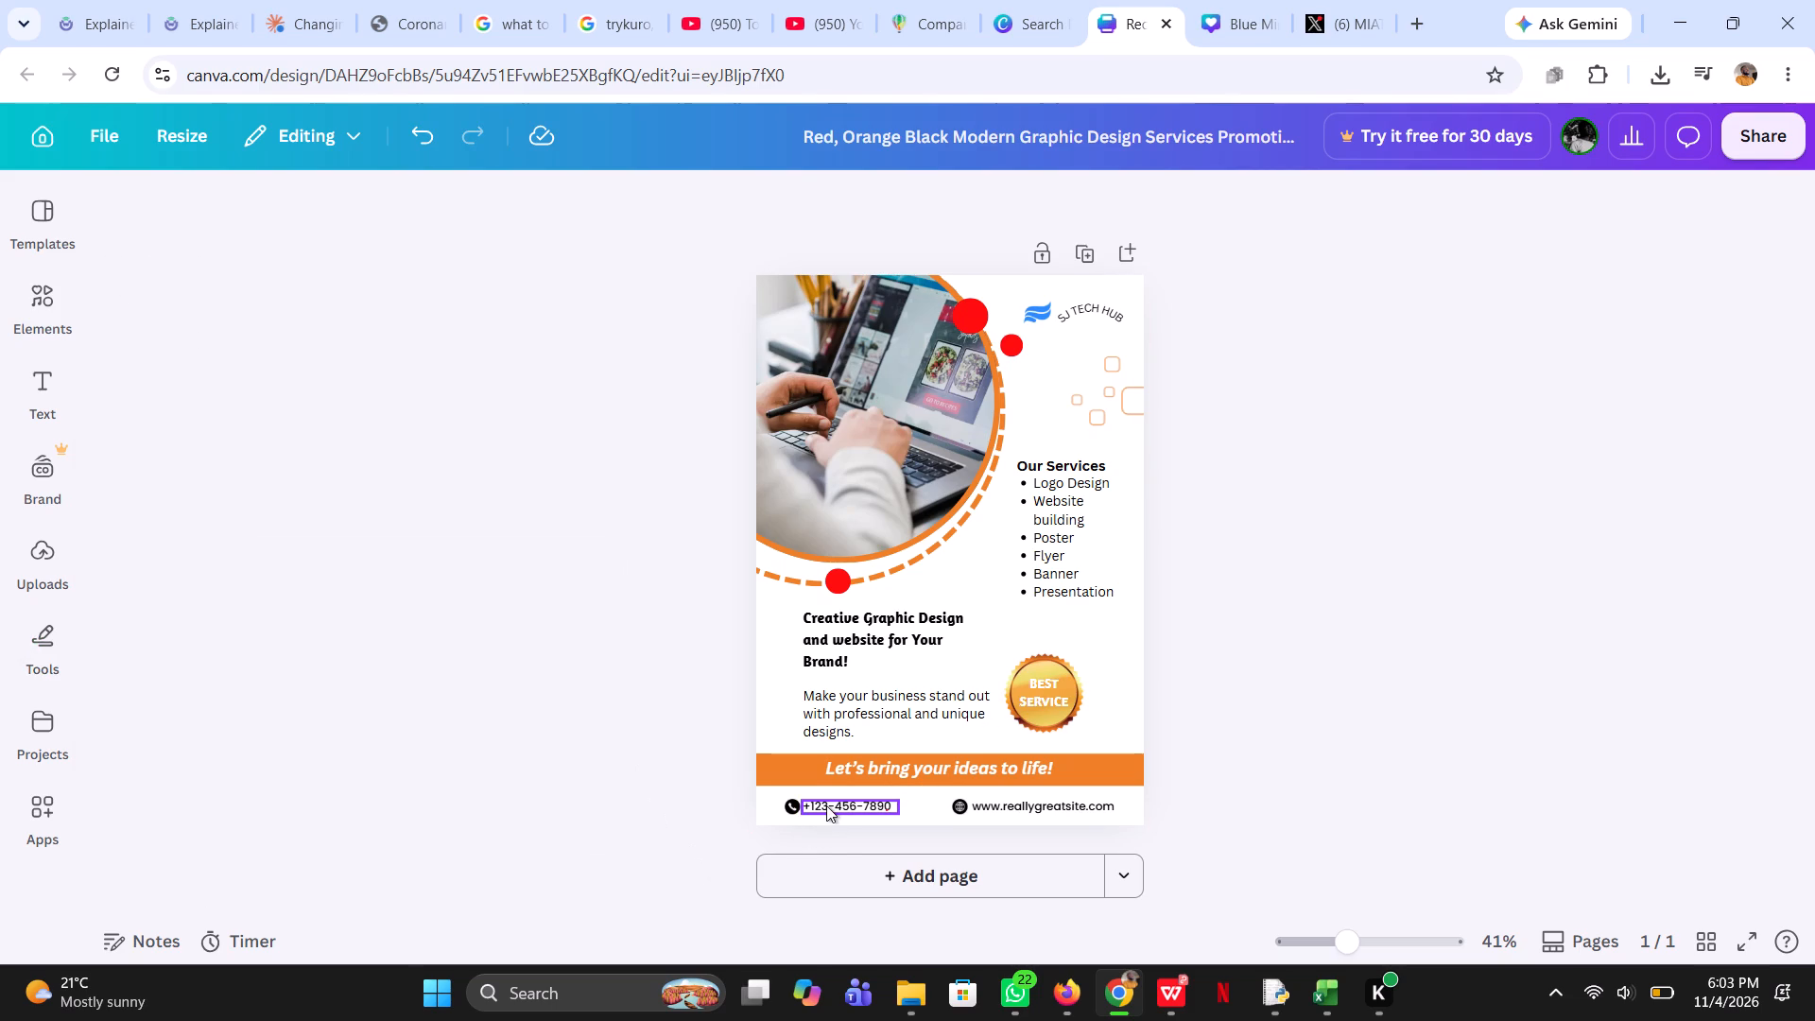
left_click(880, 807)
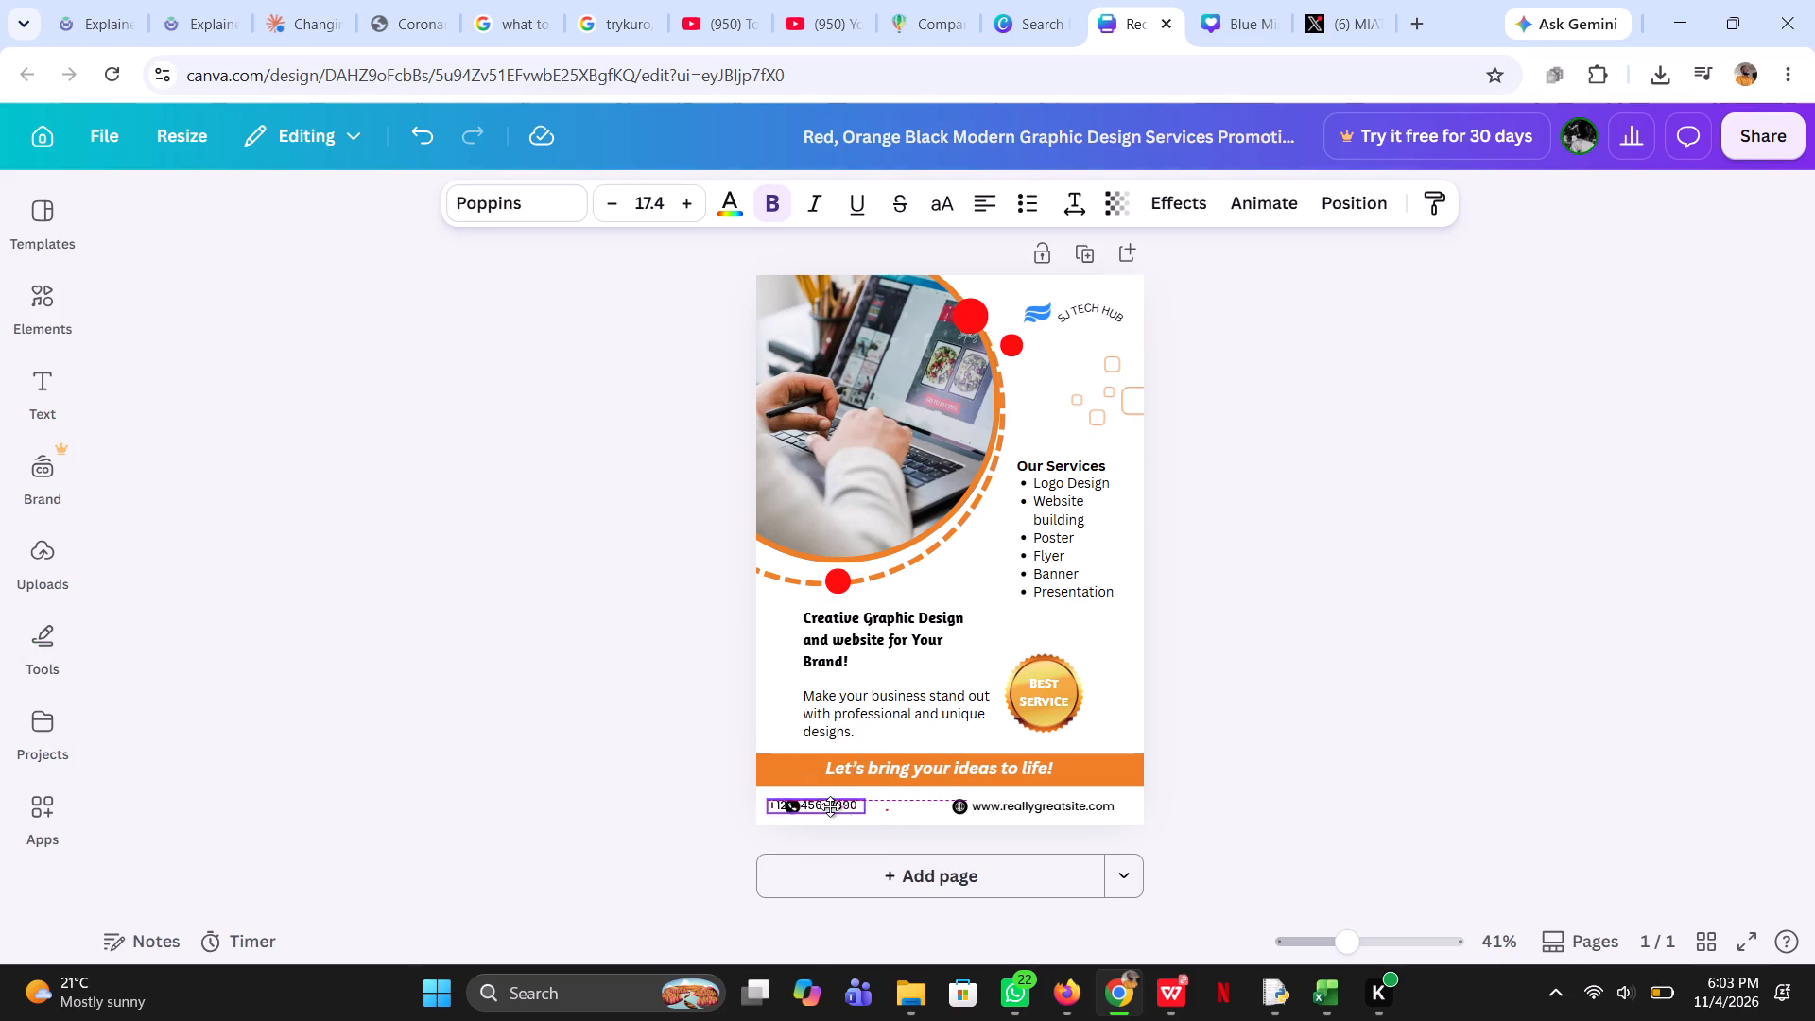
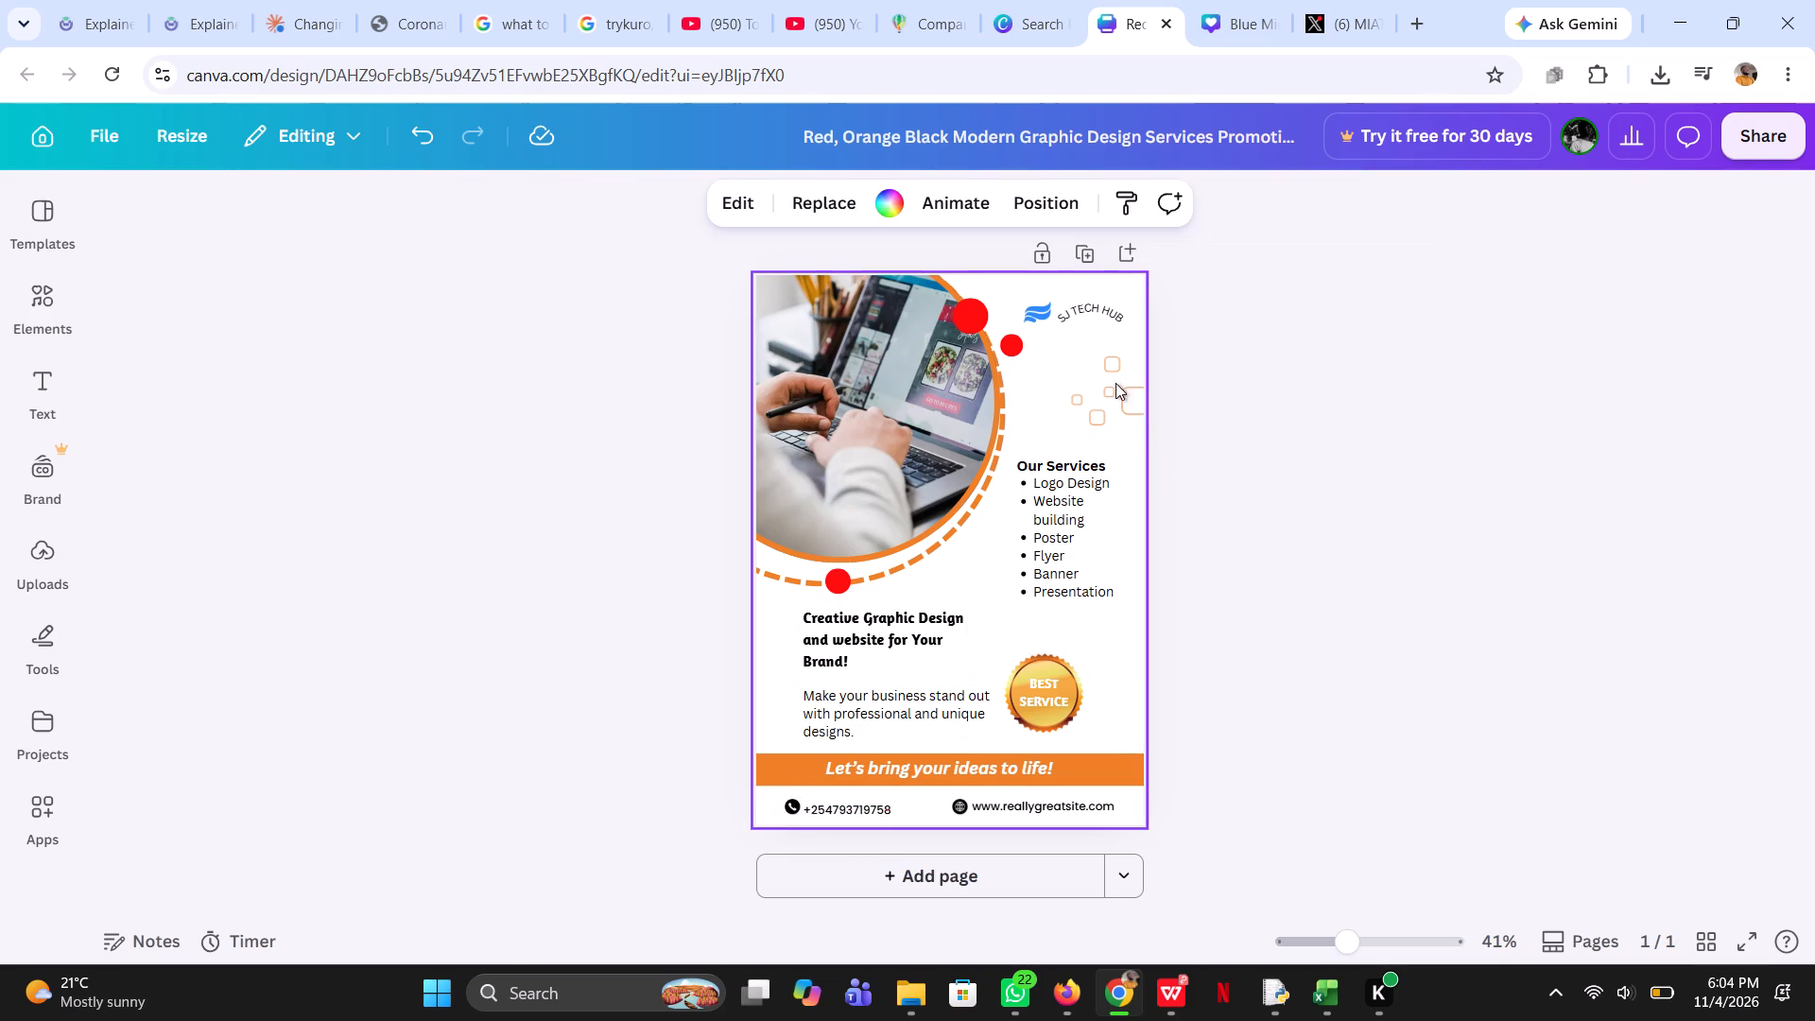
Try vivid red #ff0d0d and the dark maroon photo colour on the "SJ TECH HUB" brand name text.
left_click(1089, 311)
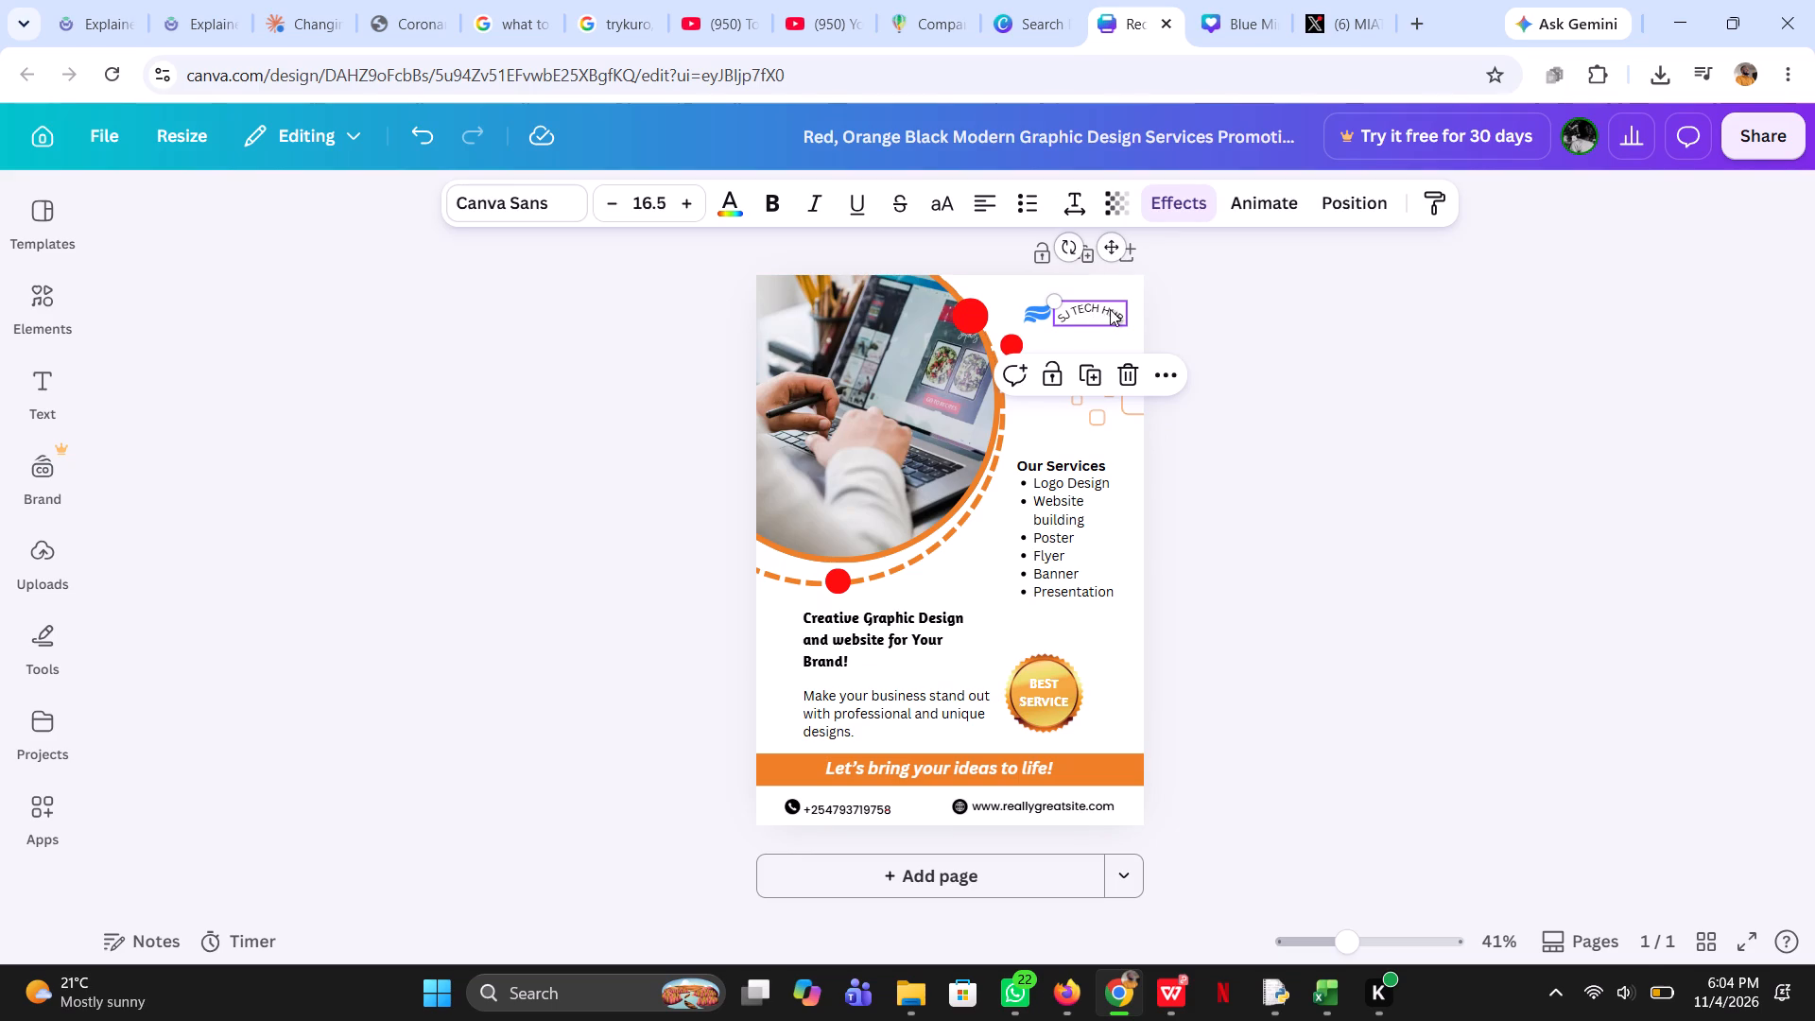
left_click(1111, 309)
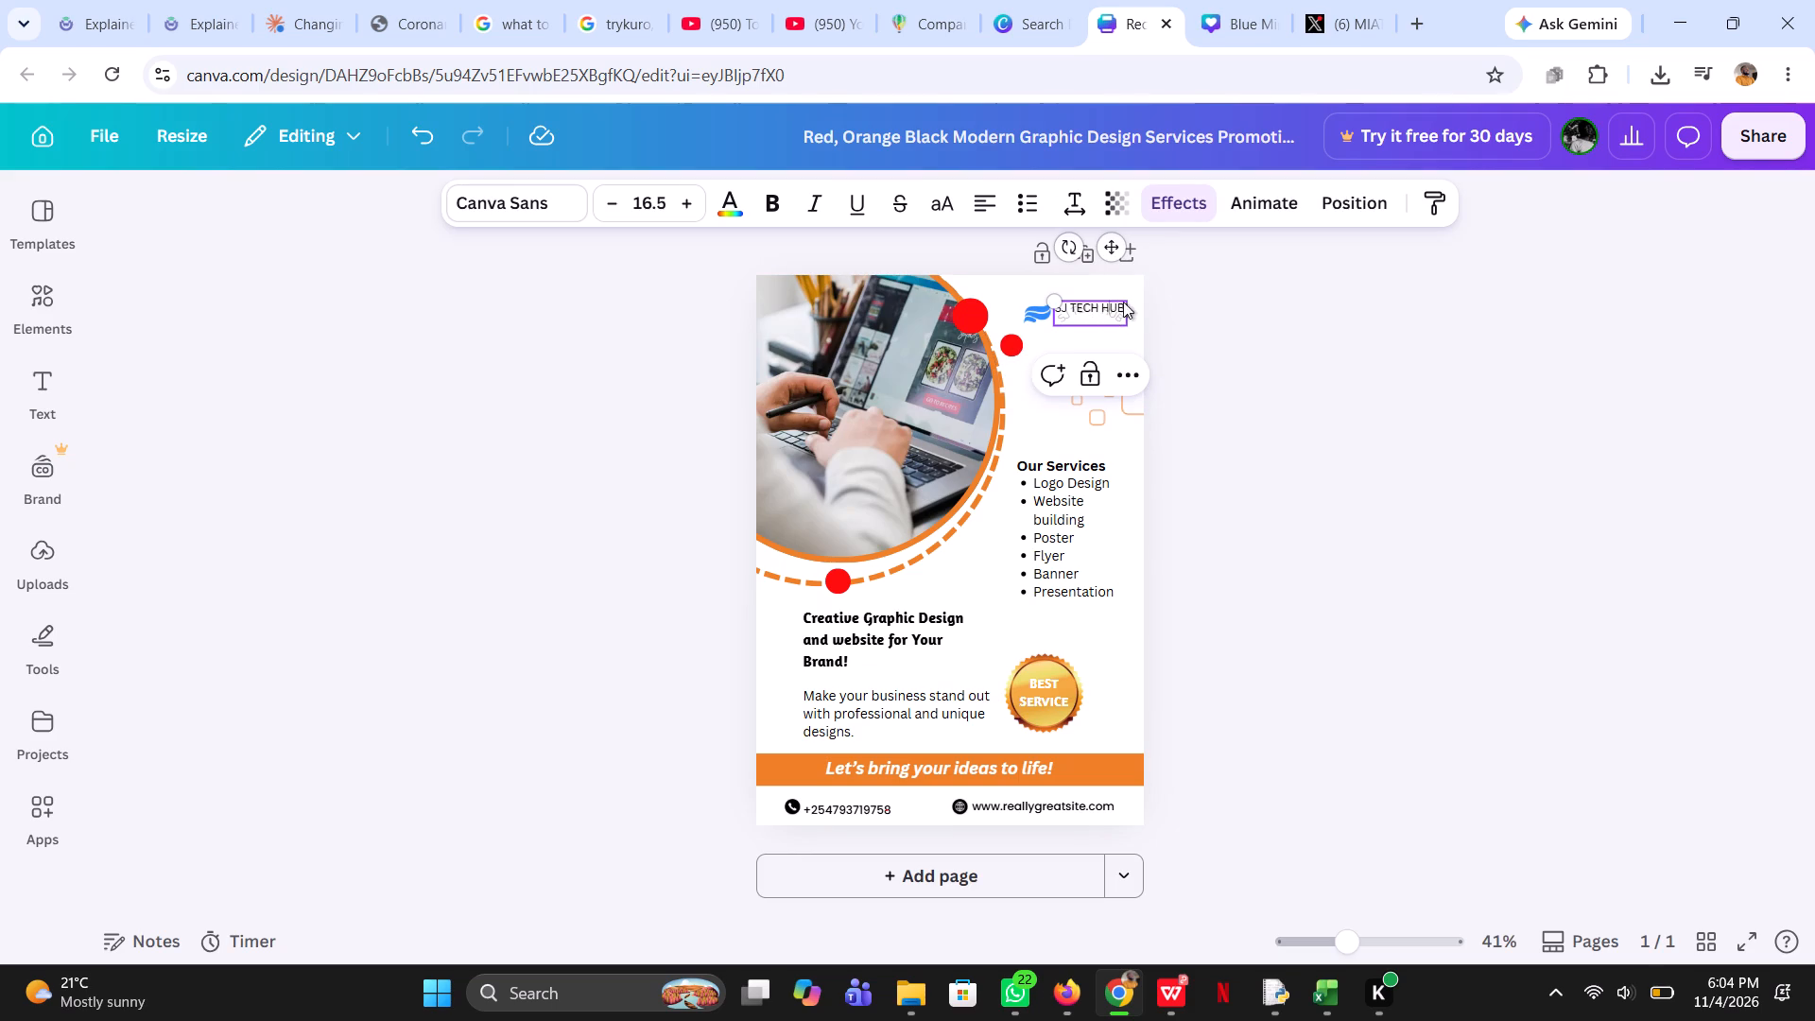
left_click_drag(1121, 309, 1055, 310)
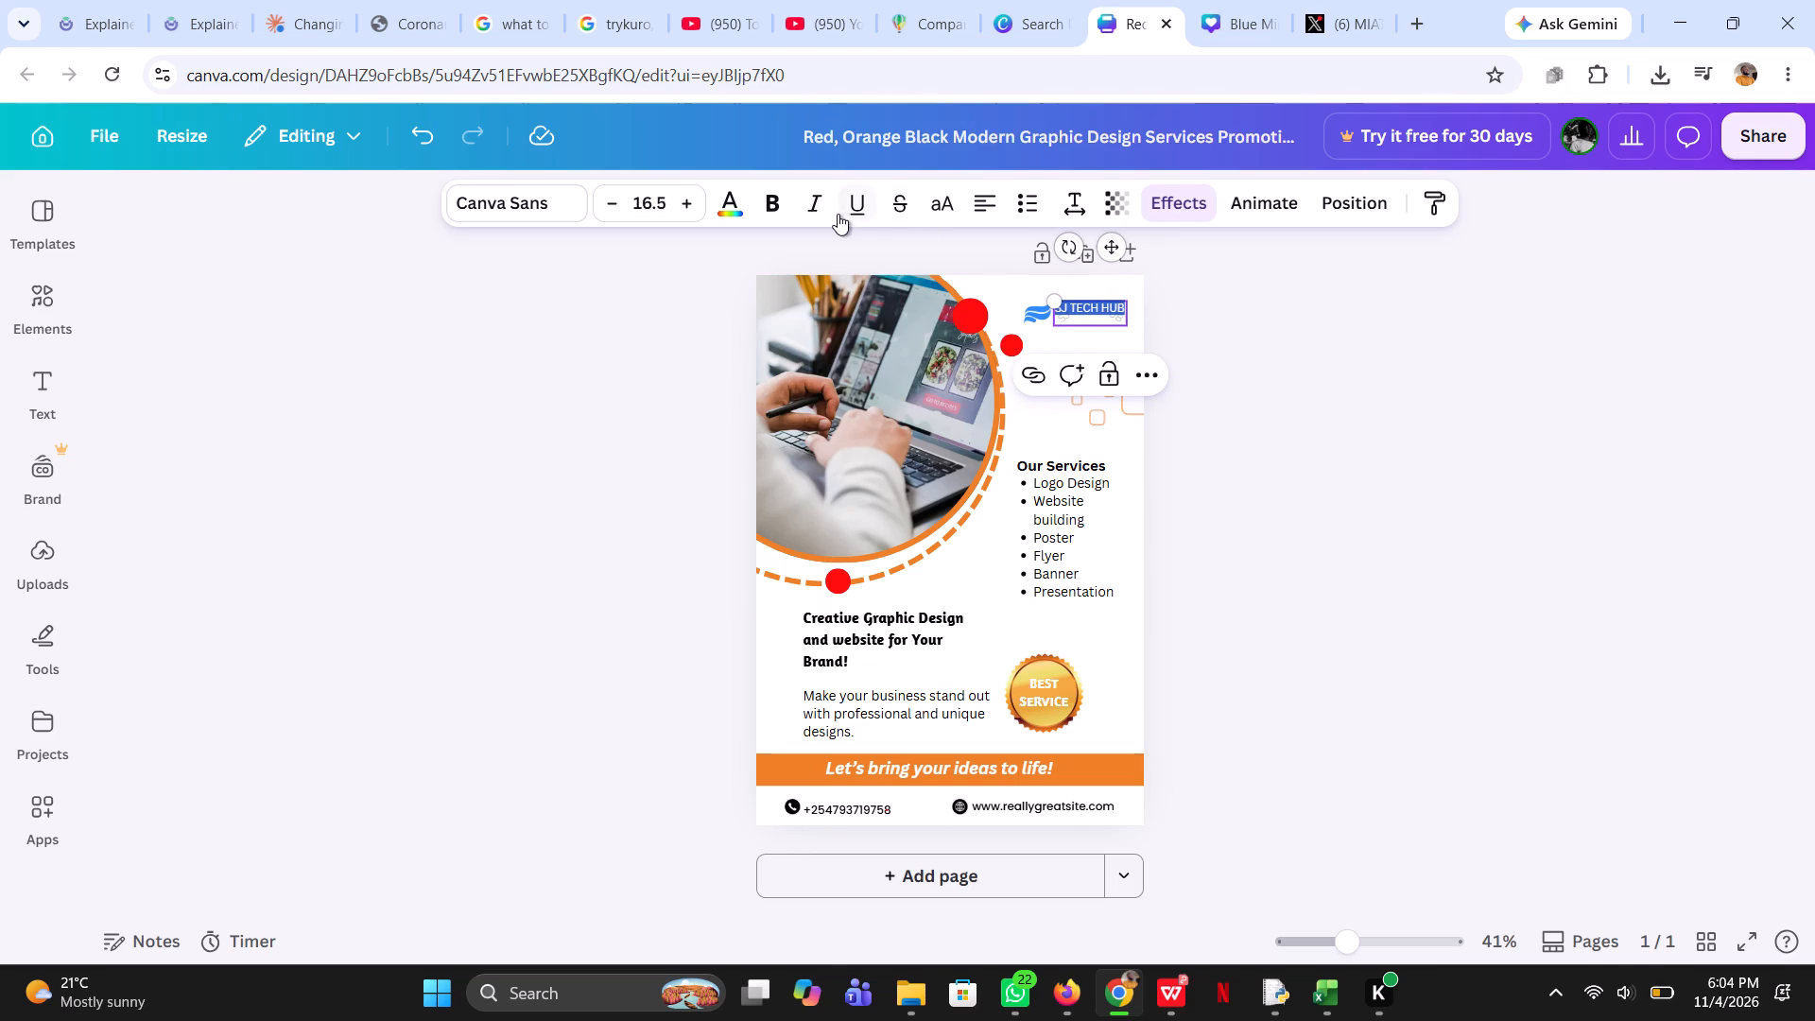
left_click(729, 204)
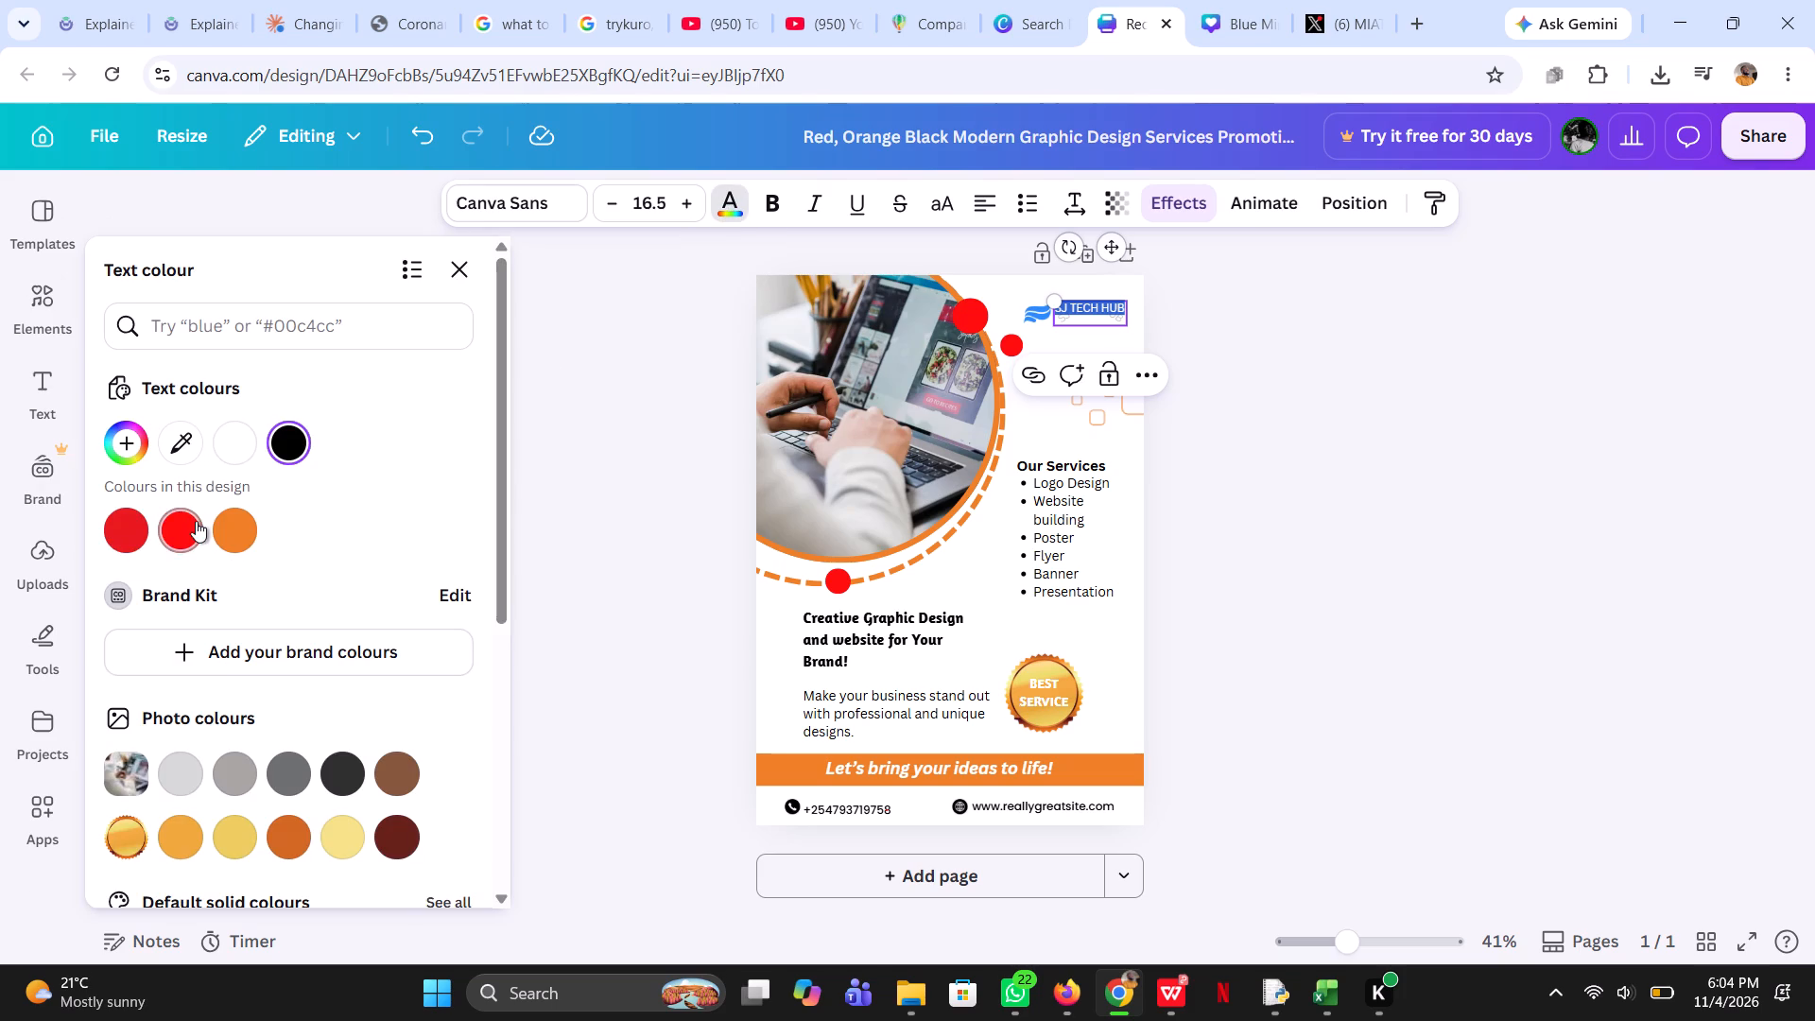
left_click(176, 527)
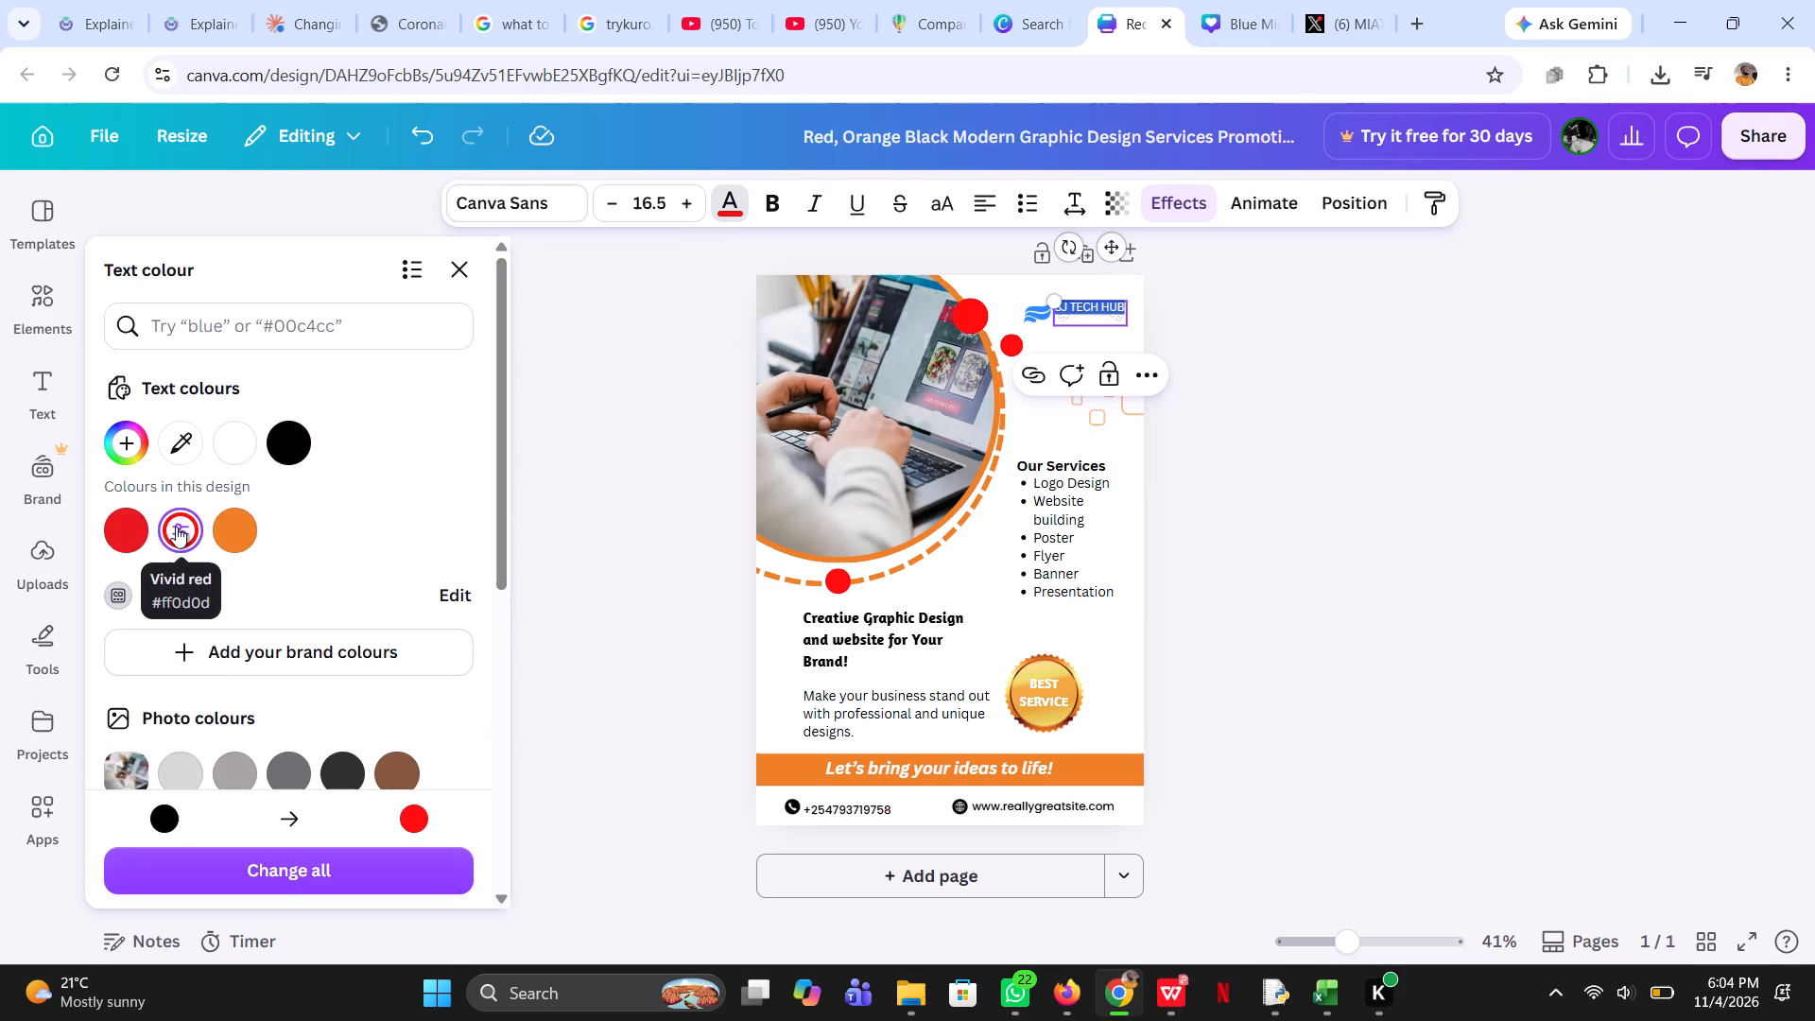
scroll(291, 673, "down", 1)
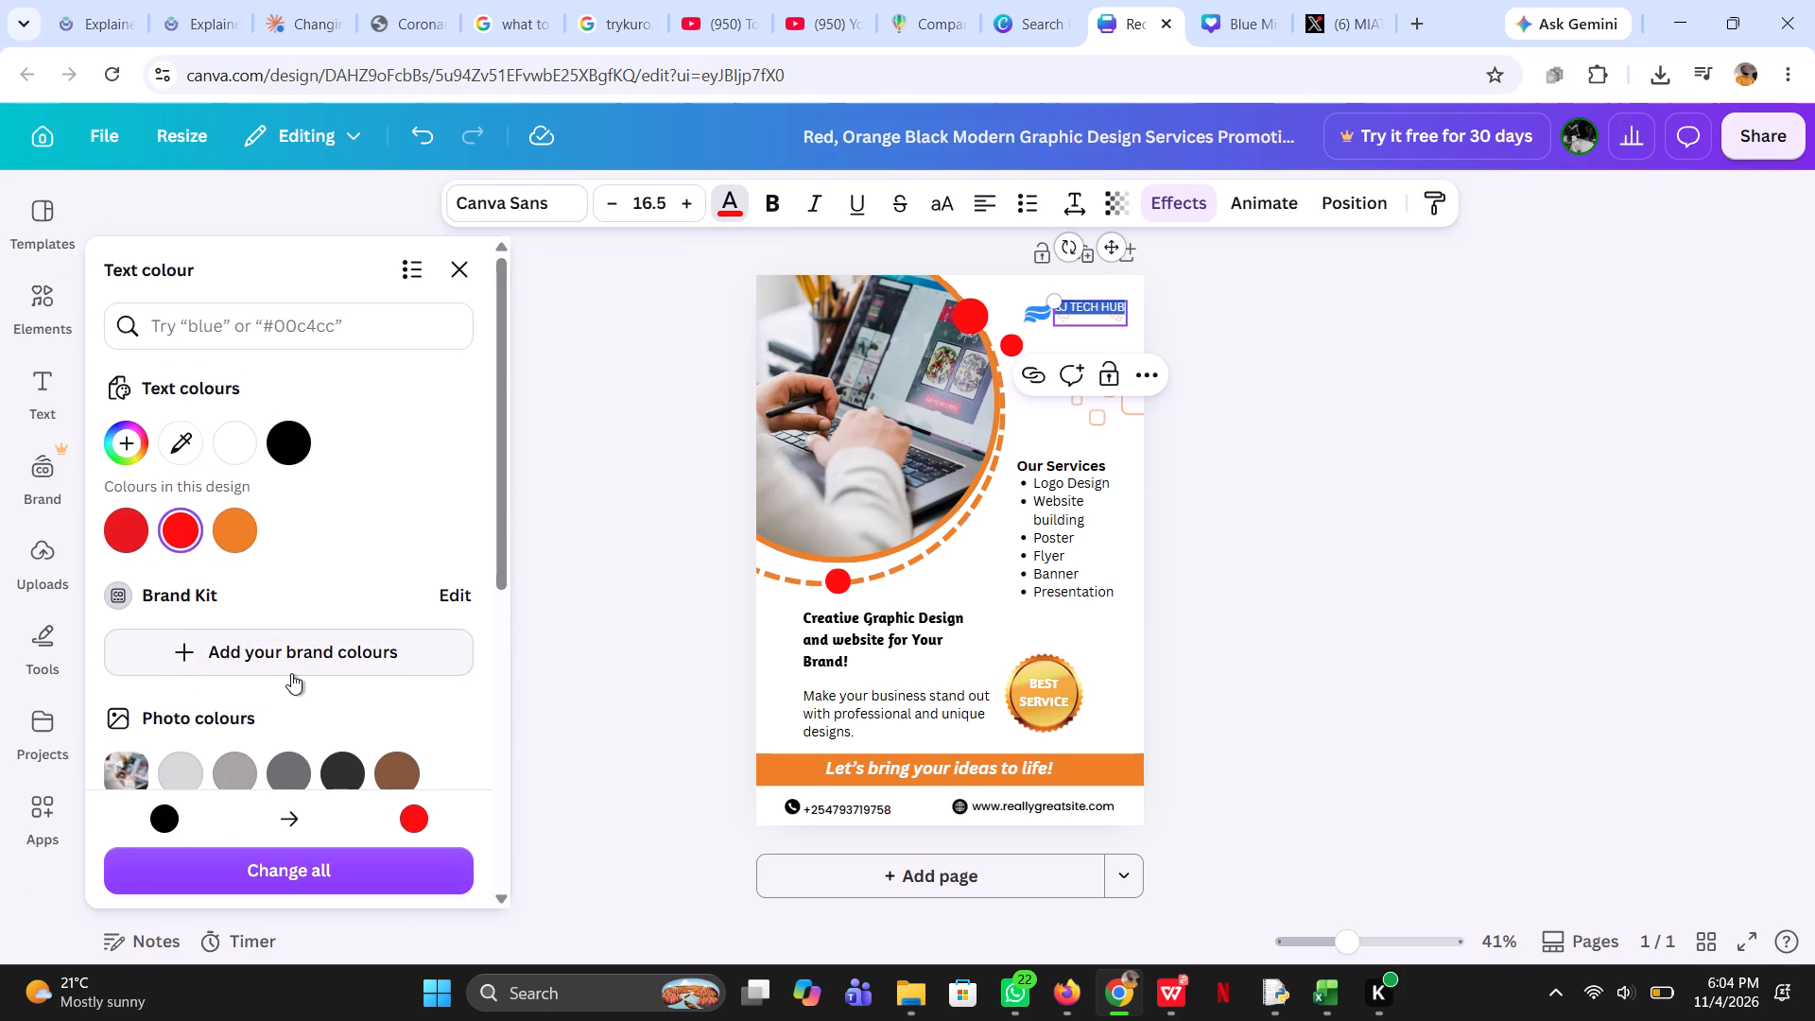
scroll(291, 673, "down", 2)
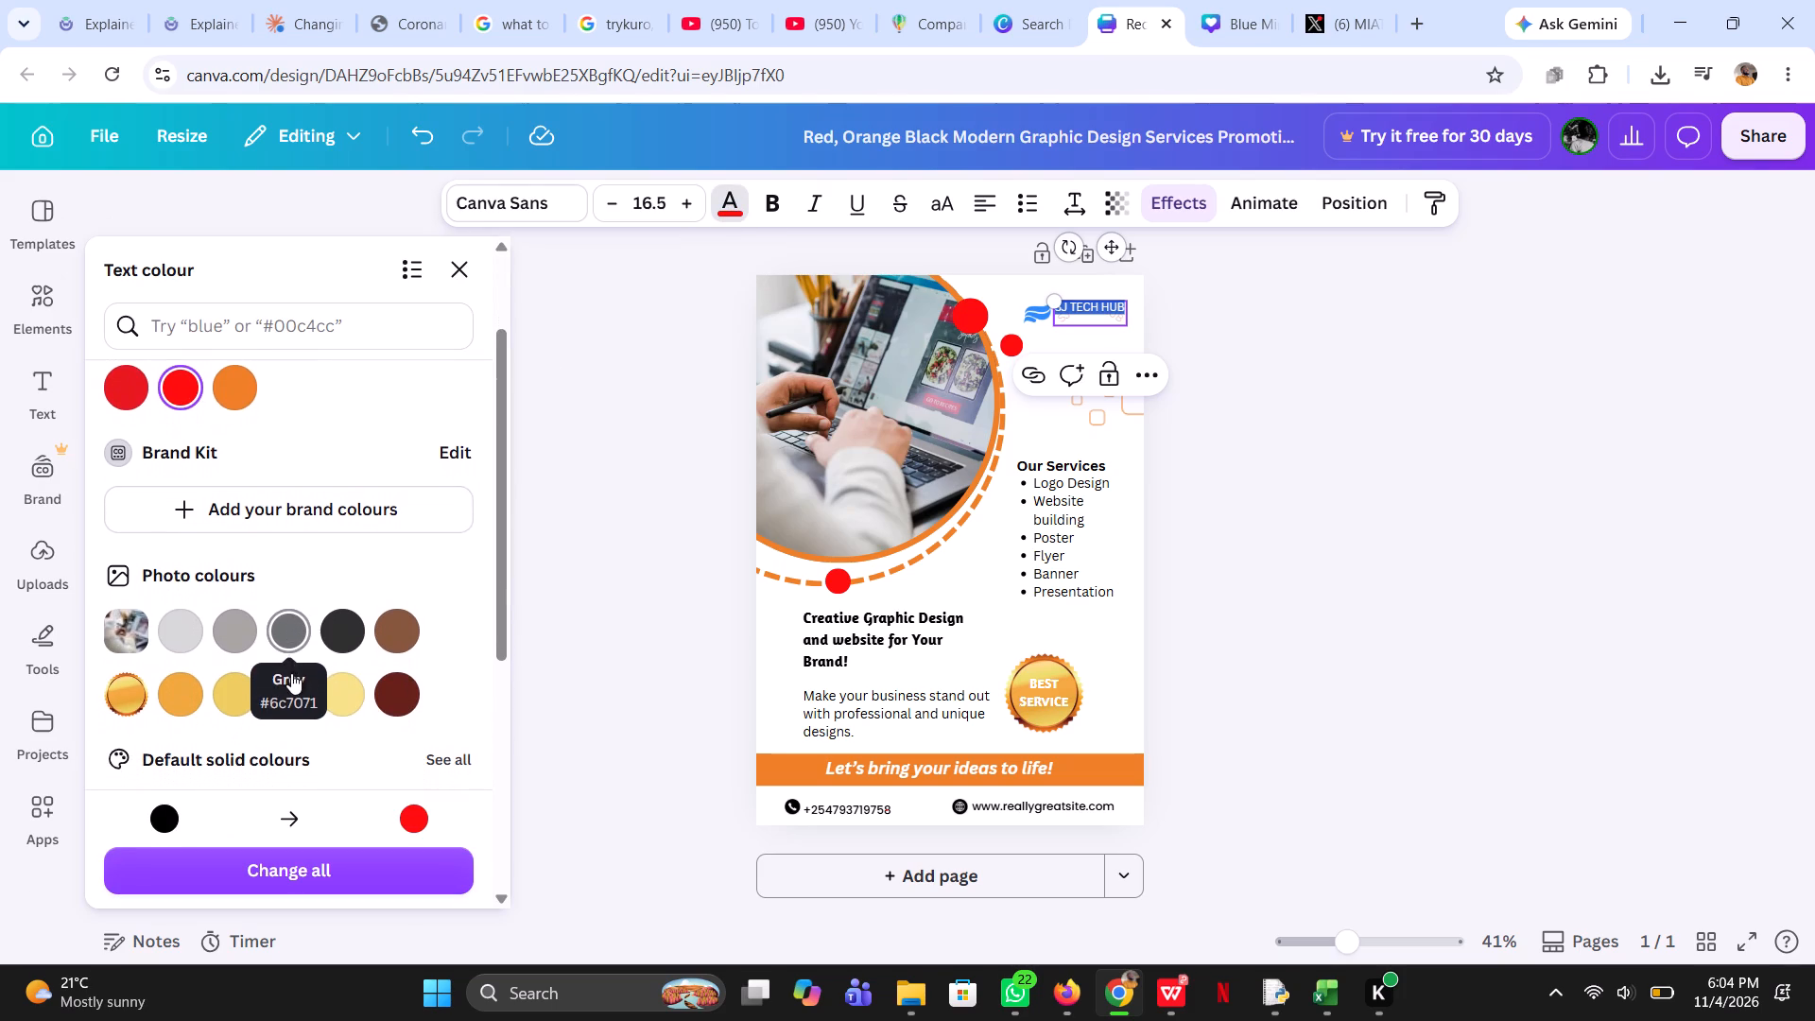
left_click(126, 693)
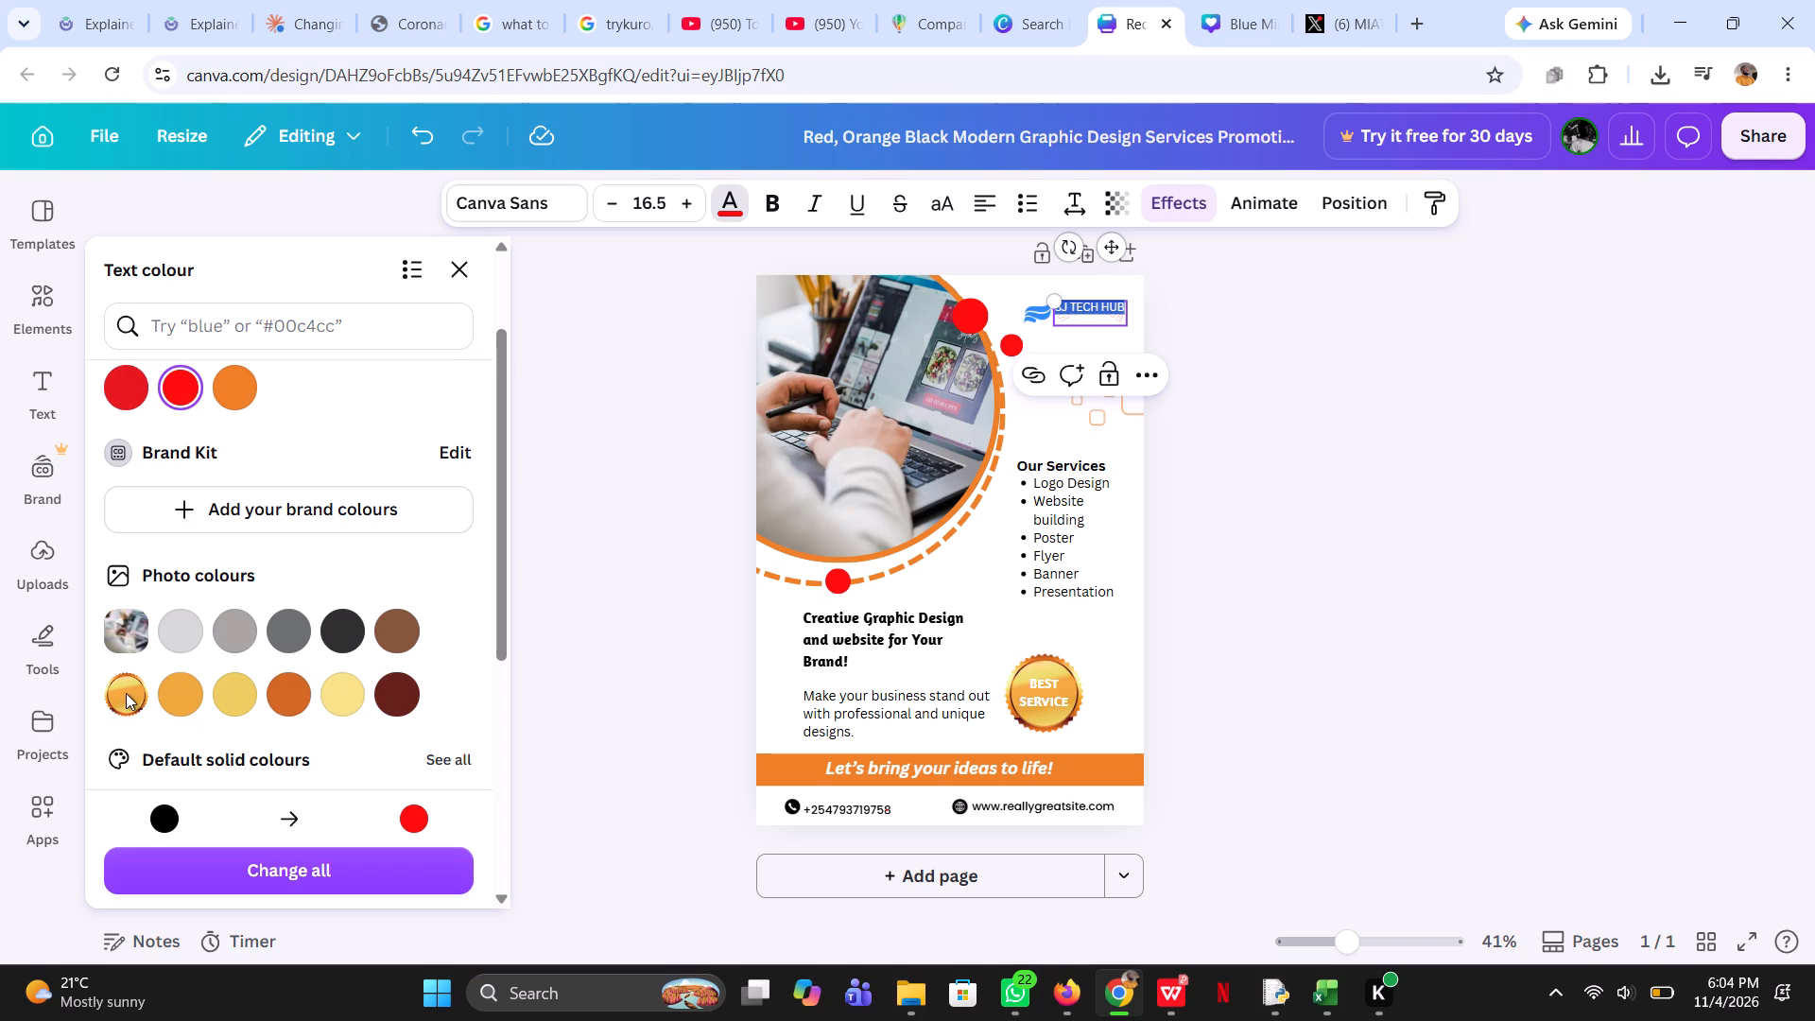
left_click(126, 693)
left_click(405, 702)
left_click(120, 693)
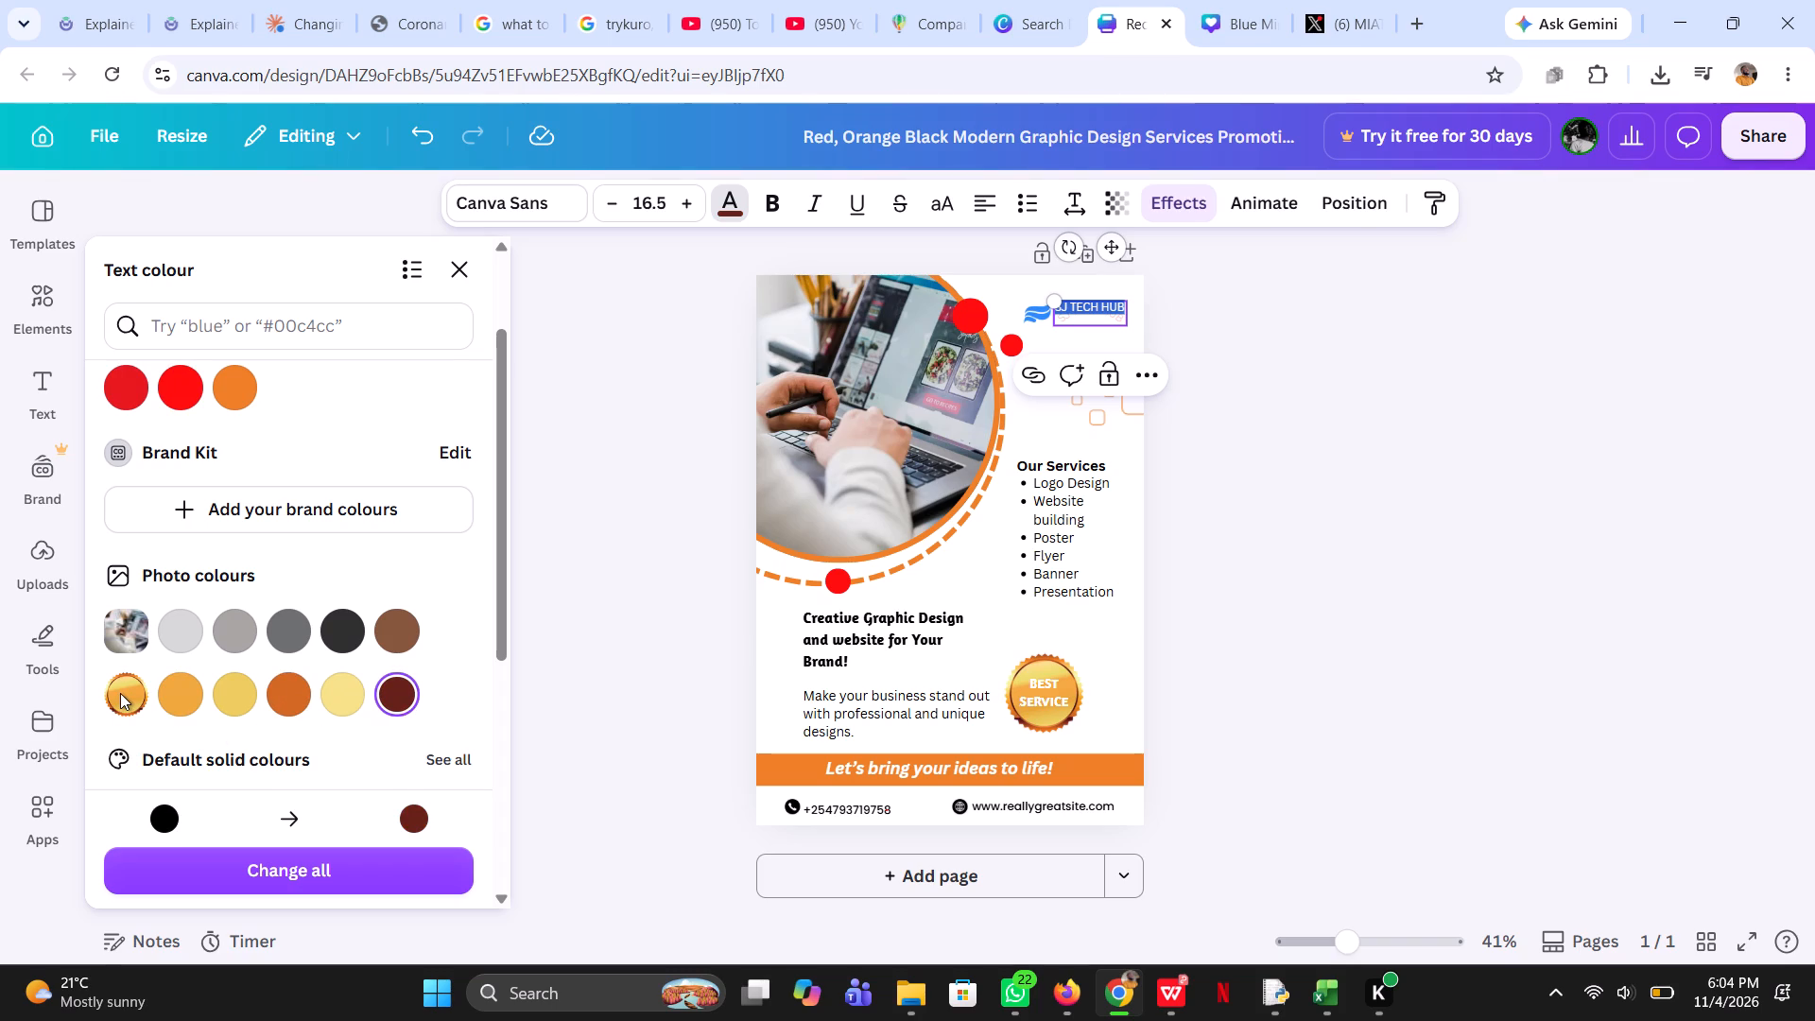
Colour the selected "SJ TECH HUB" text dark green from the full set of default solid colours.
left_click(447, 762)
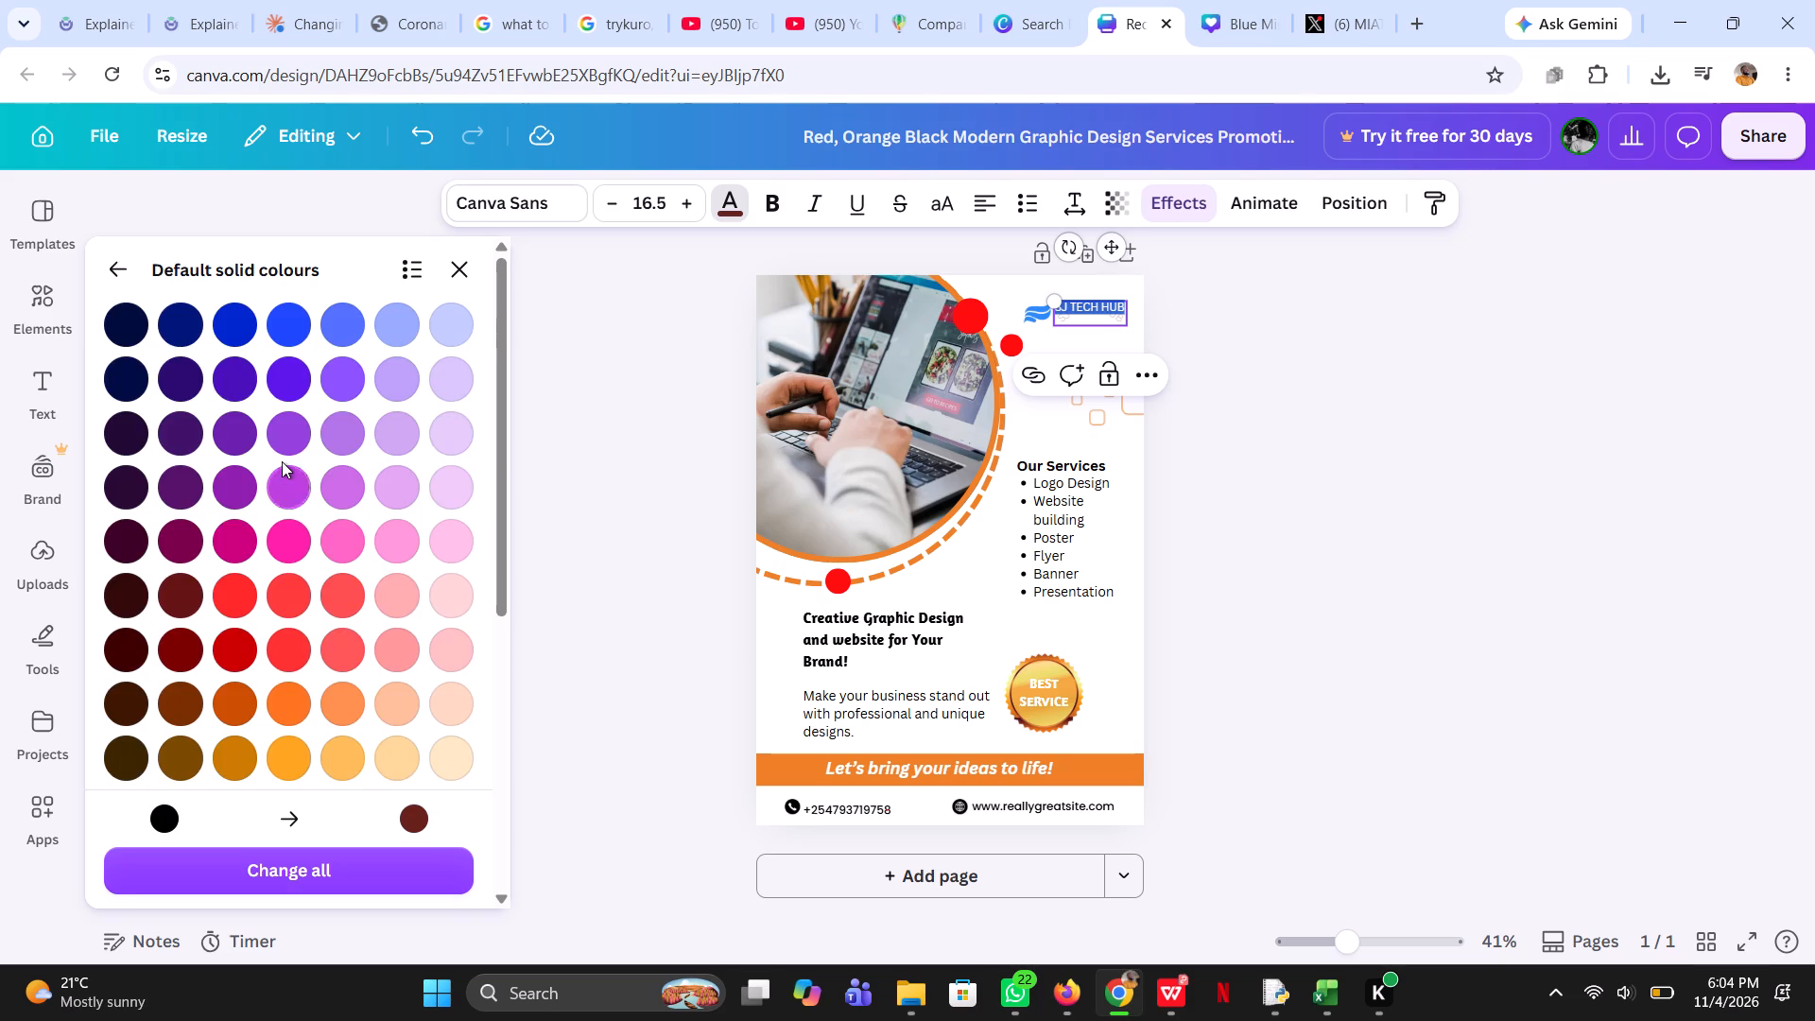
scroll(282, 461, "down", 2)
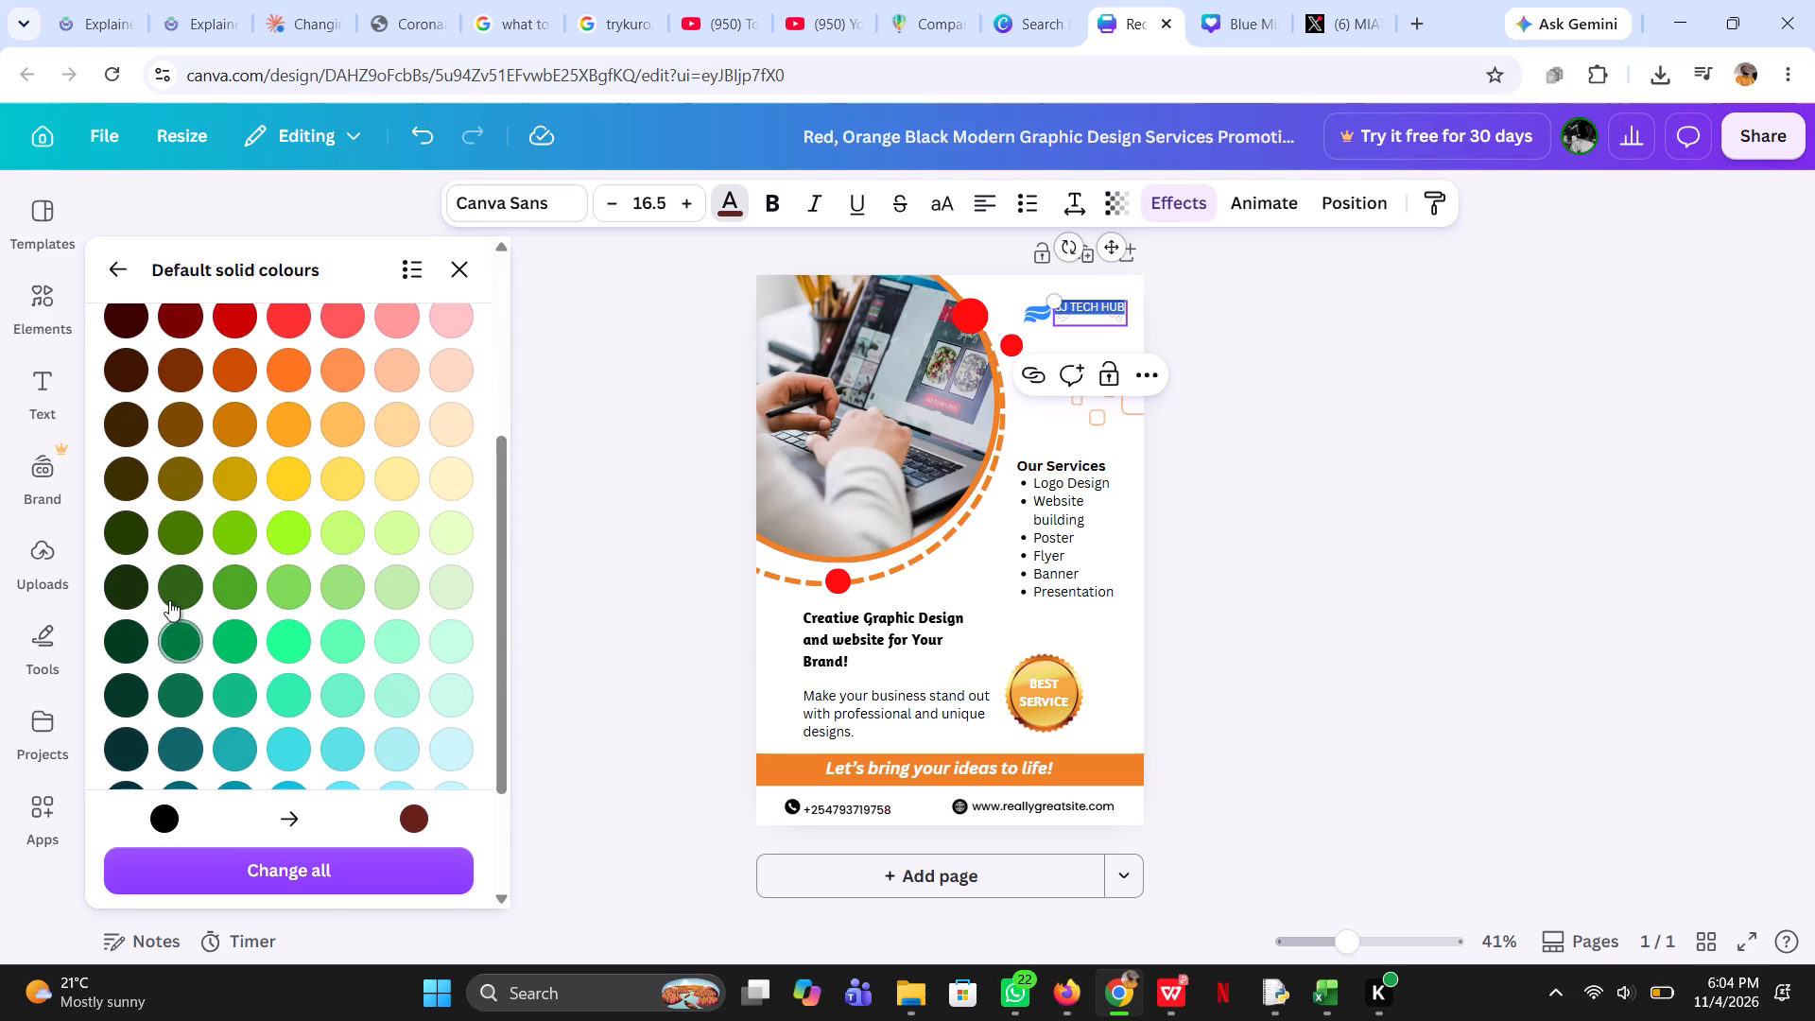
left_click(181, 578)
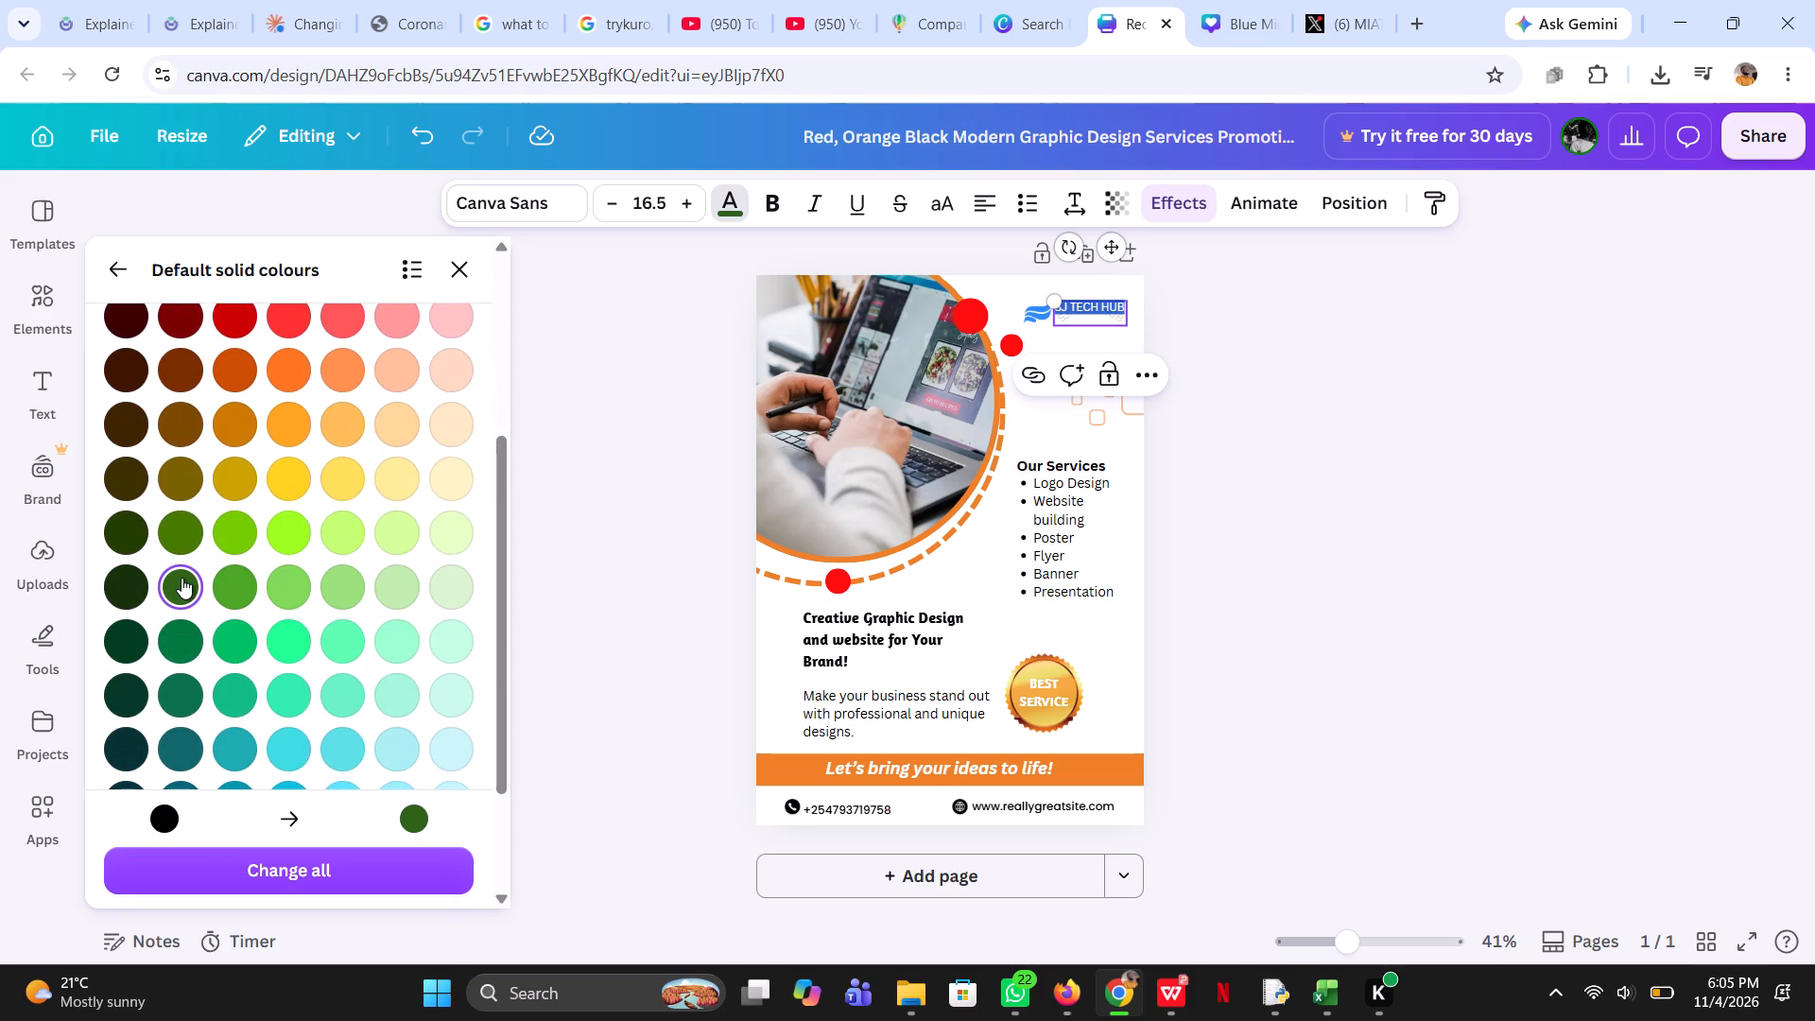
Examine the image editing tools, style matches, filters, apps and shadows available for the laptop photo.
left_click(850, 436)
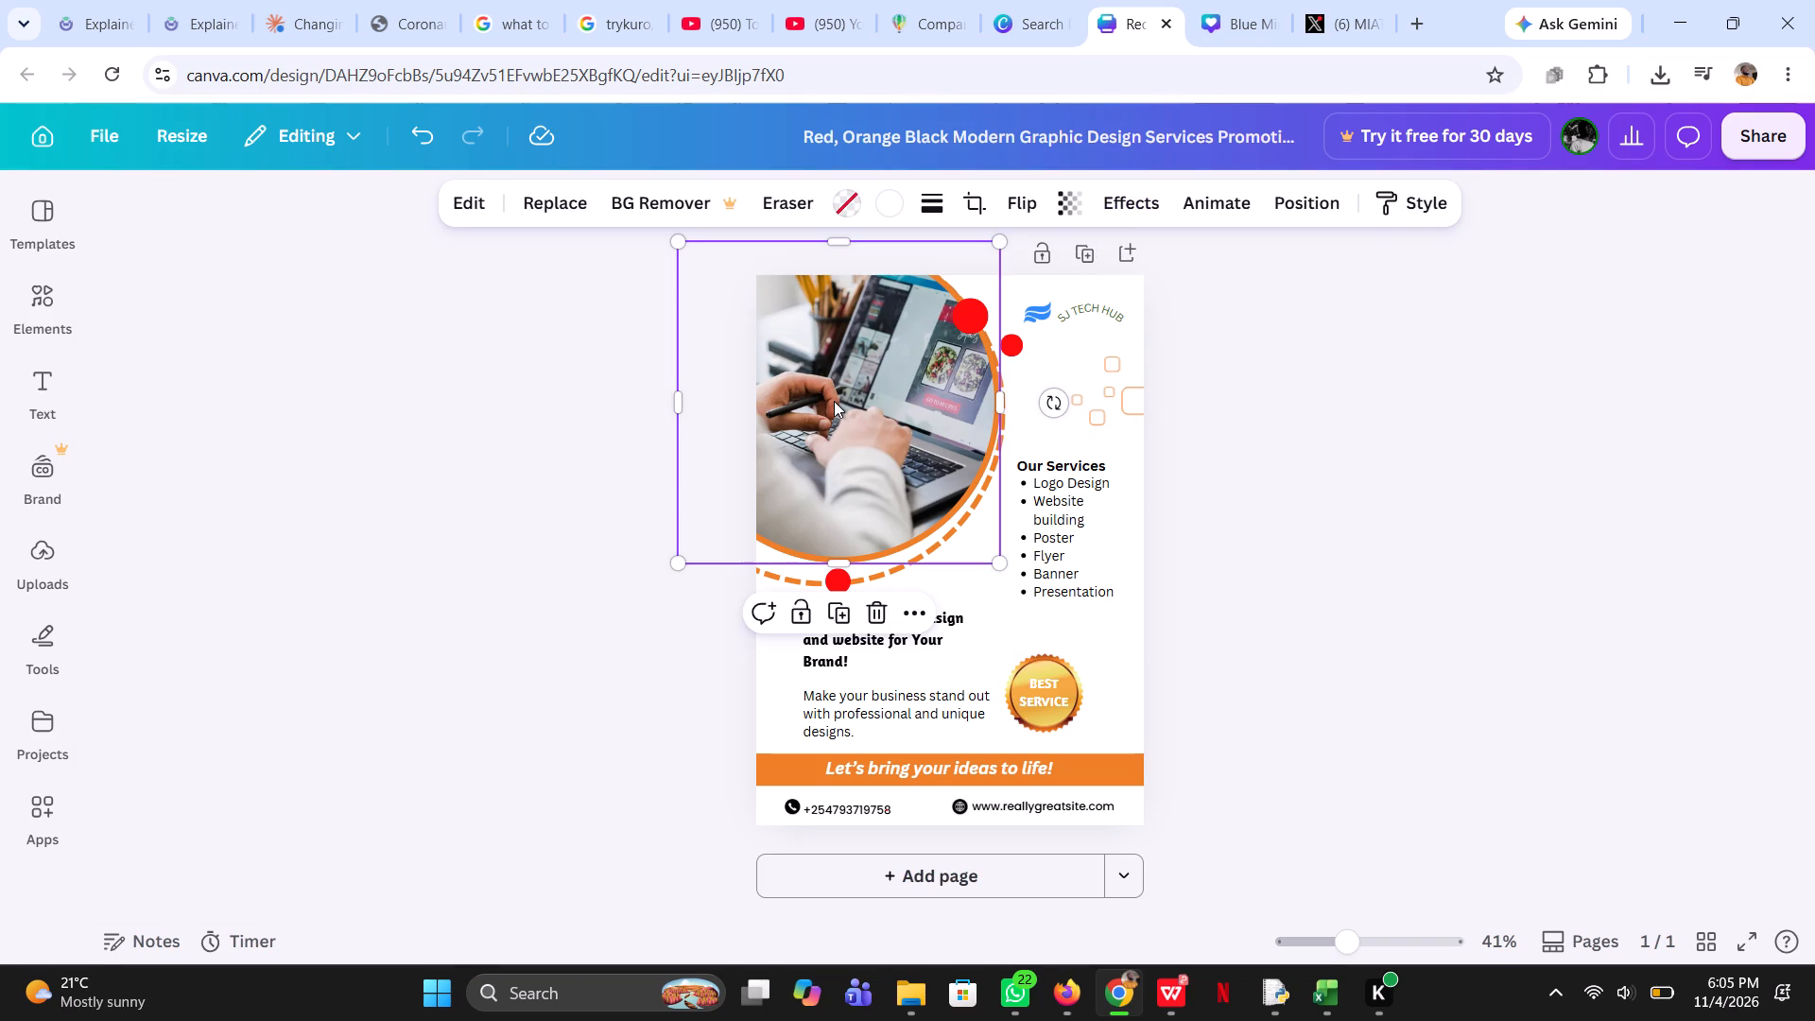
left_click(834, 401)
left_click(867, 399)
left_click(486, 205)
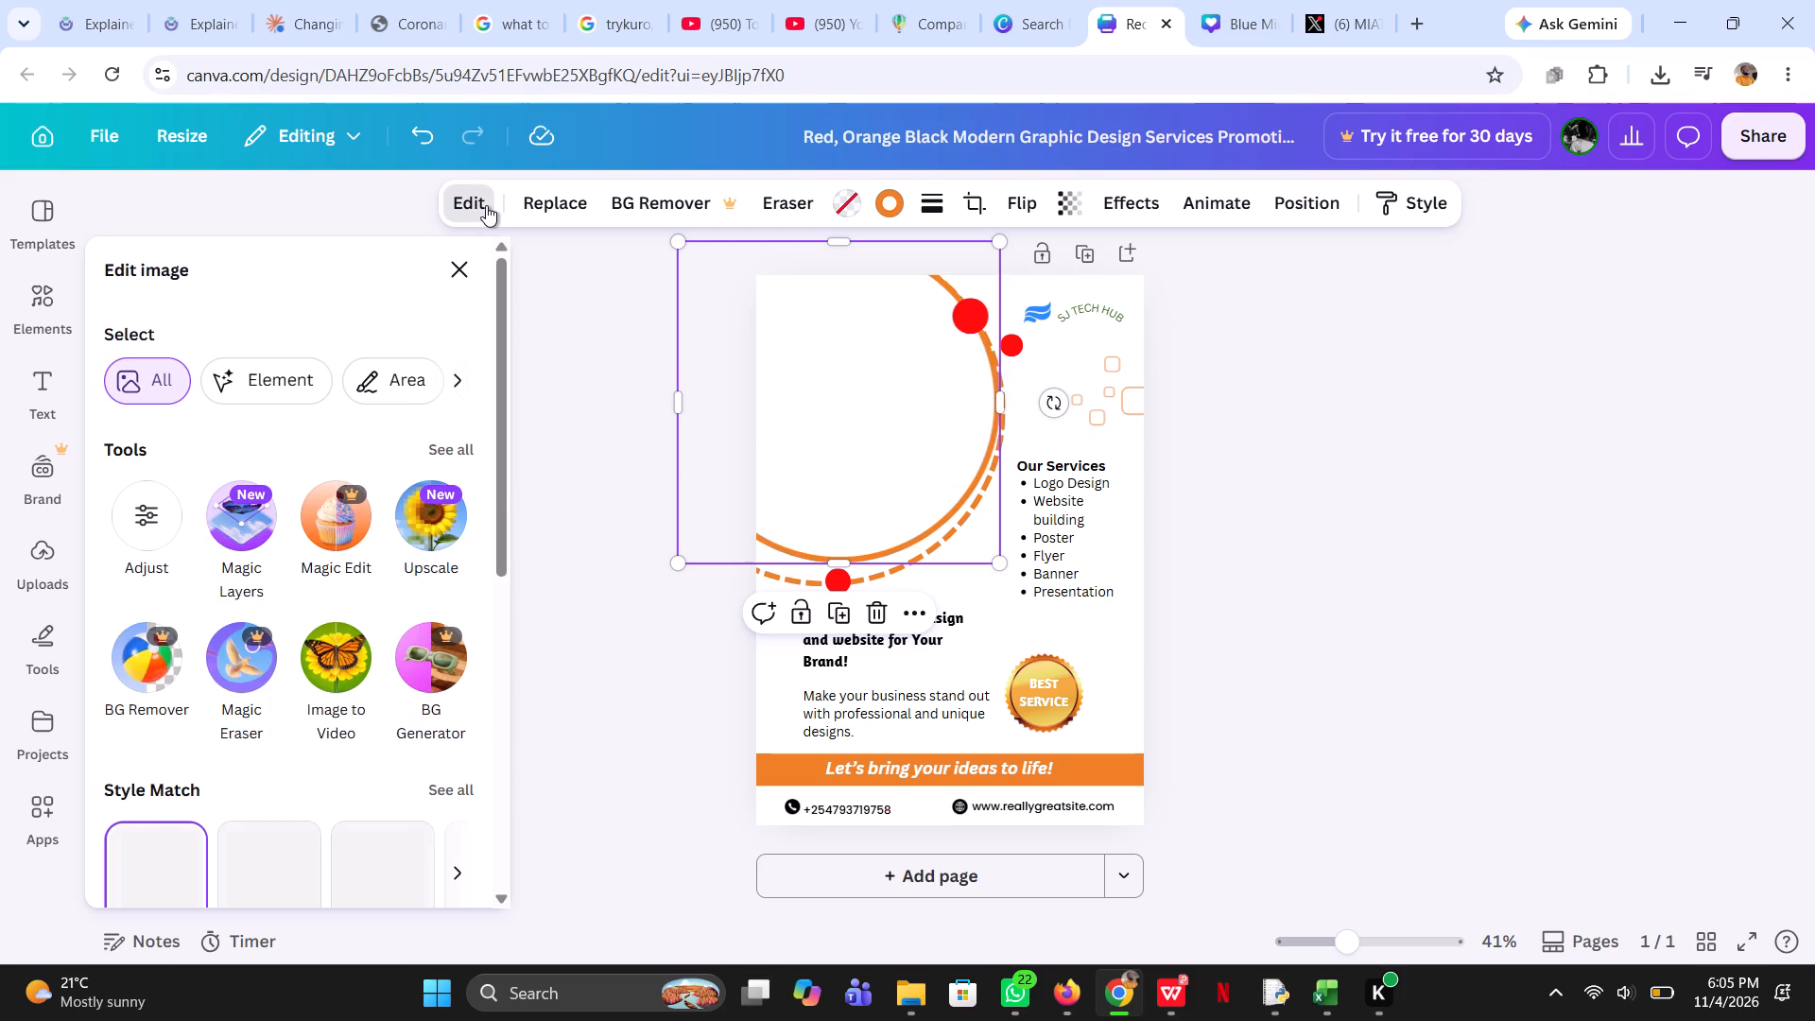
left_click(130, 369)
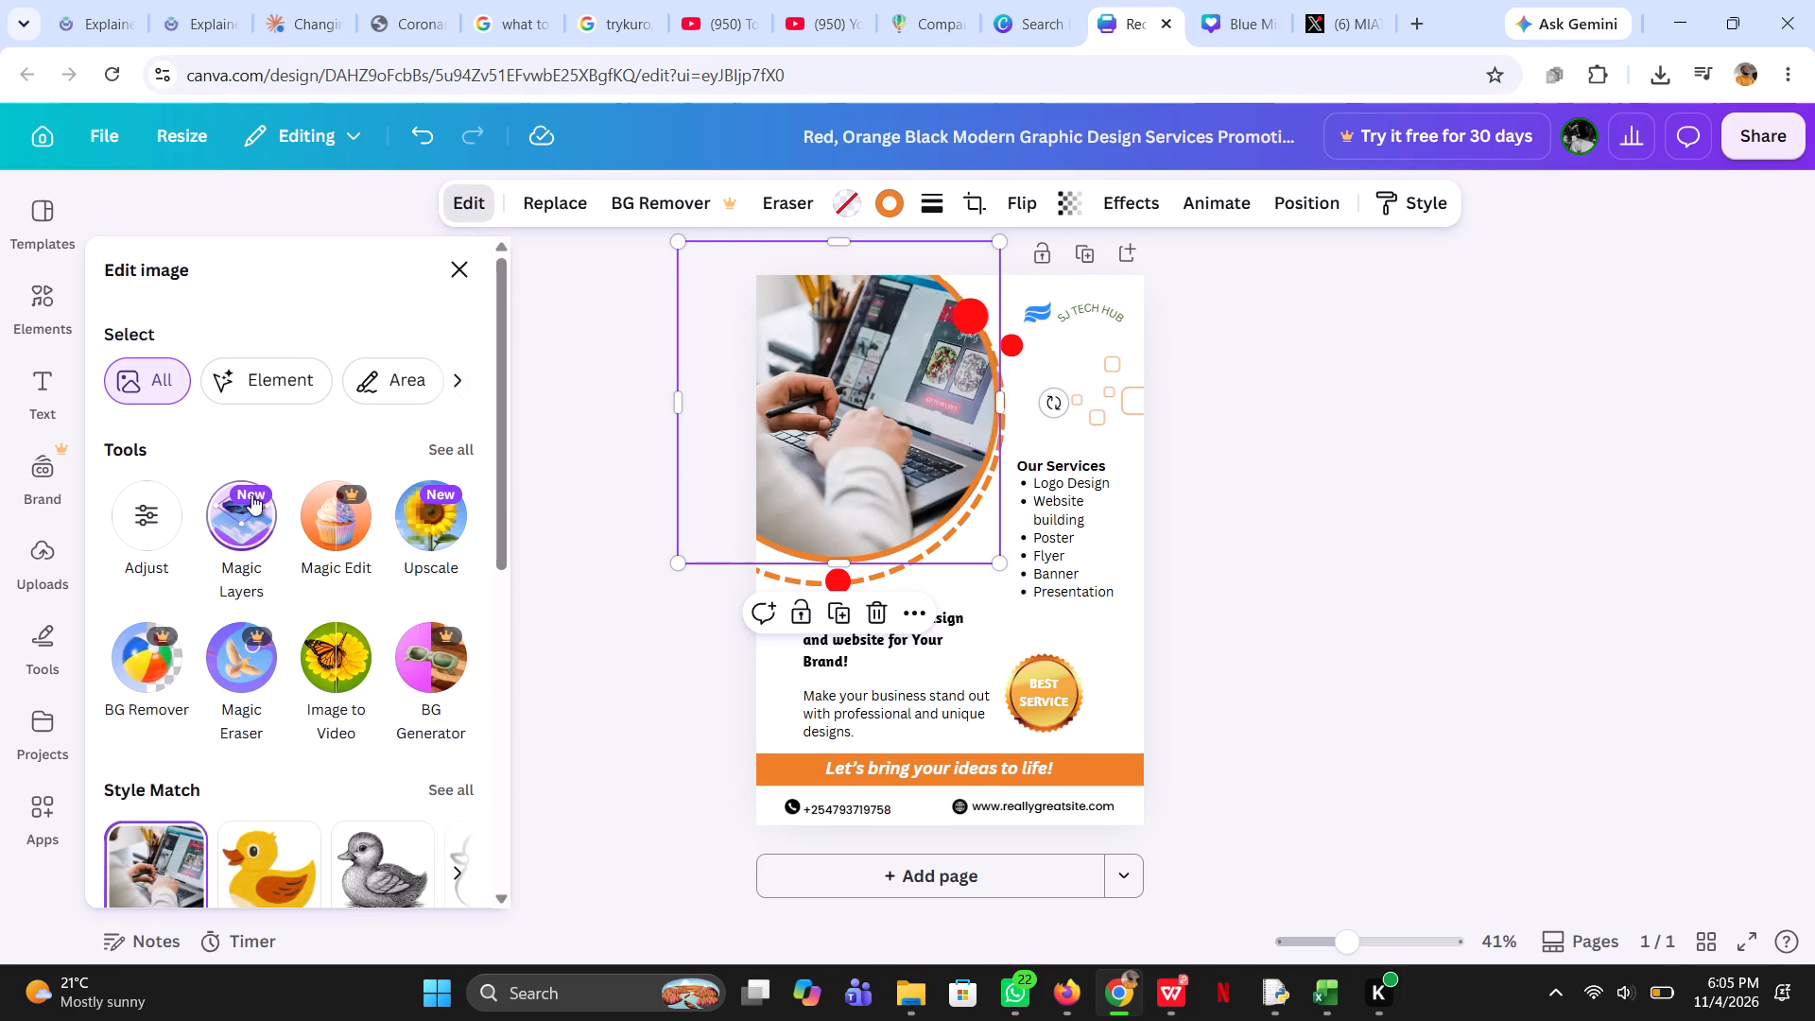
scroll(251, 494, "down", 3)
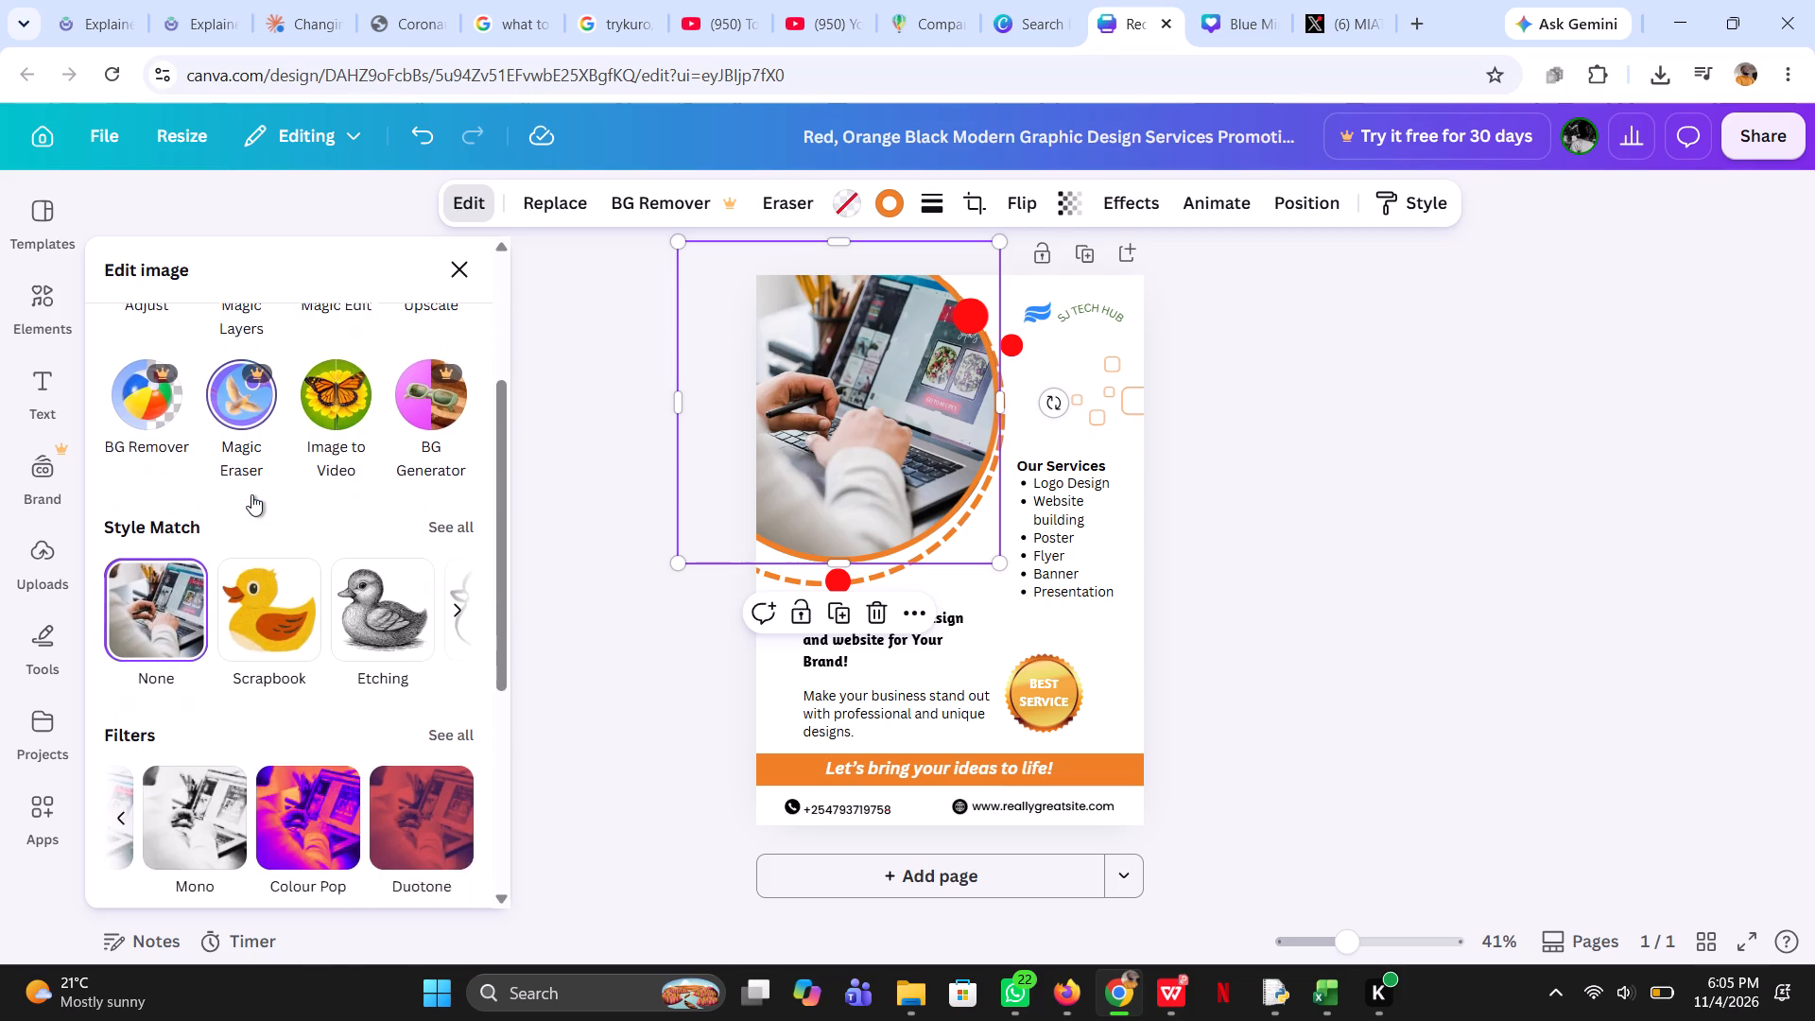
scroll(251, 494, "down", 3)
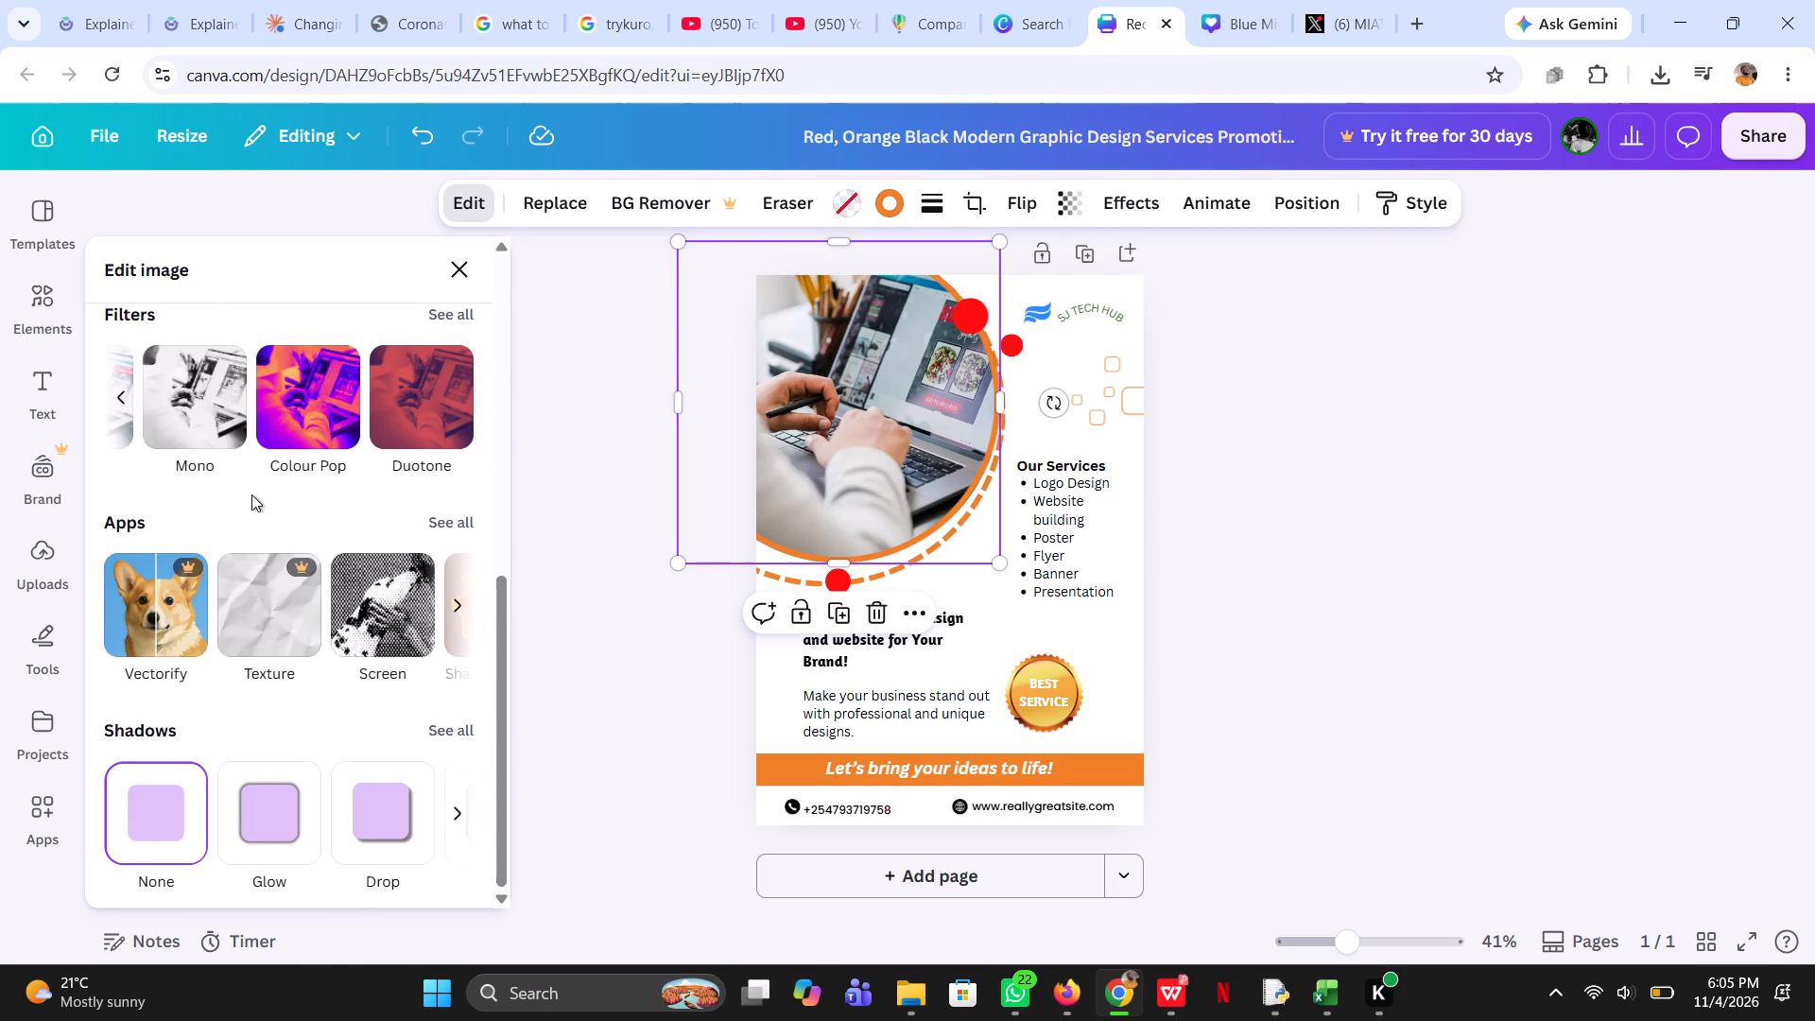
scroll(226, 591, "up", 1)
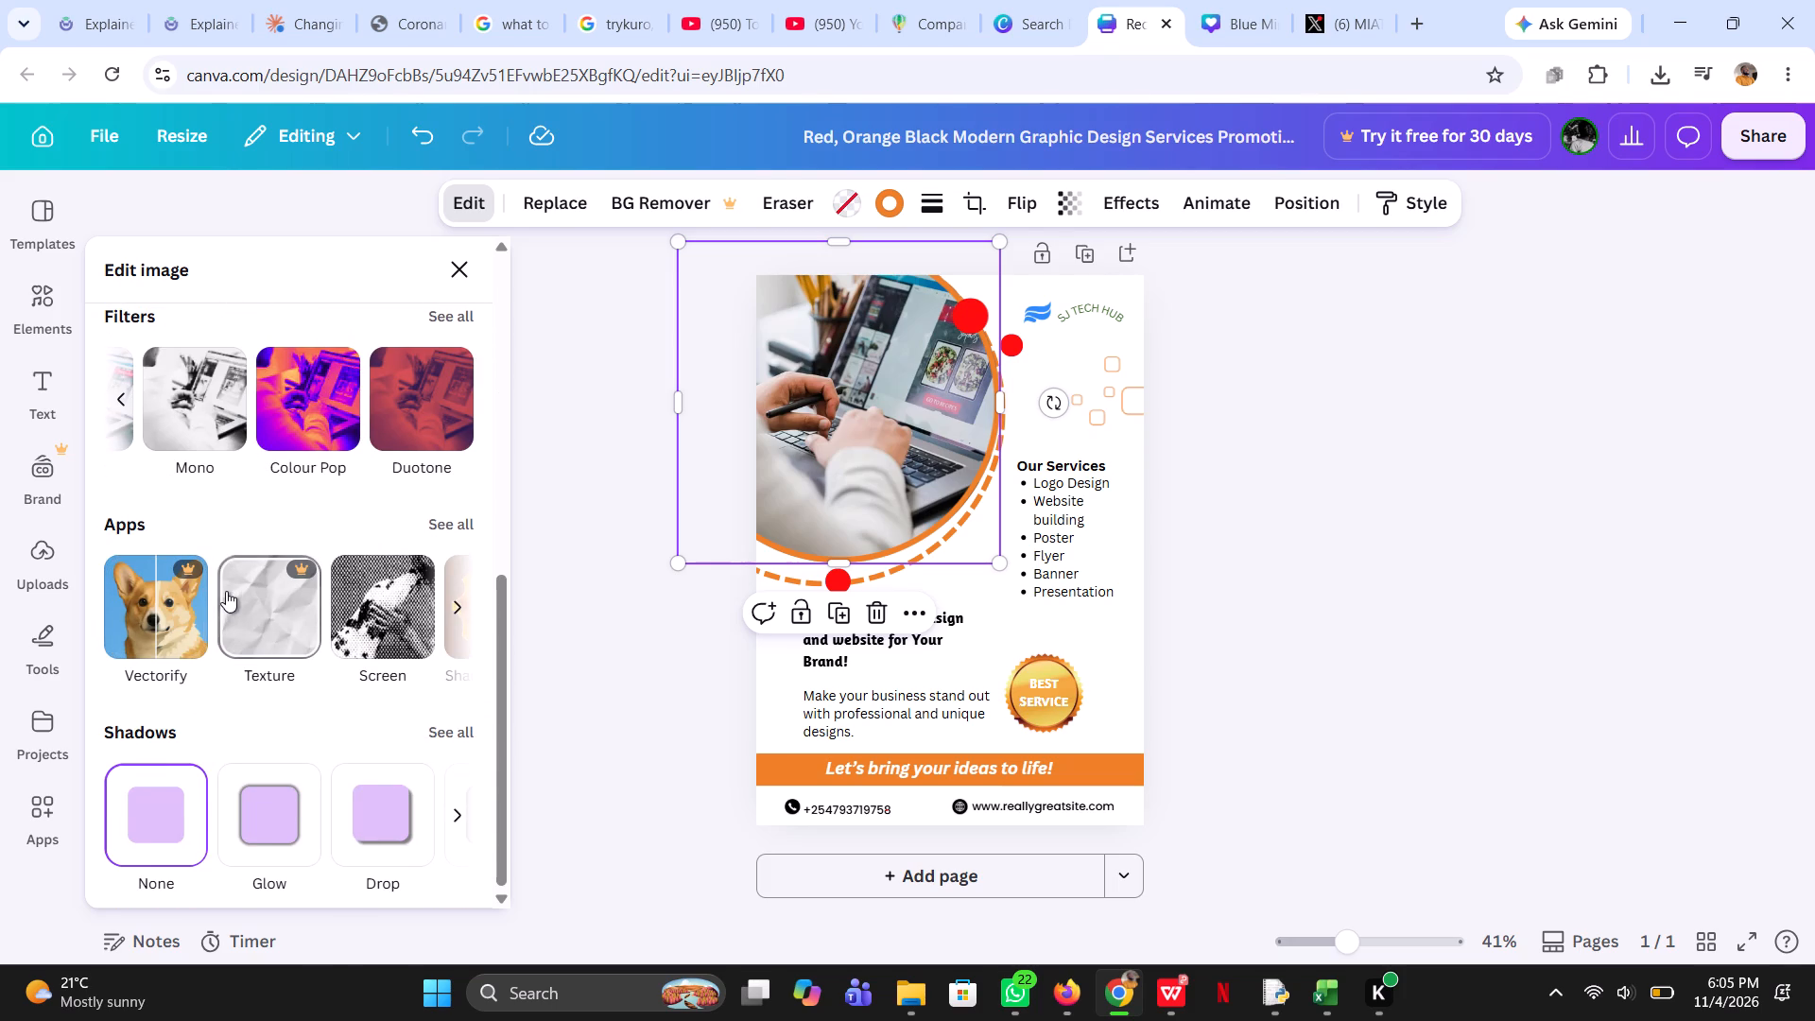
scroll(226, 591, "up", 4)
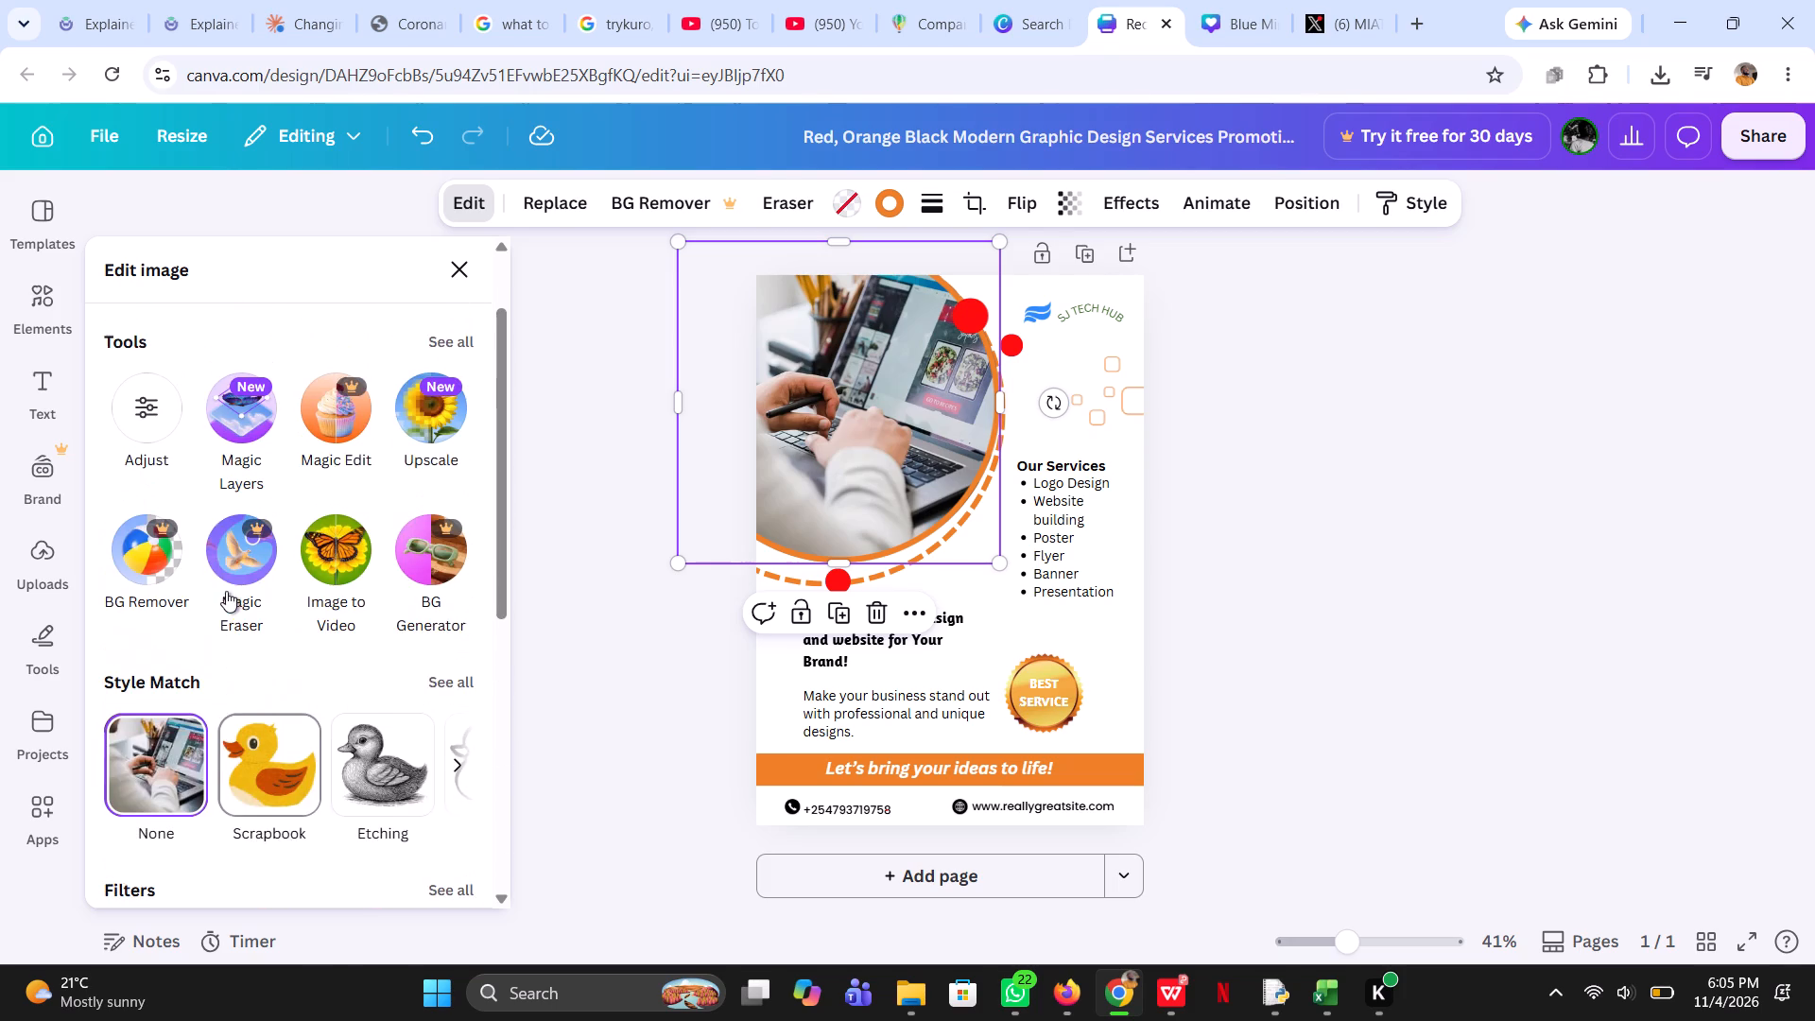
scroll(226, 591, "up", 3)
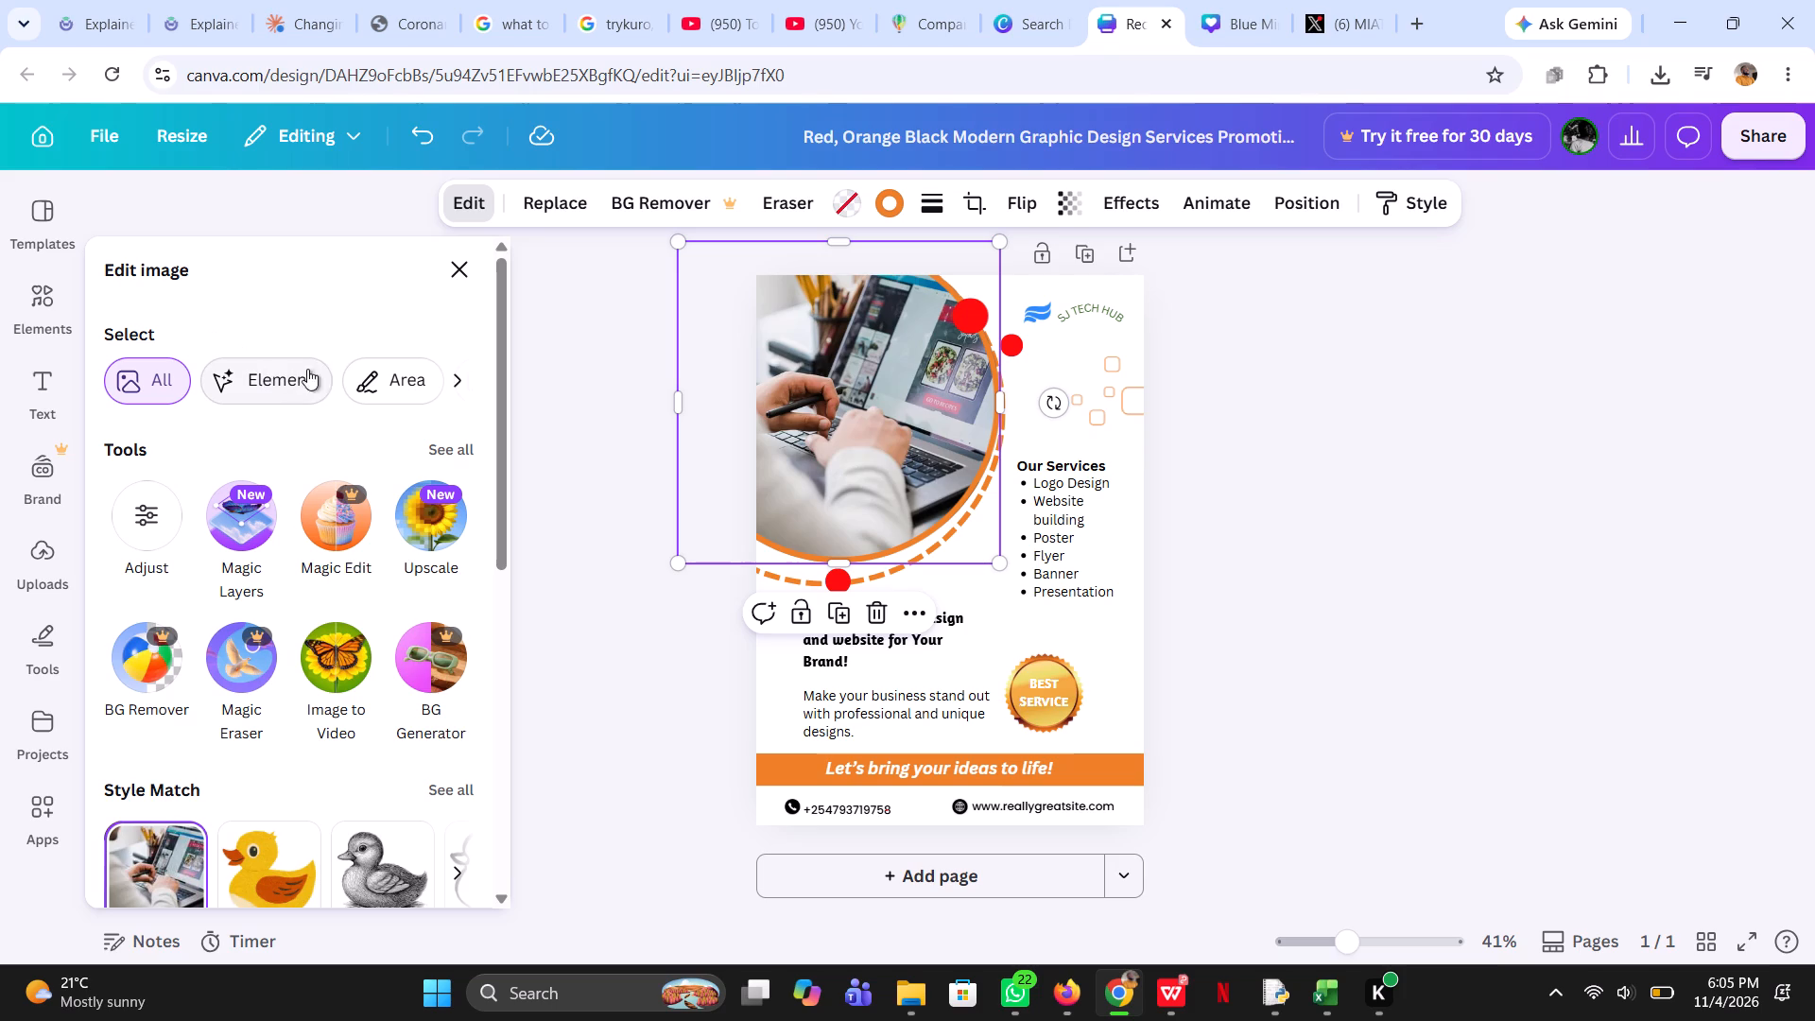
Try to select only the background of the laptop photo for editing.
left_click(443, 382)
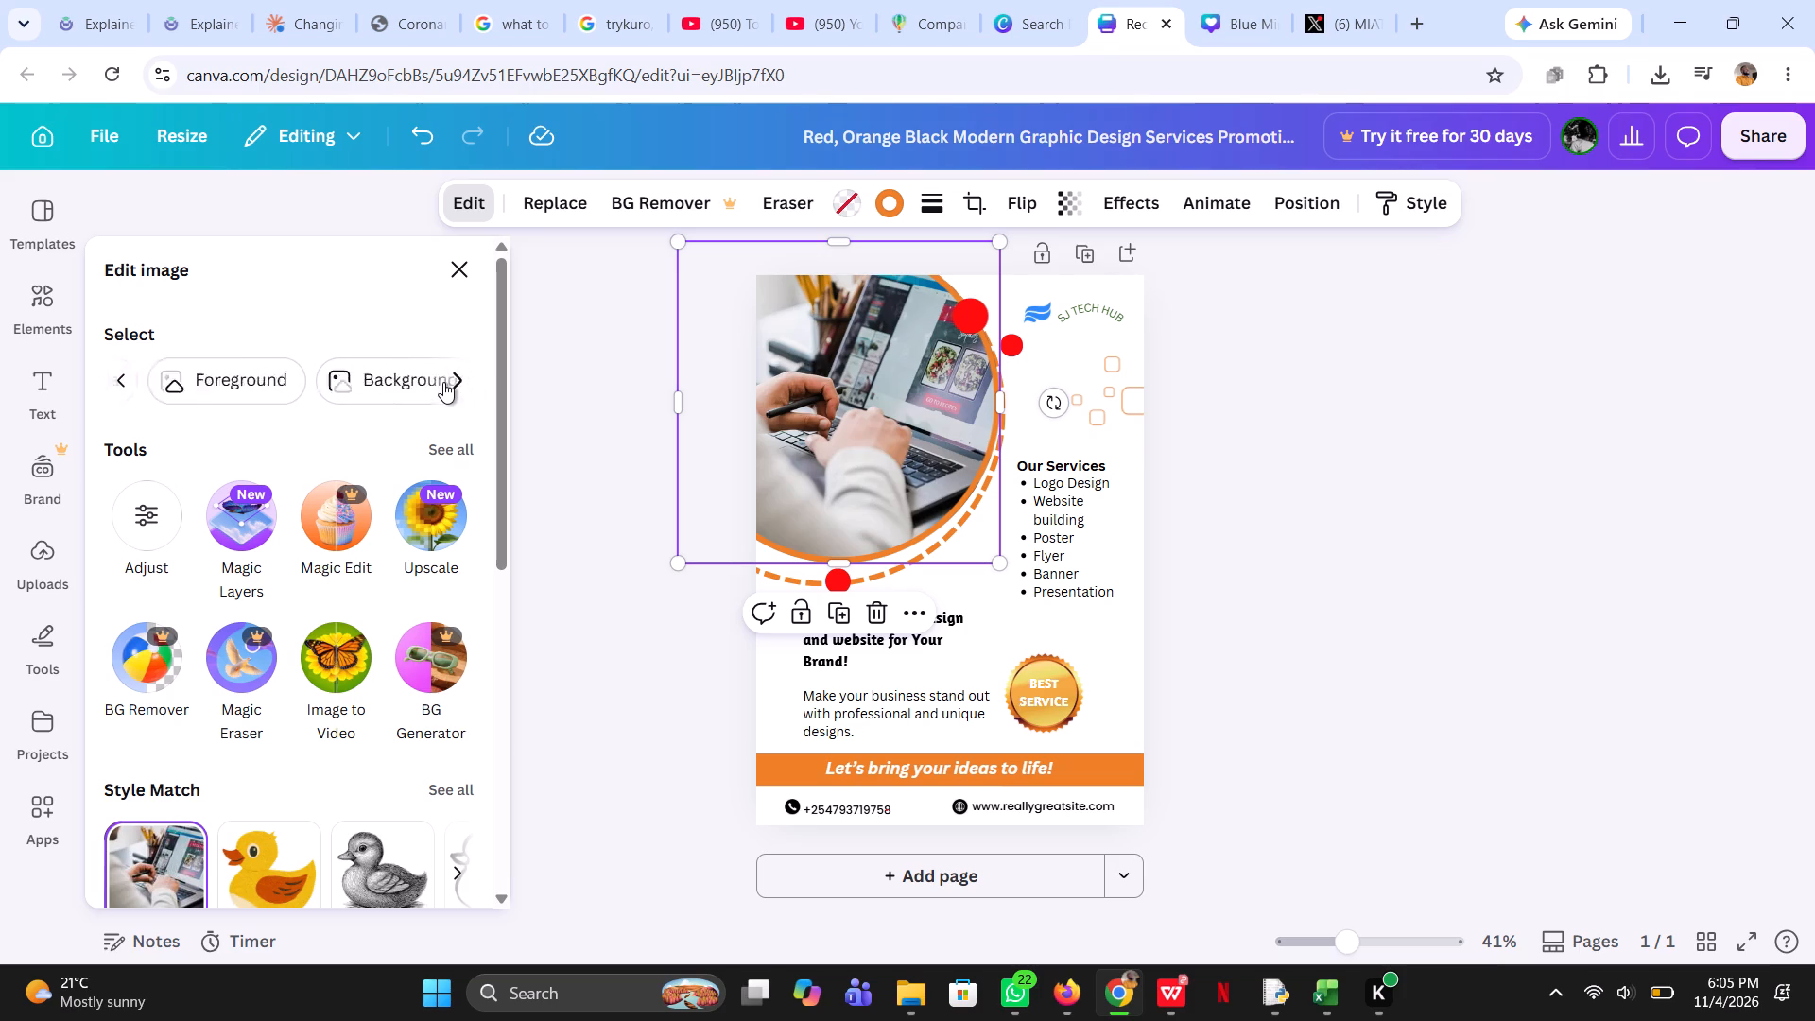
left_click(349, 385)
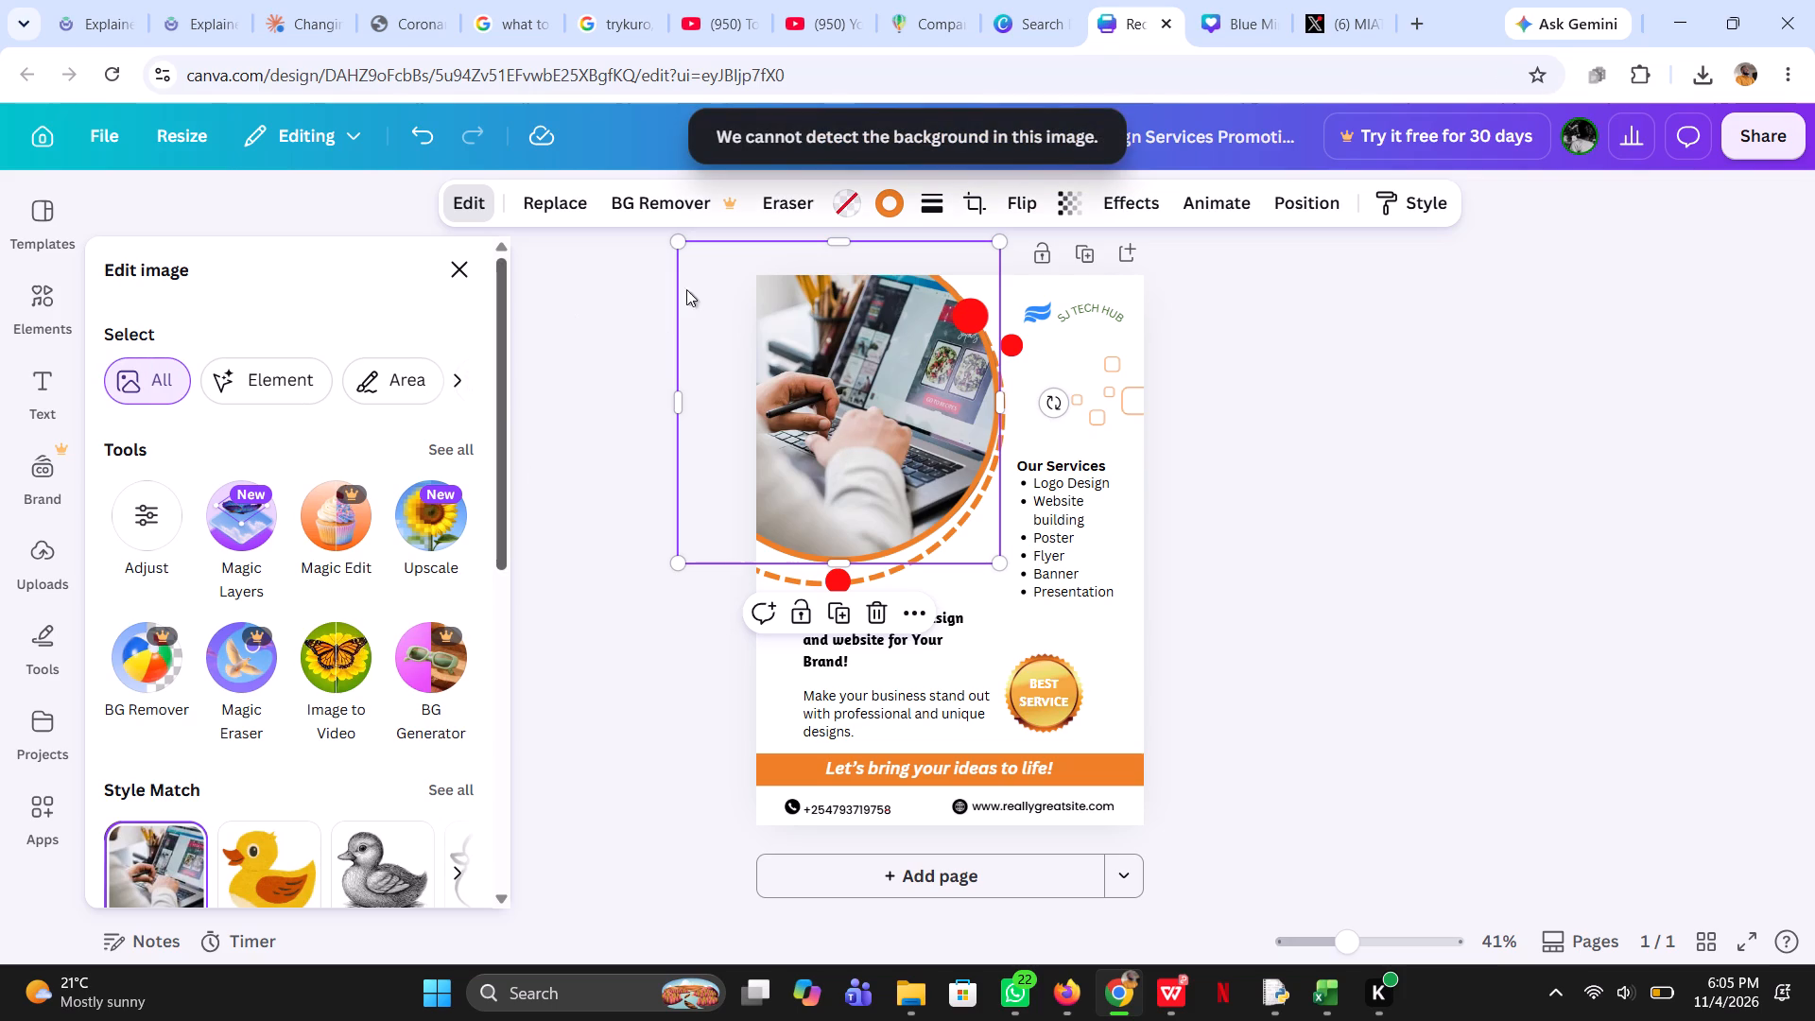
Apply the laptop photo's colours to the whole flyer page.
left_click(830, 373)
right_click(830, 373)
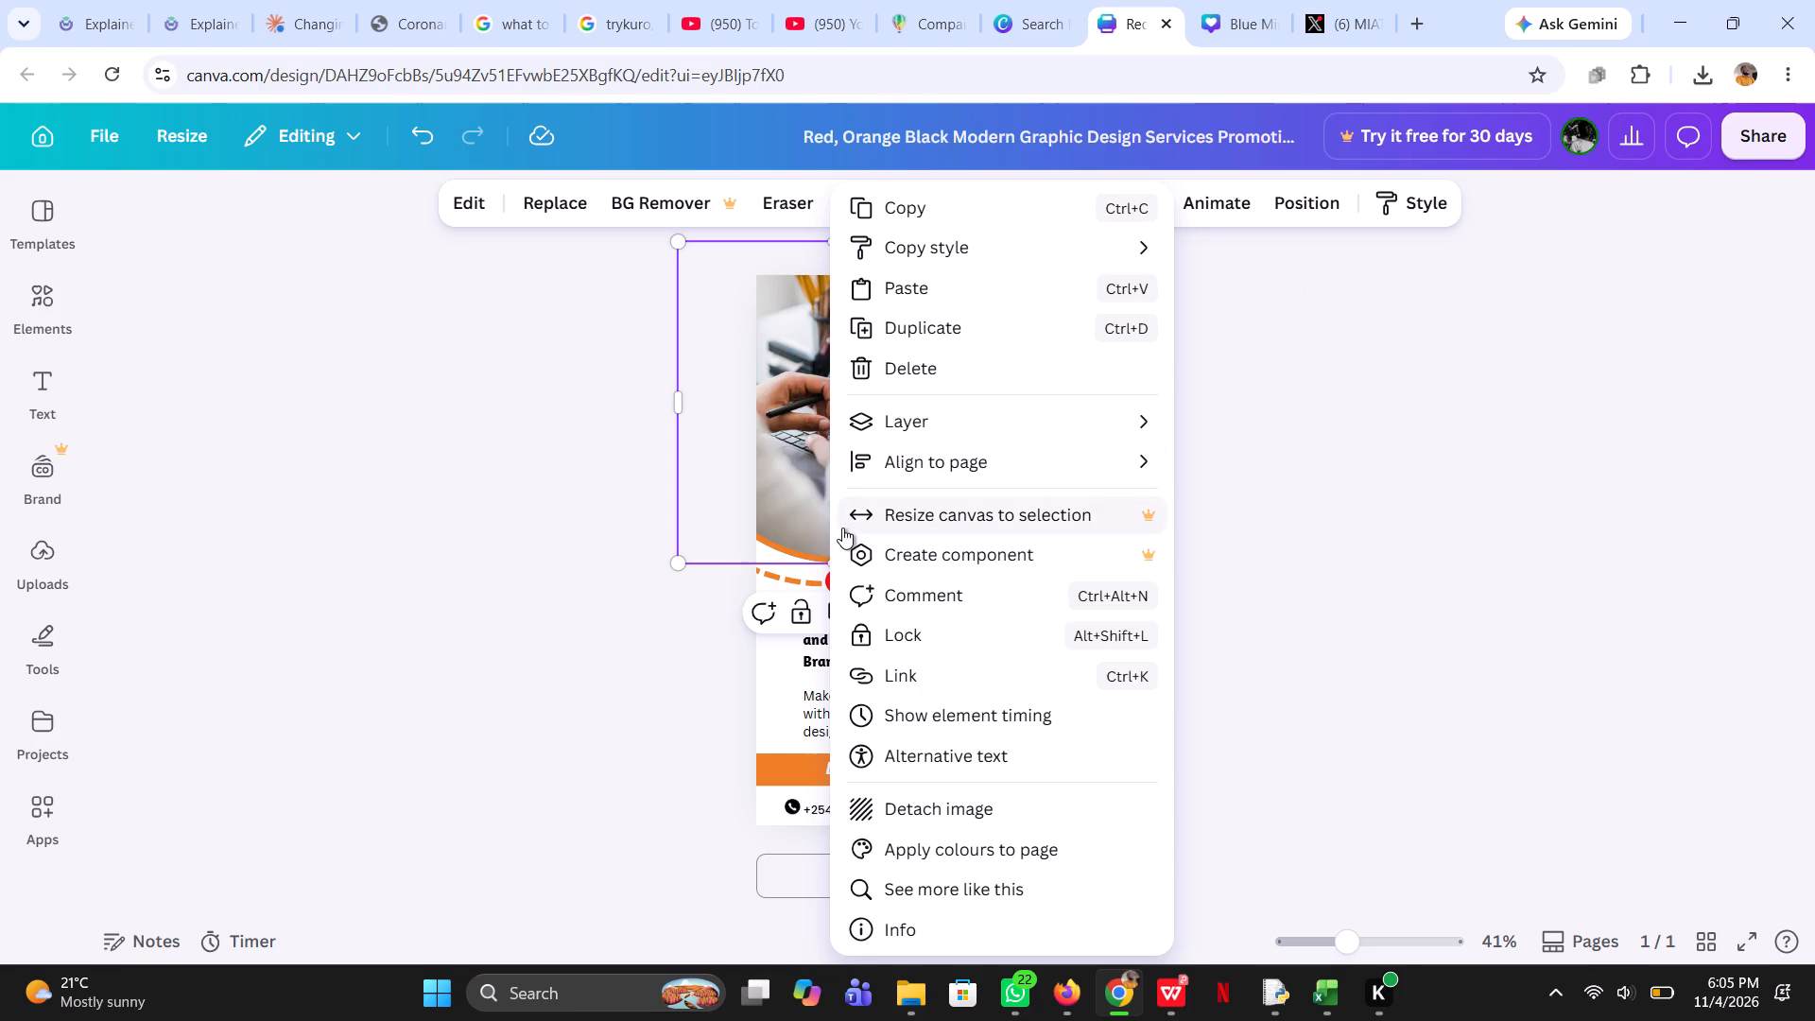
left_click(931, 866)
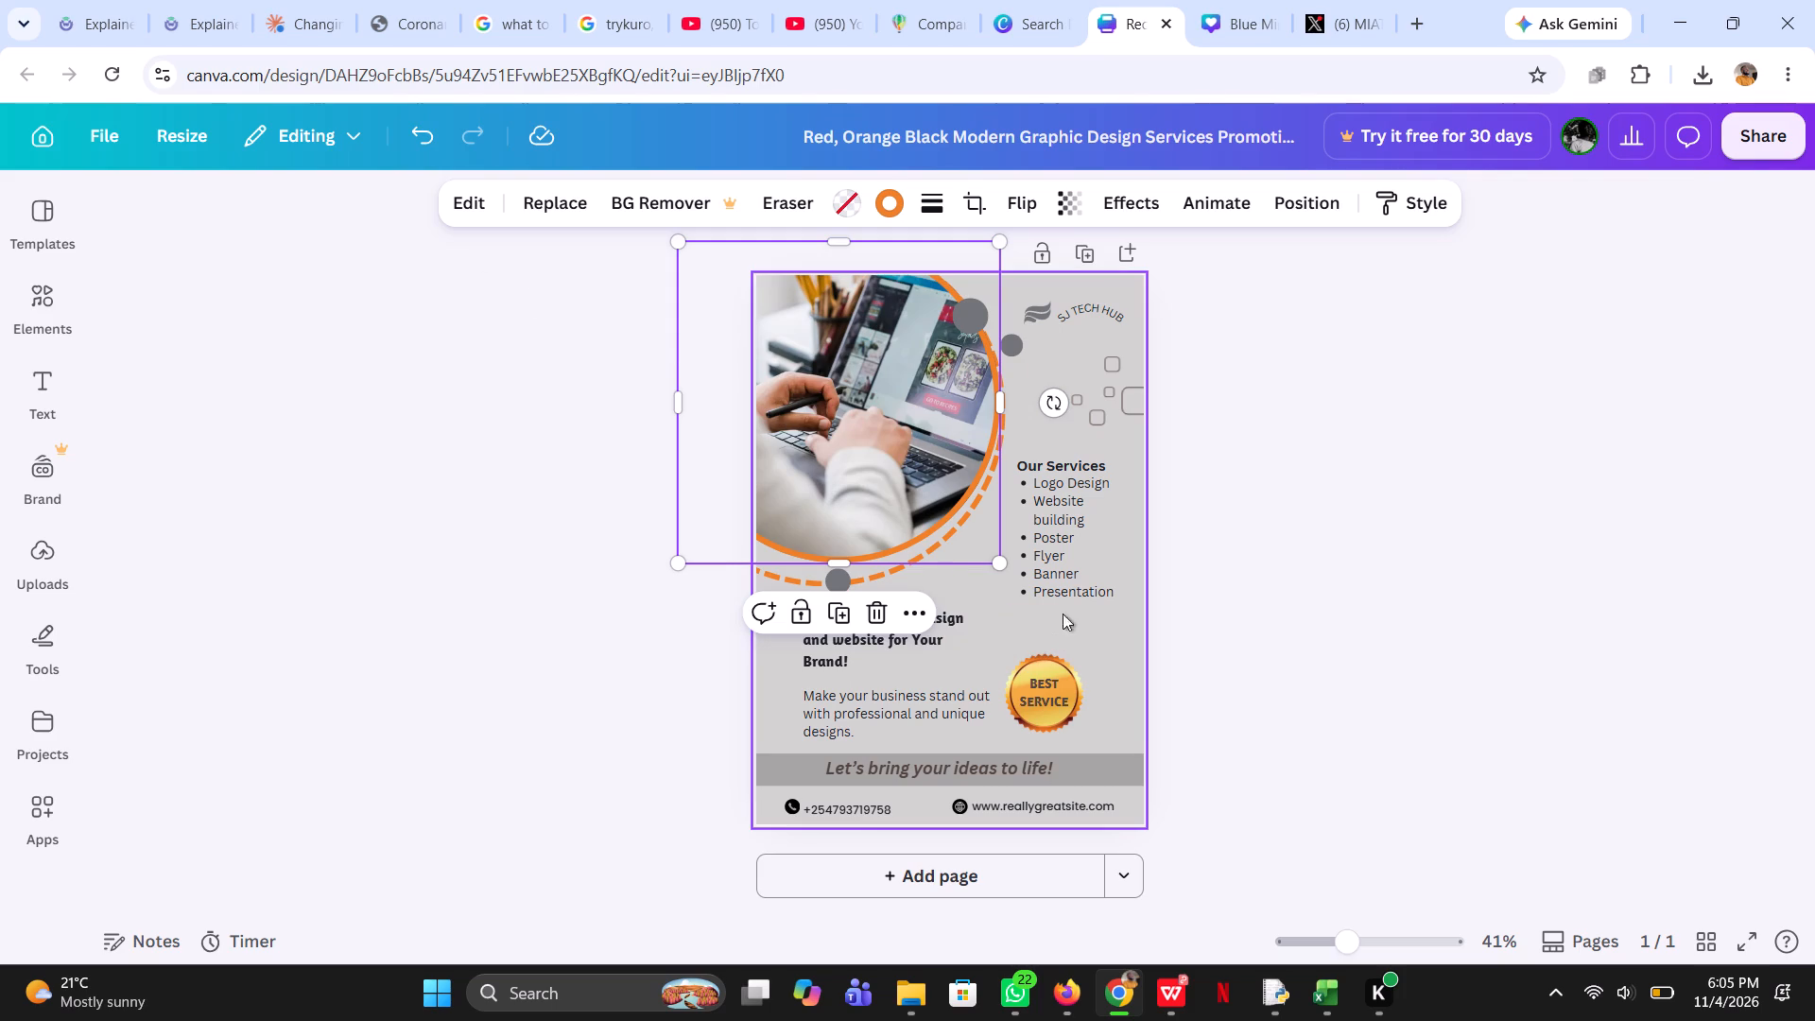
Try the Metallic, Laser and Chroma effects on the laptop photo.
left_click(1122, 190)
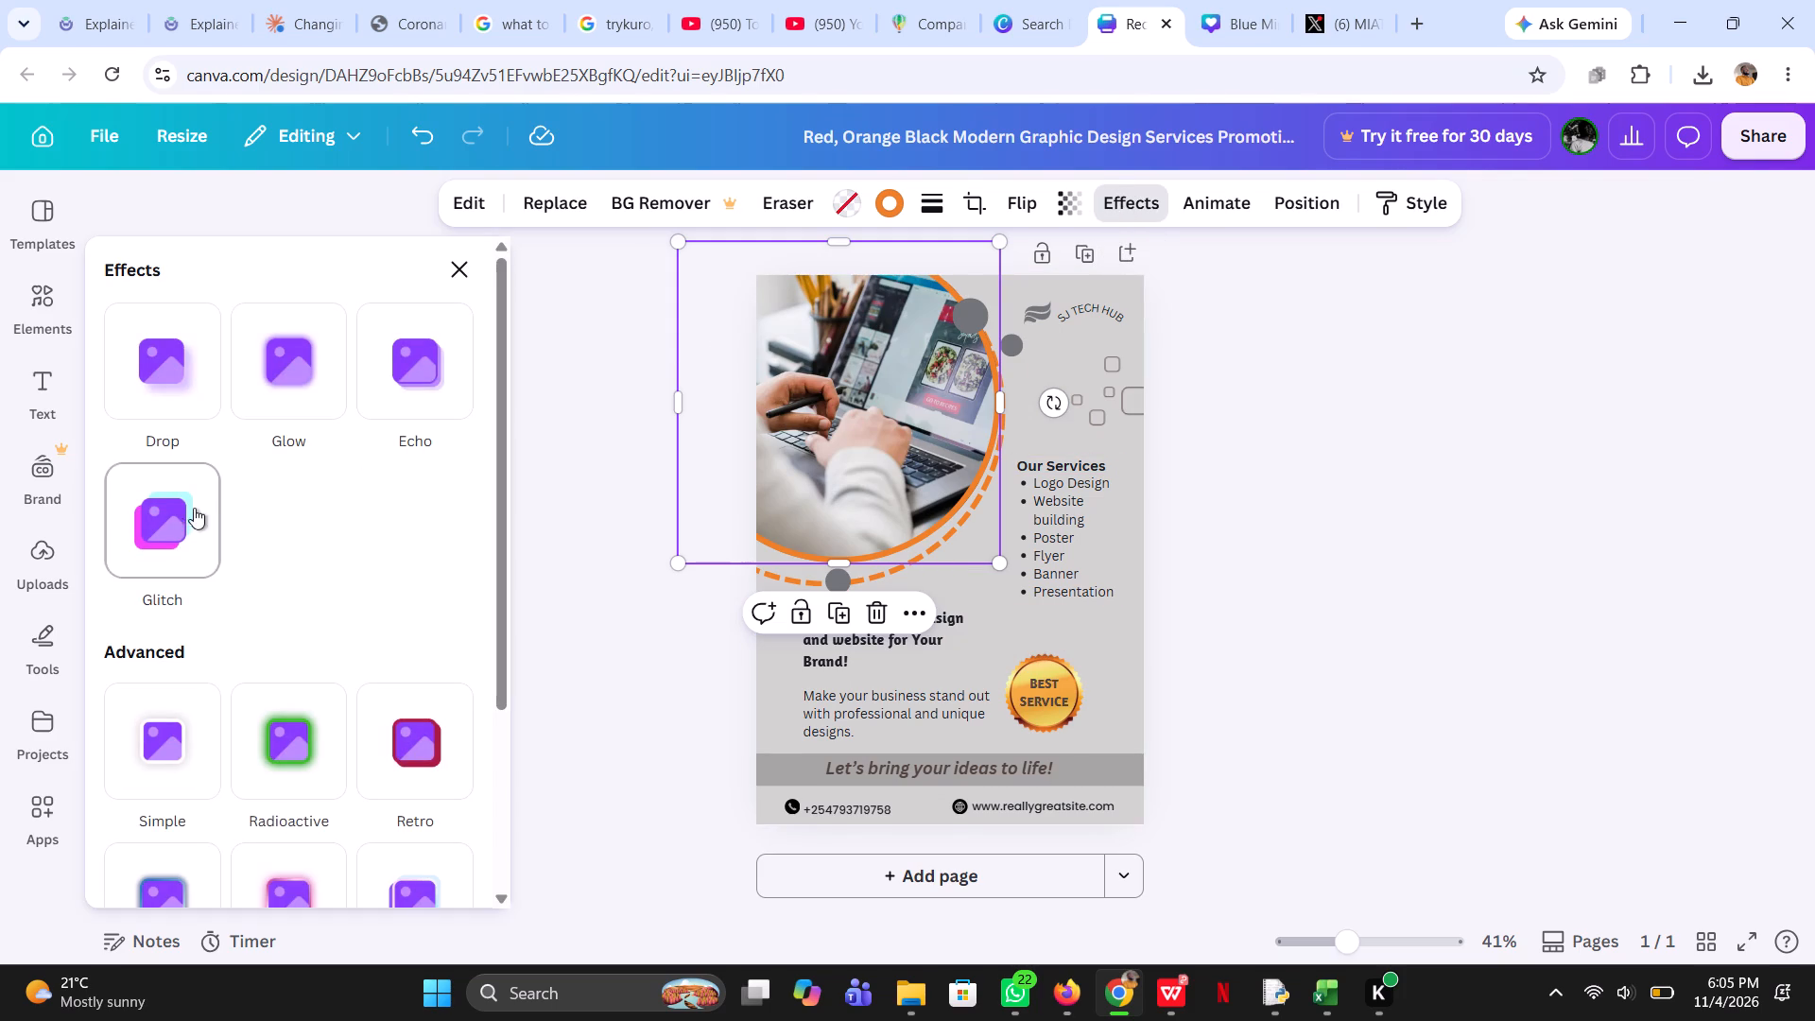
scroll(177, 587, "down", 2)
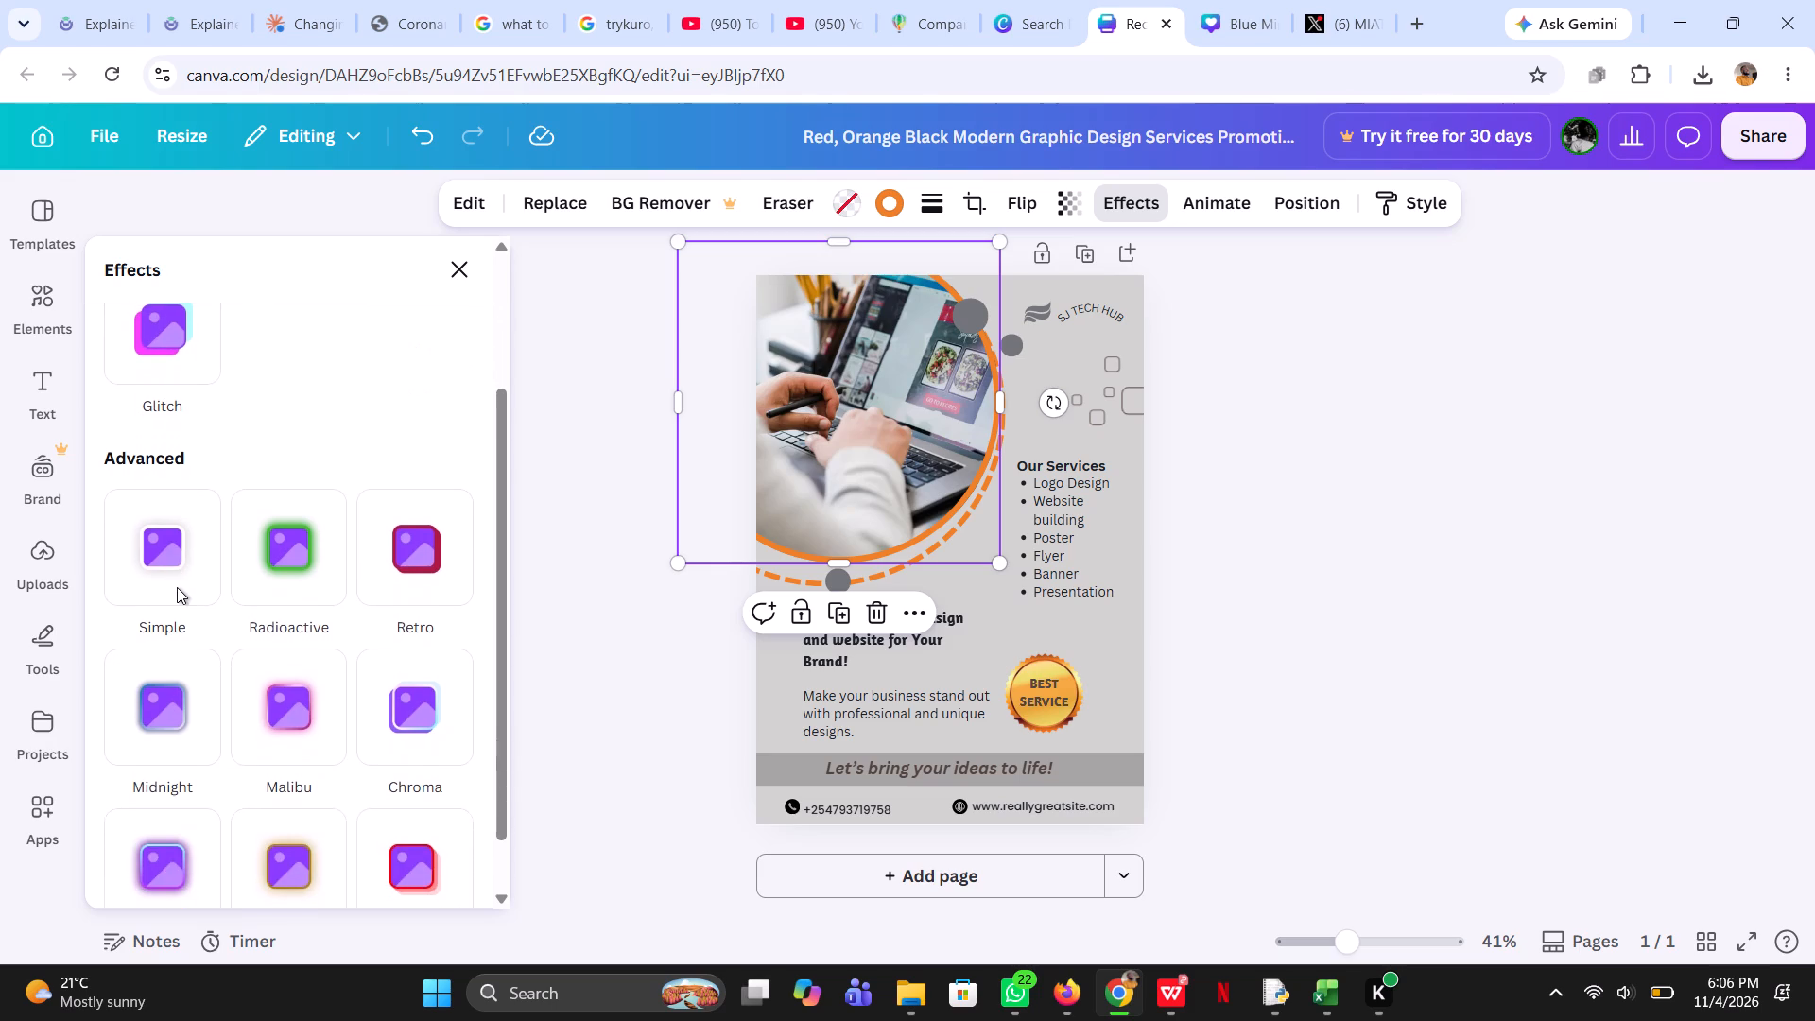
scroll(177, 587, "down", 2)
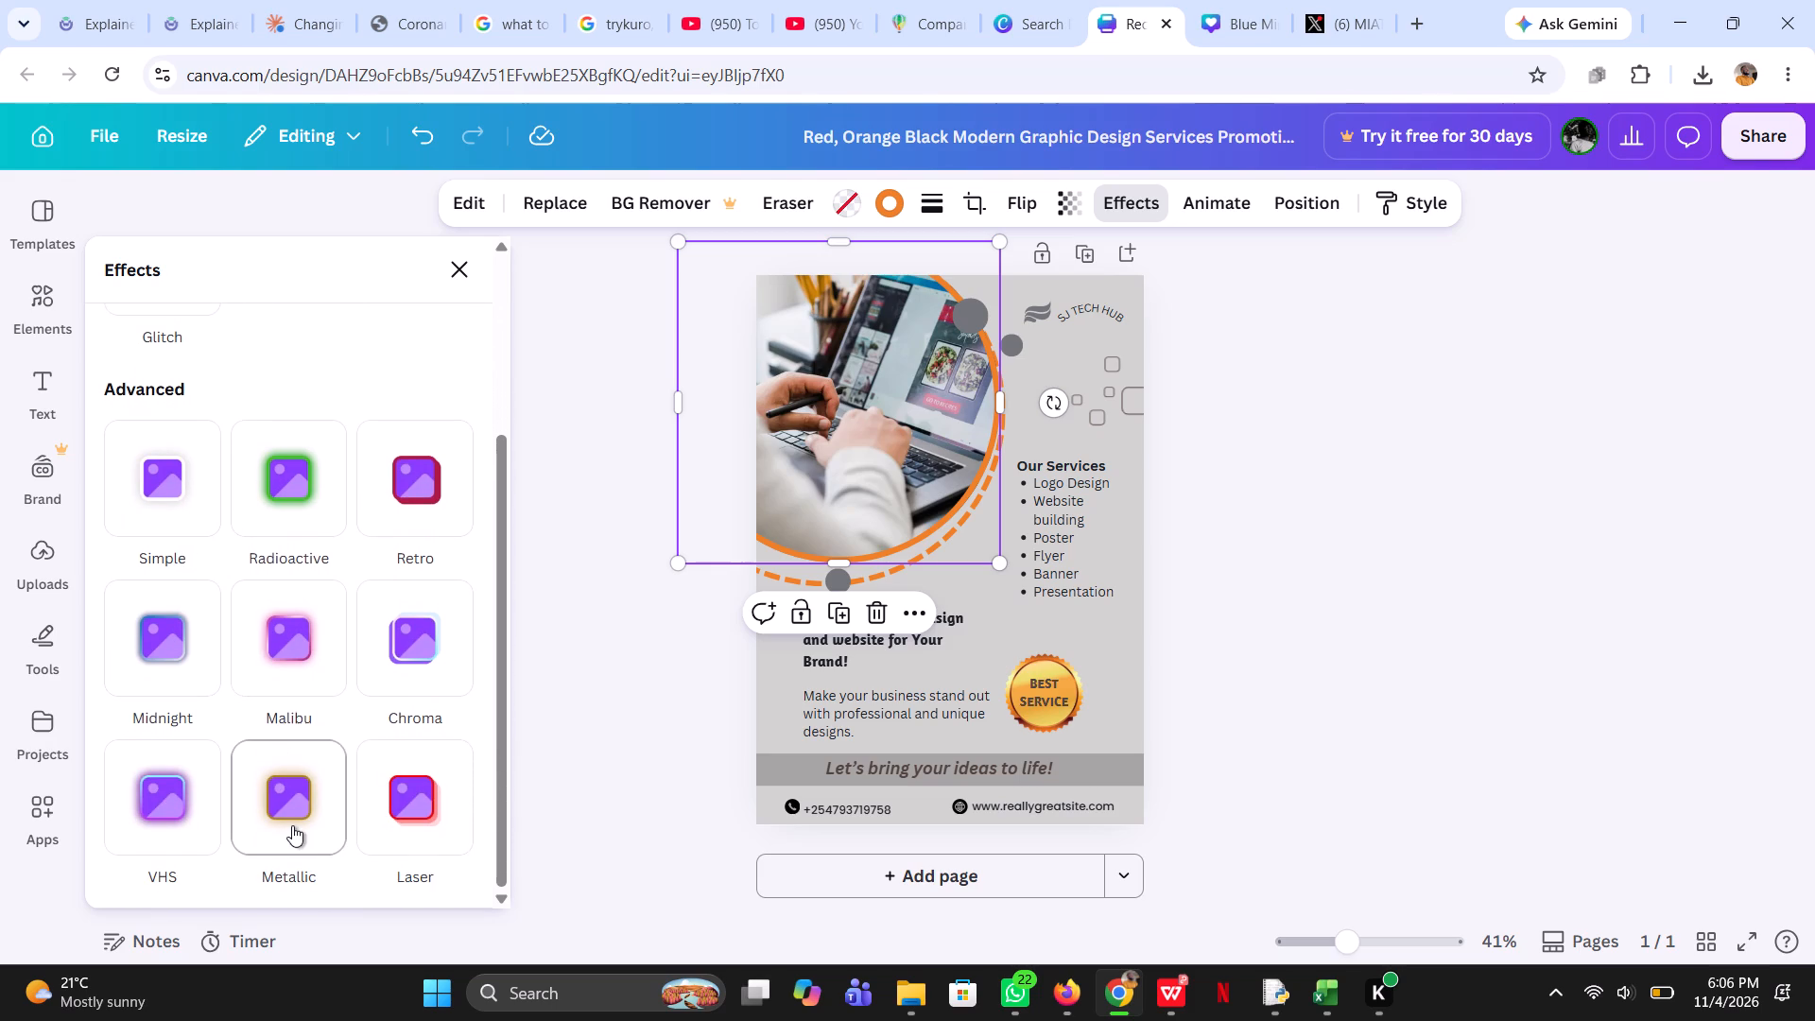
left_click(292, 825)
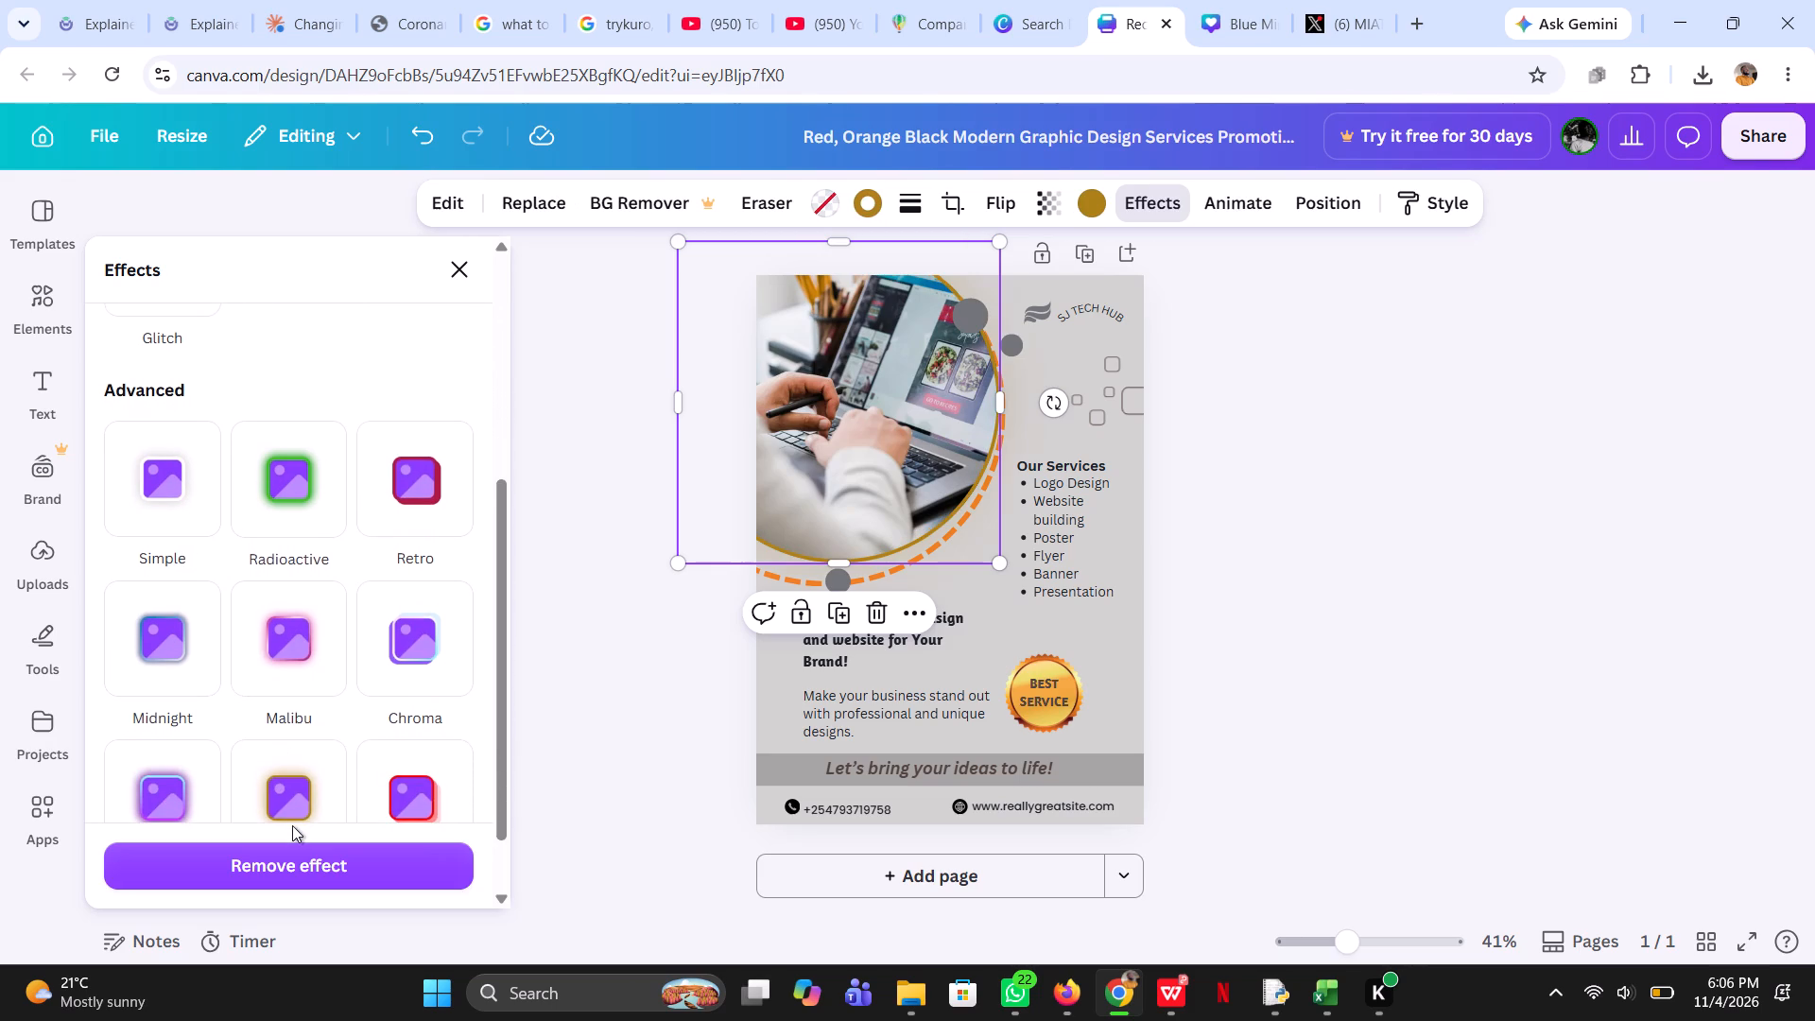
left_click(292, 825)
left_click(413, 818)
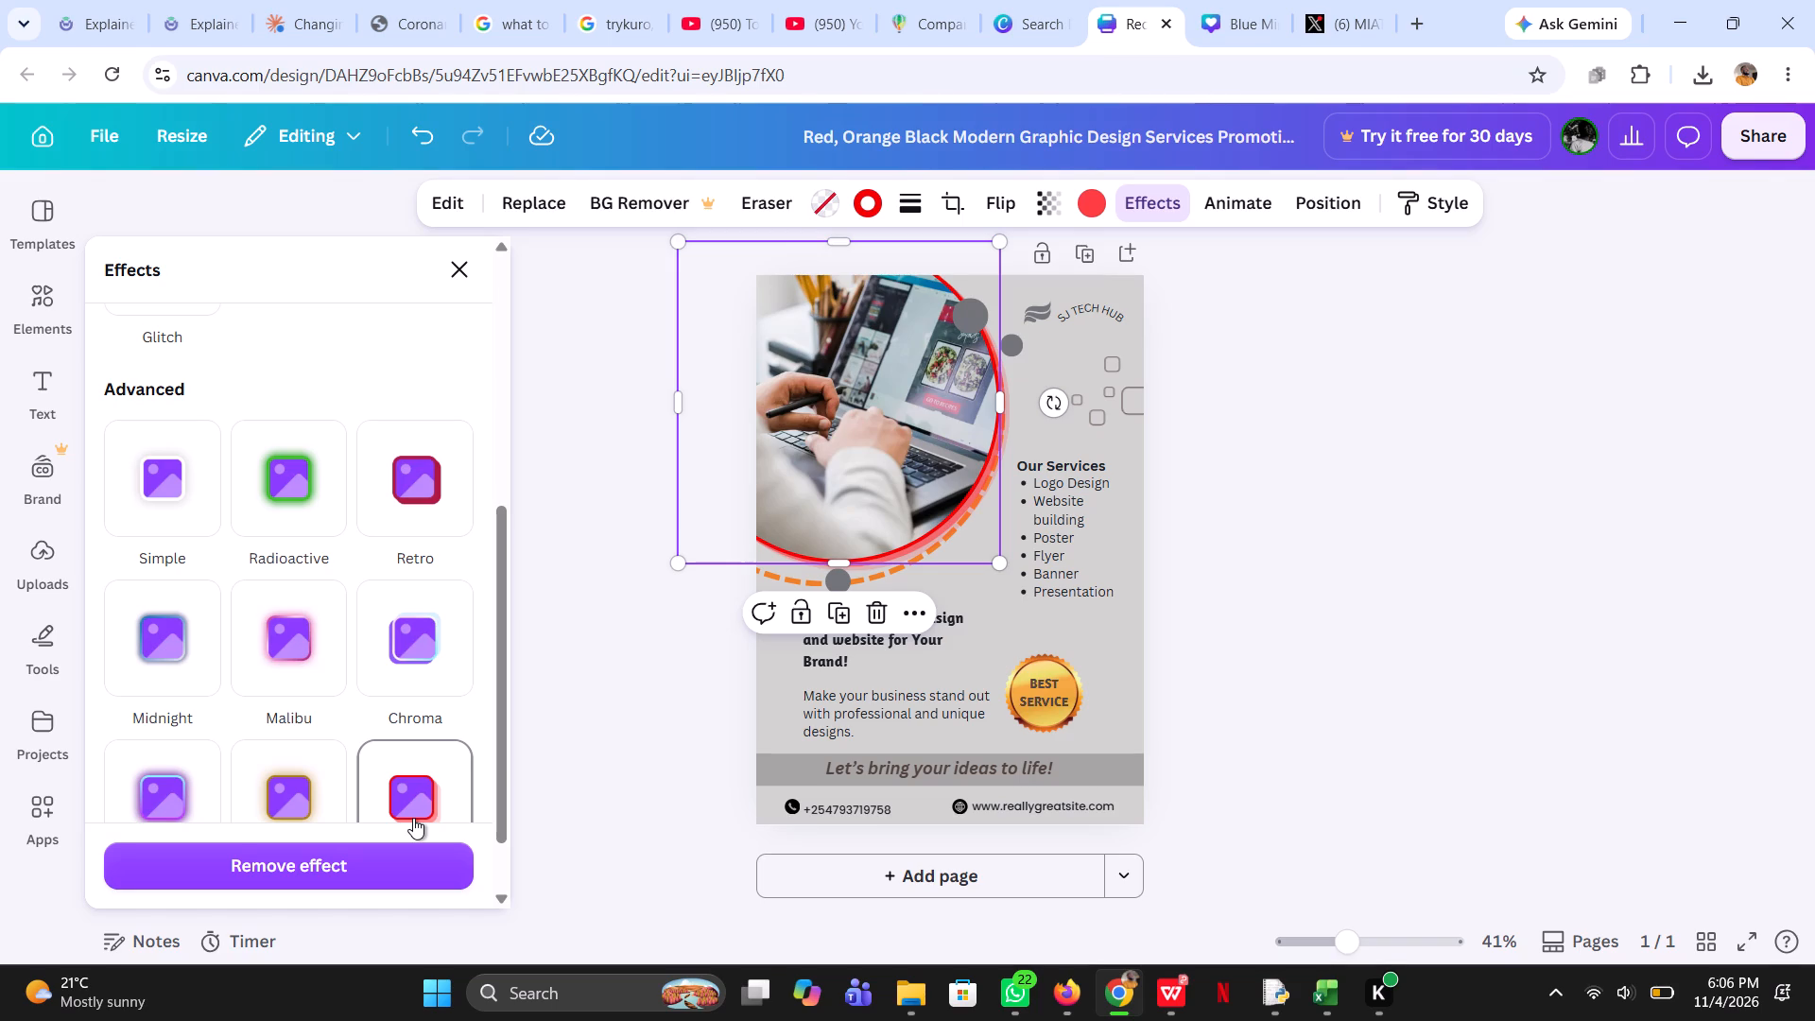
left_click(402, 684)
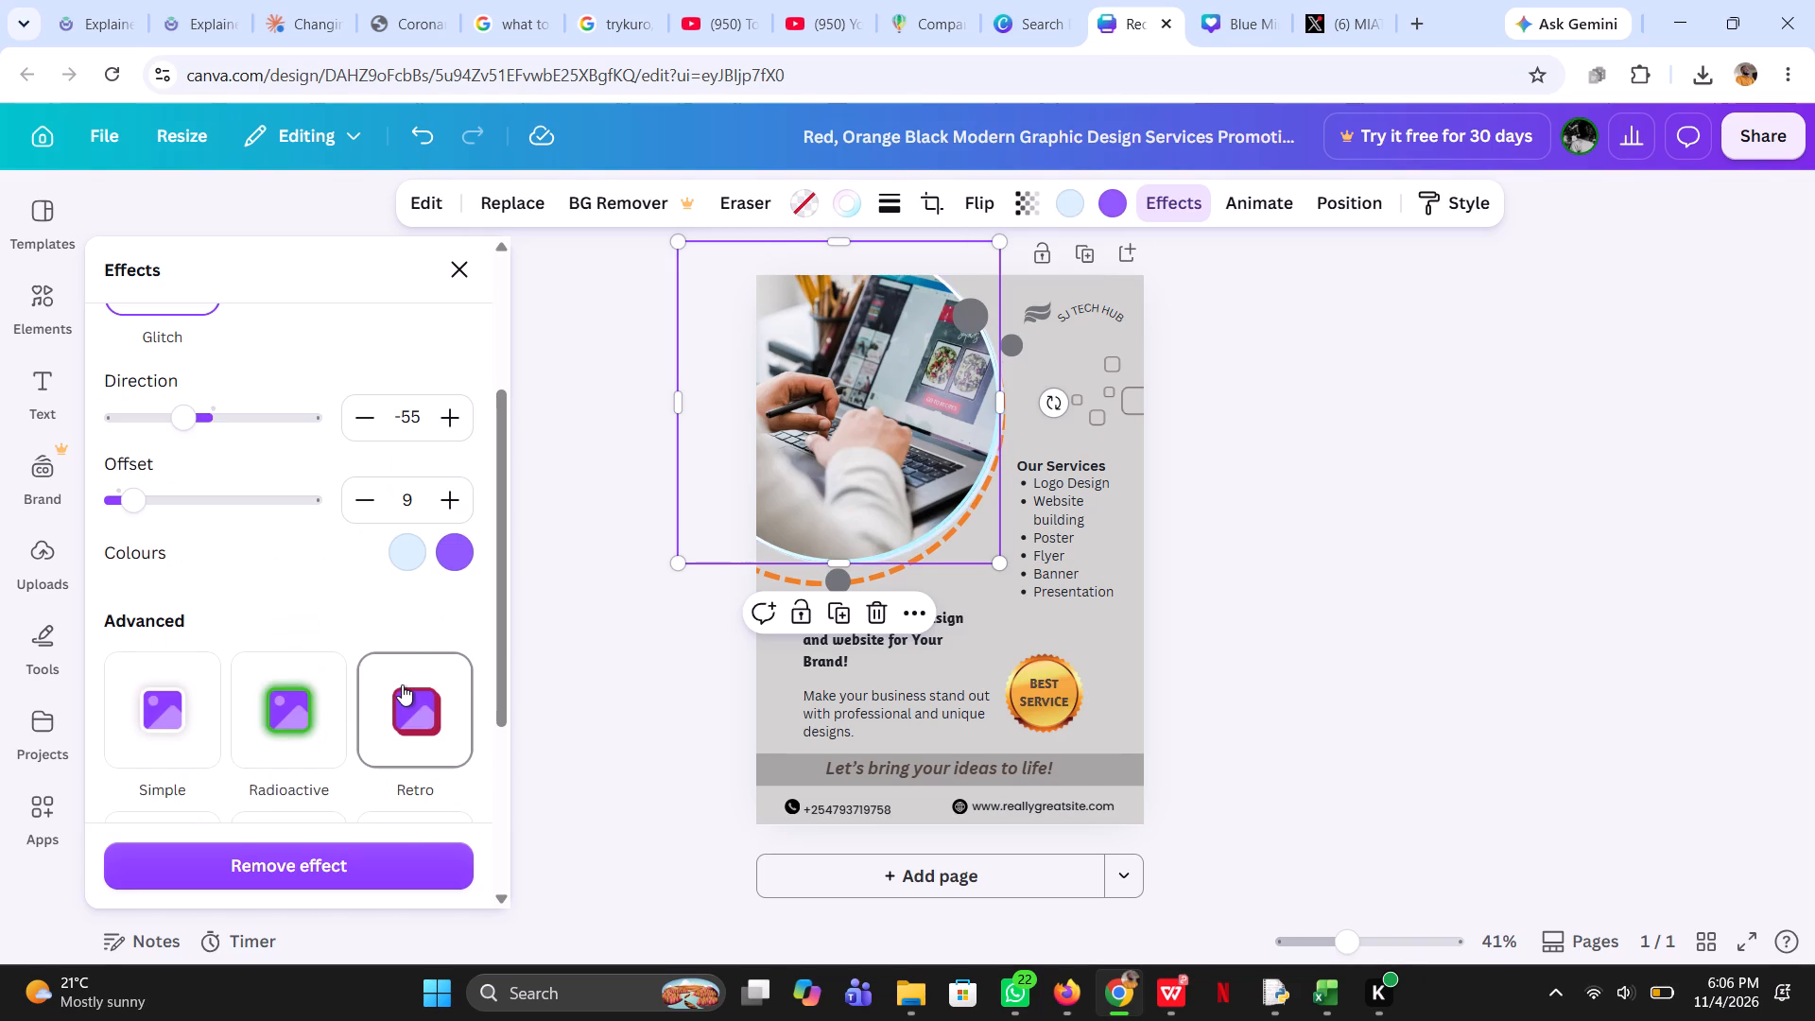
Apply the Radioactive effect to the laptop photo.
left_click(281, 728)
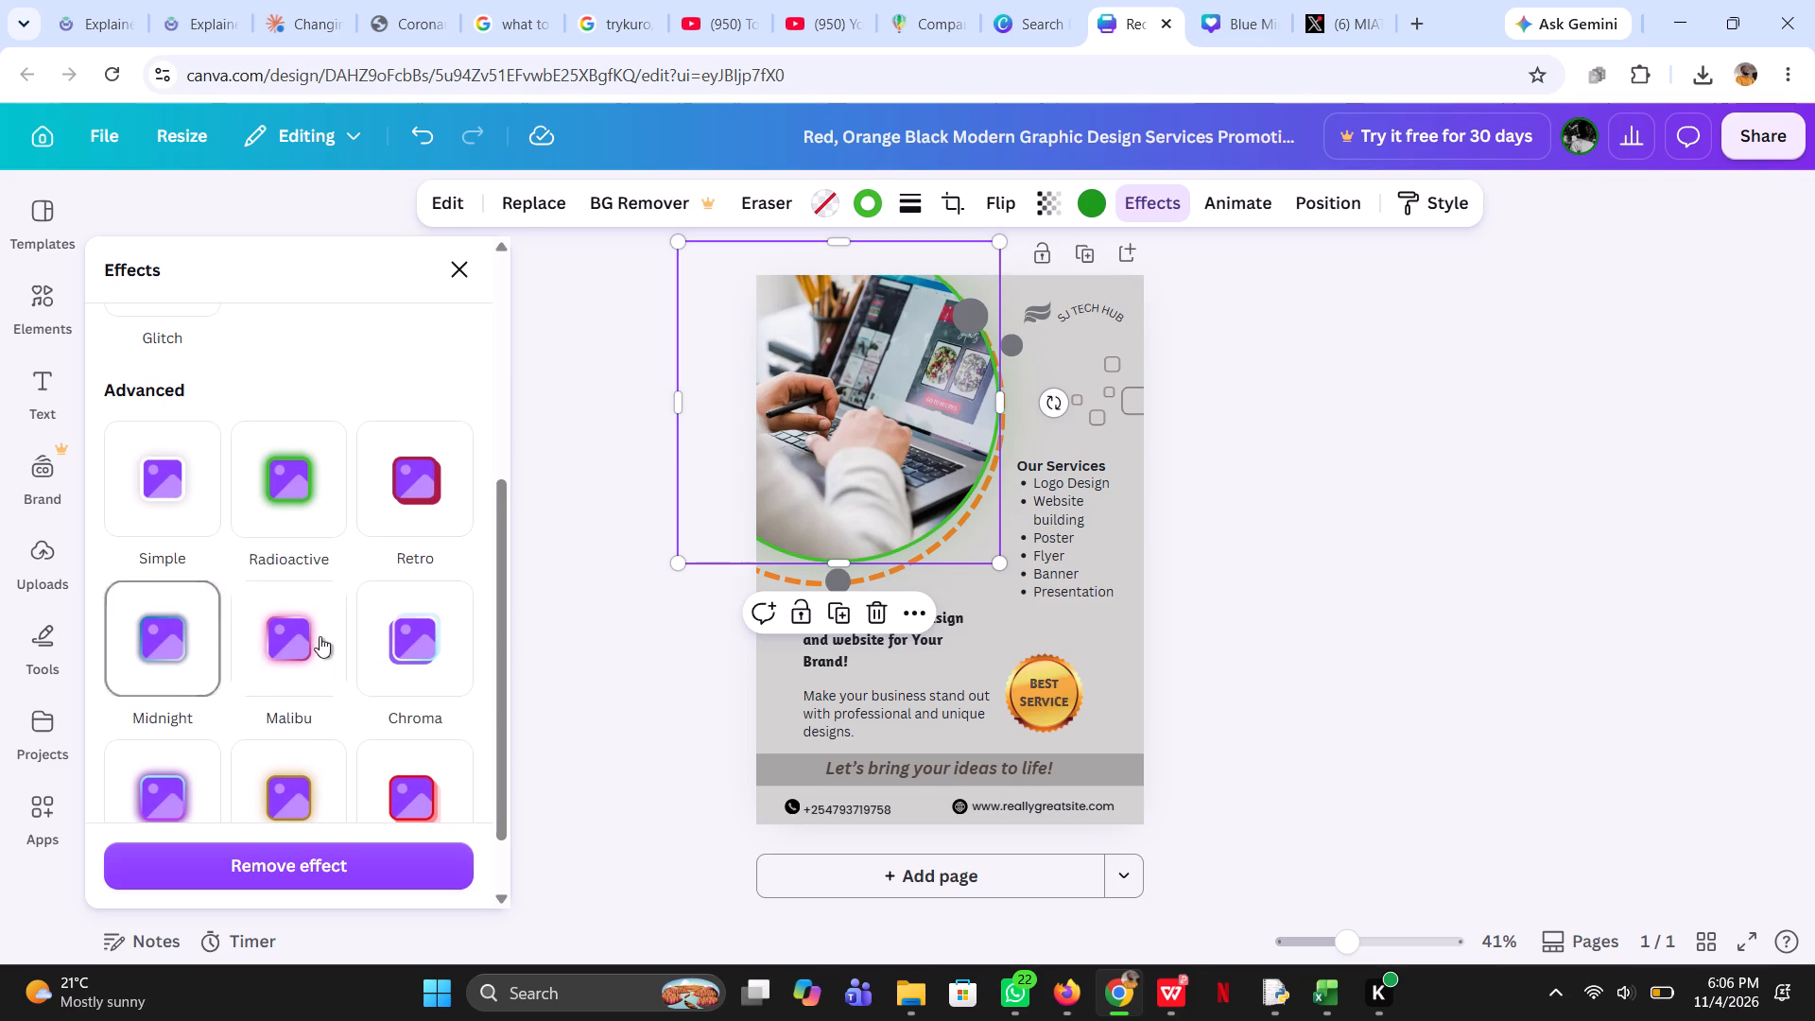
left_click(828, 497)
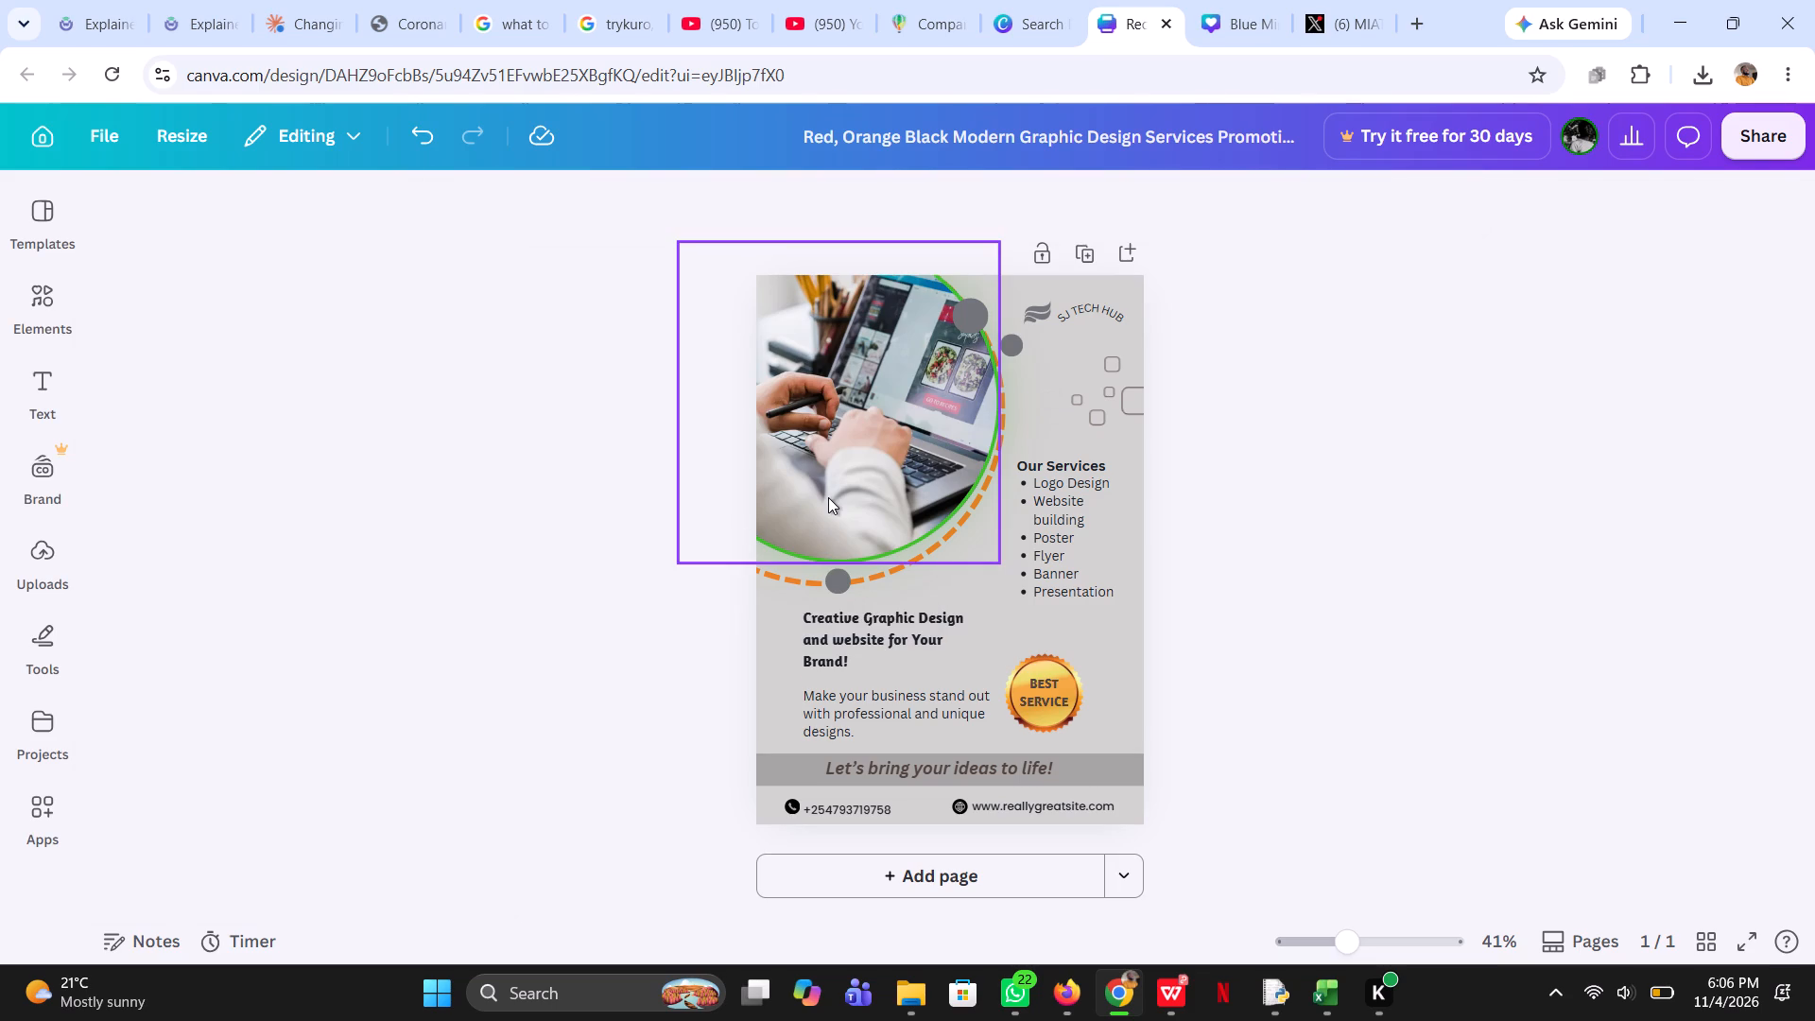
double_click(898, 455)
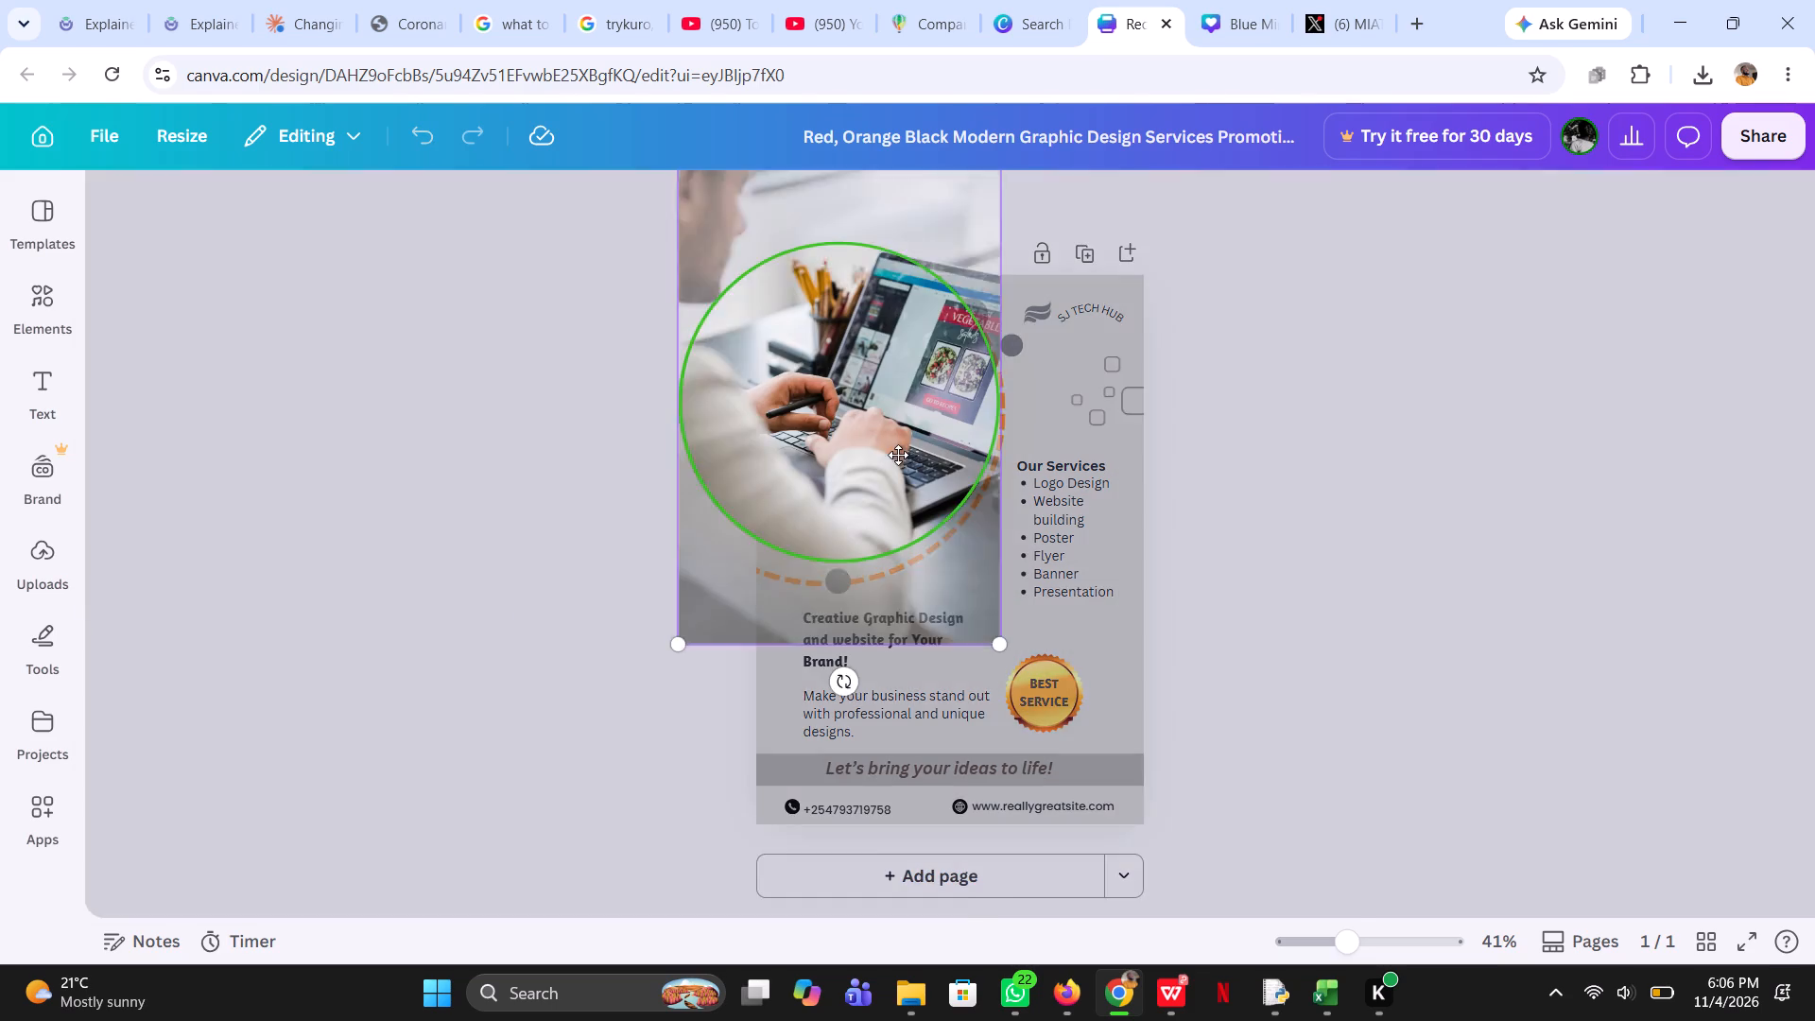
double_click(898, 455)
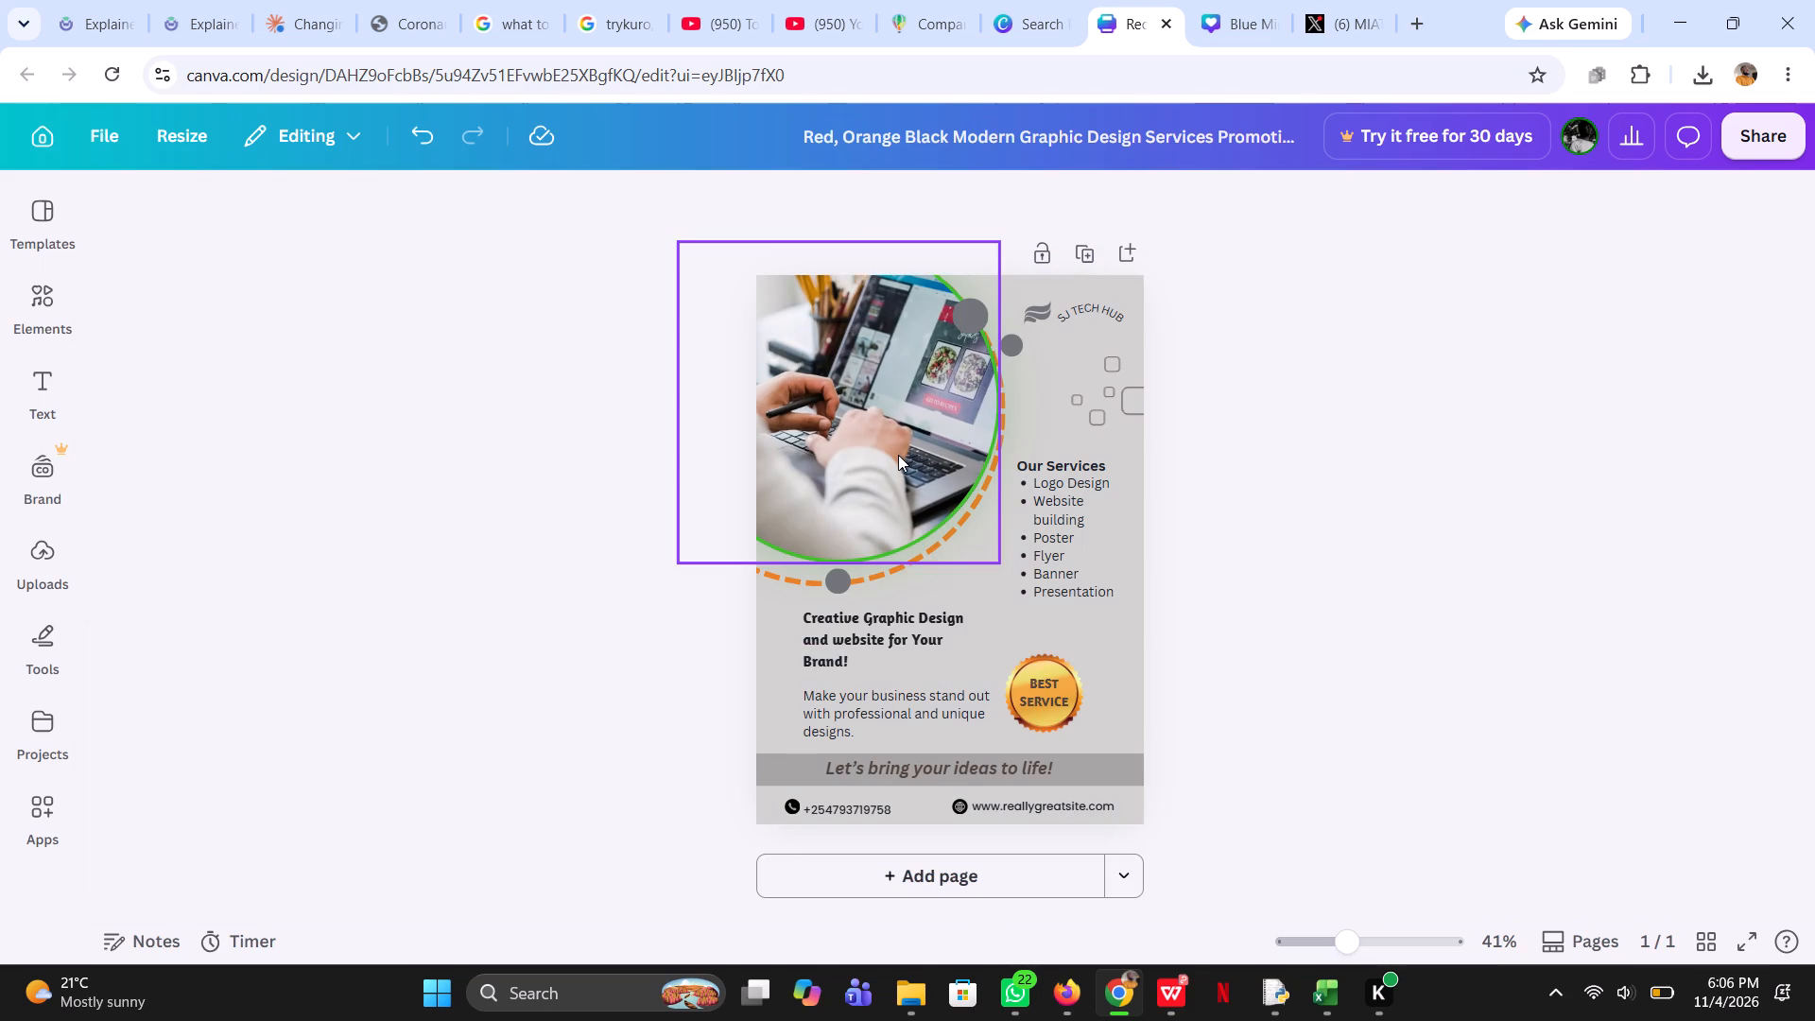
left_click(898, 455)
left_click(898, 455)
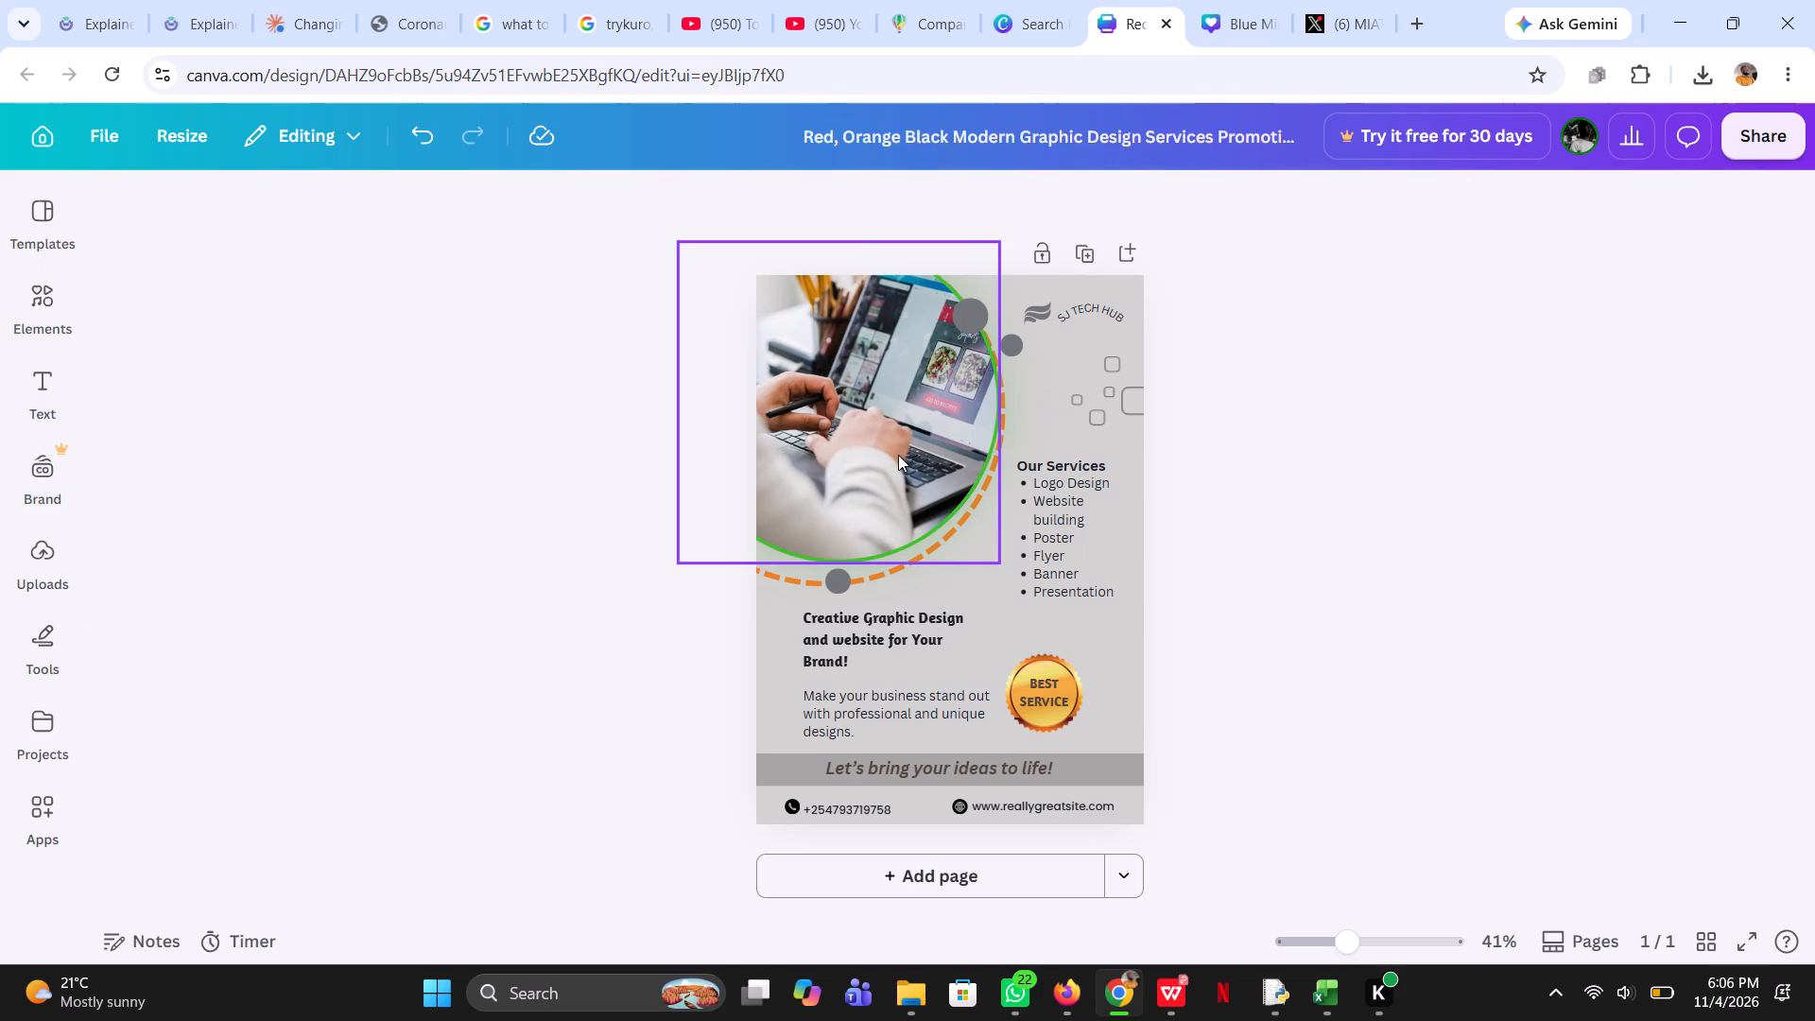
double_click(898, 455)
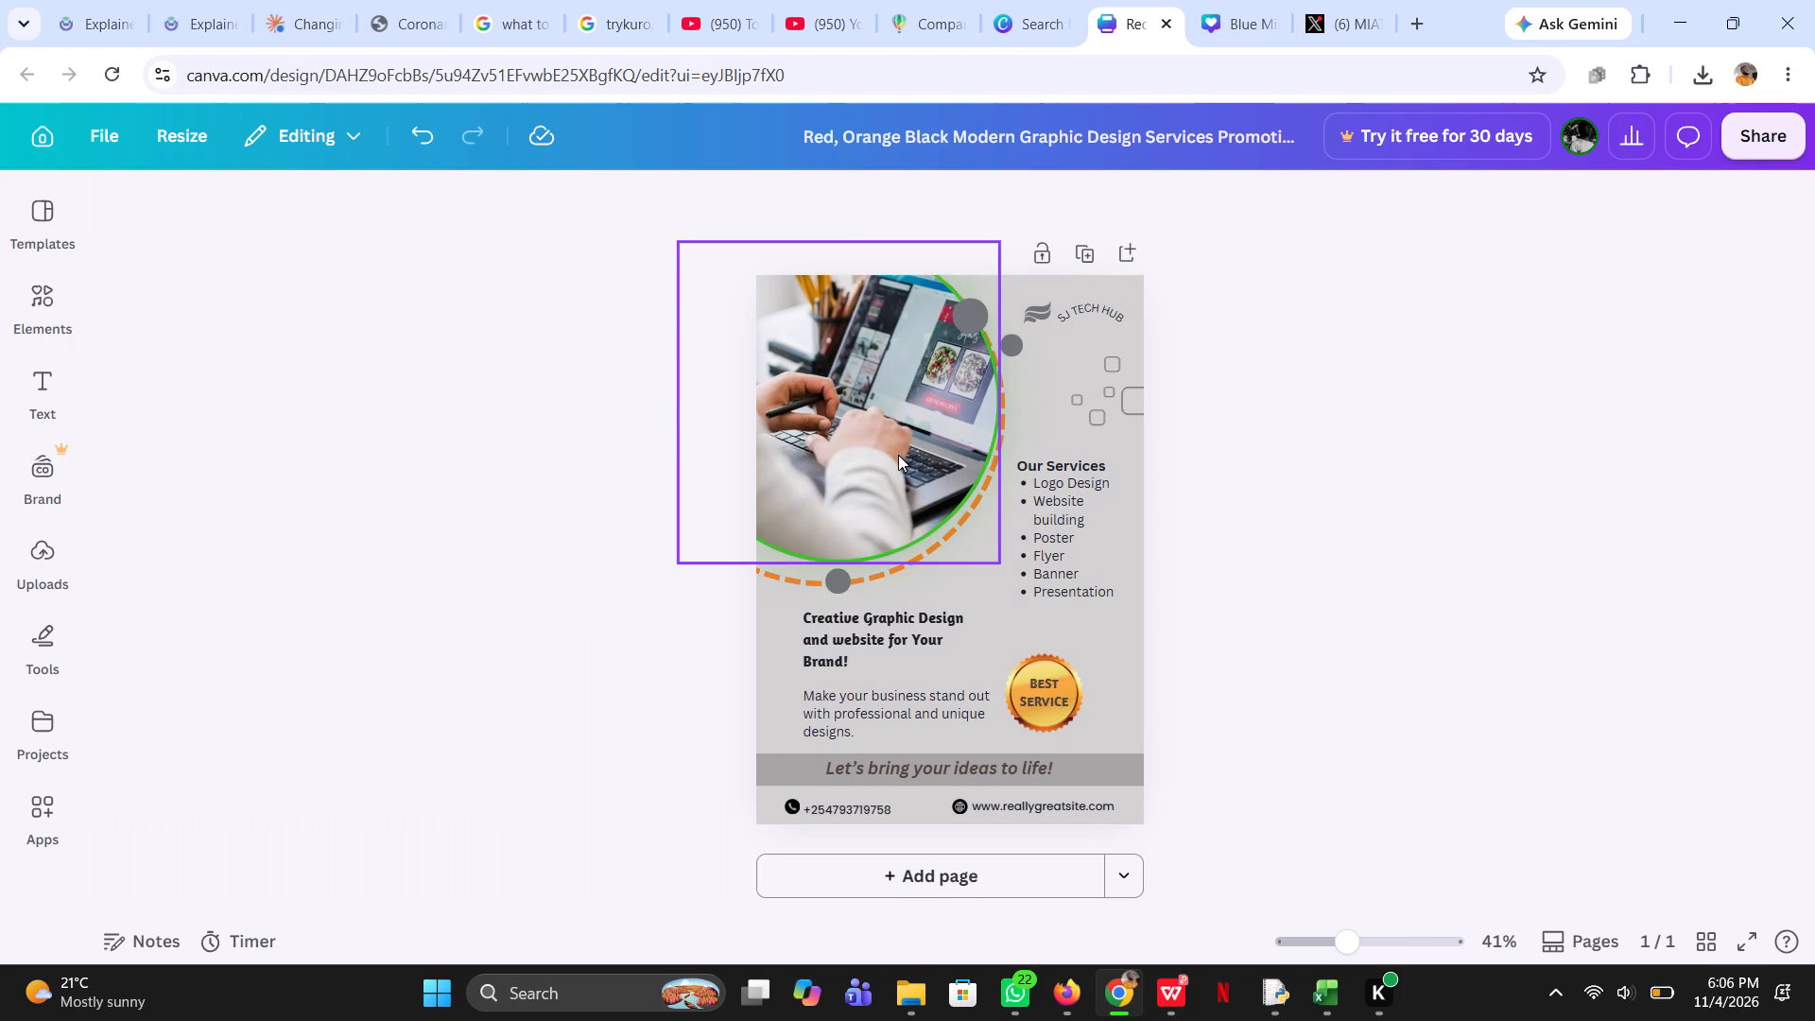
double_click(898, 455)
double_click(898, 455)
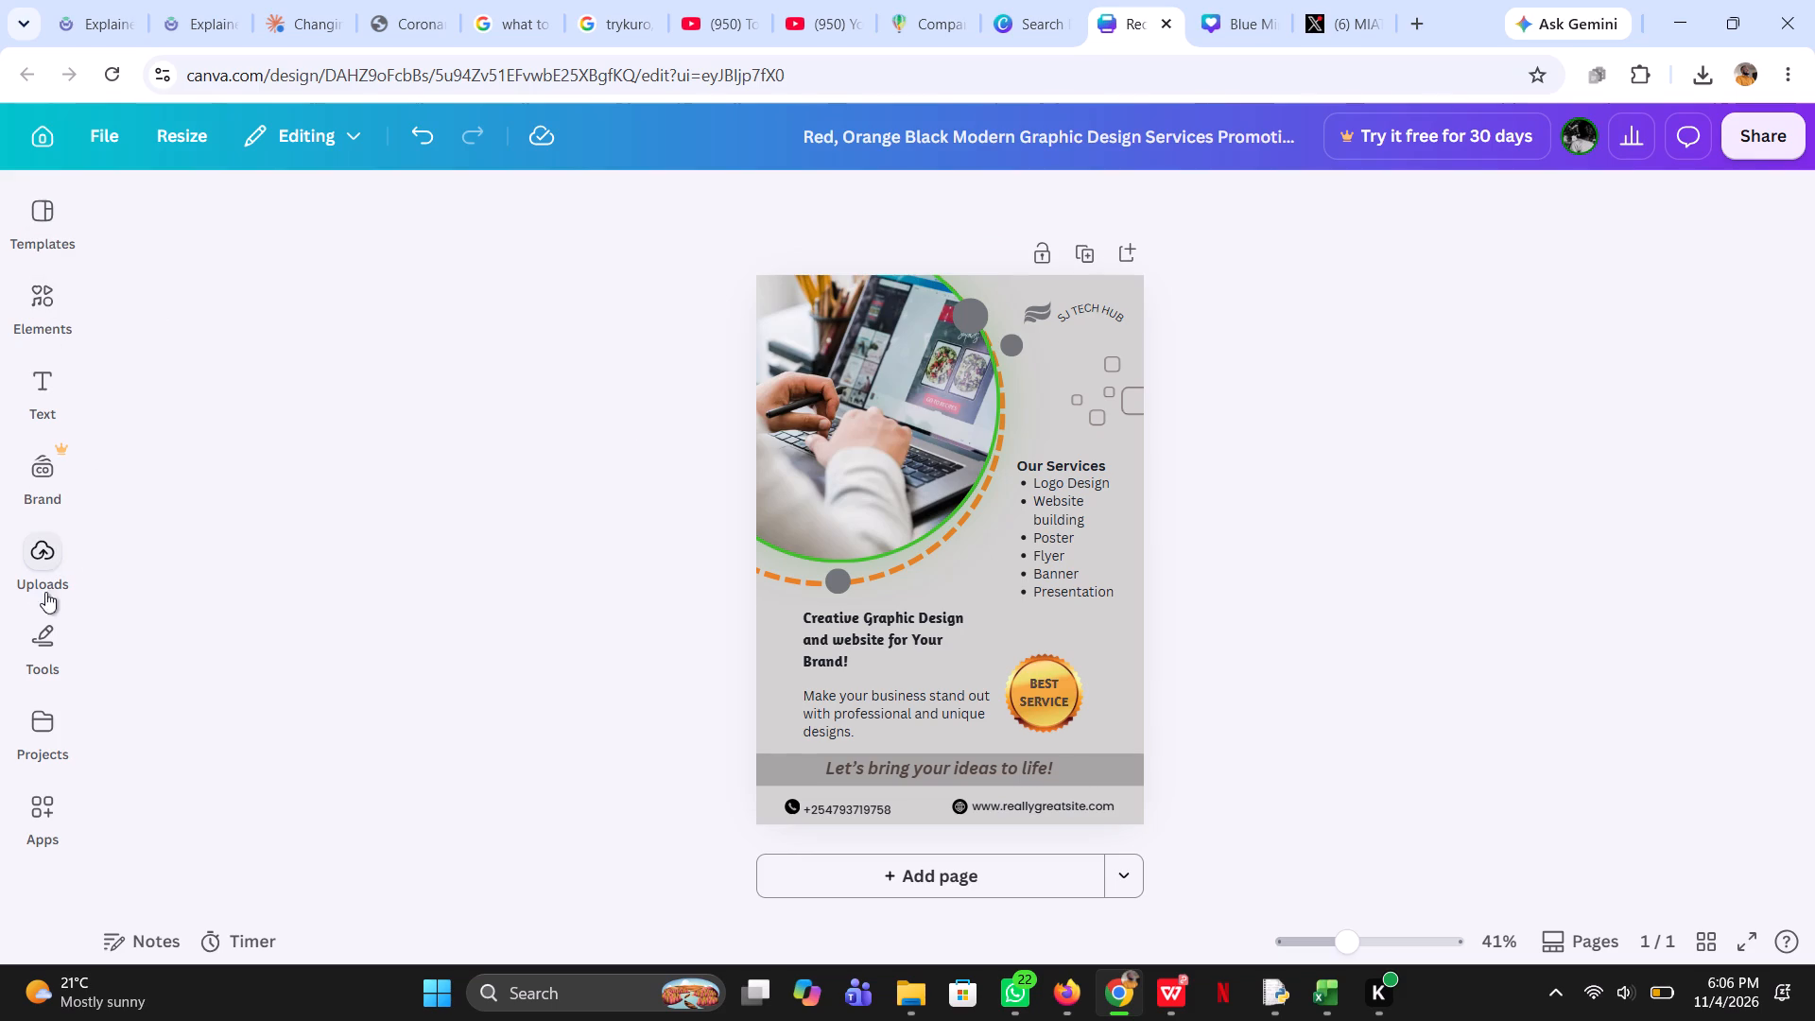
Using the Select tool, reposition the circular laptop photo in the flyer's upper-left corner and shrink it to about 134.8 × 134.8.
left_click(39, 637)
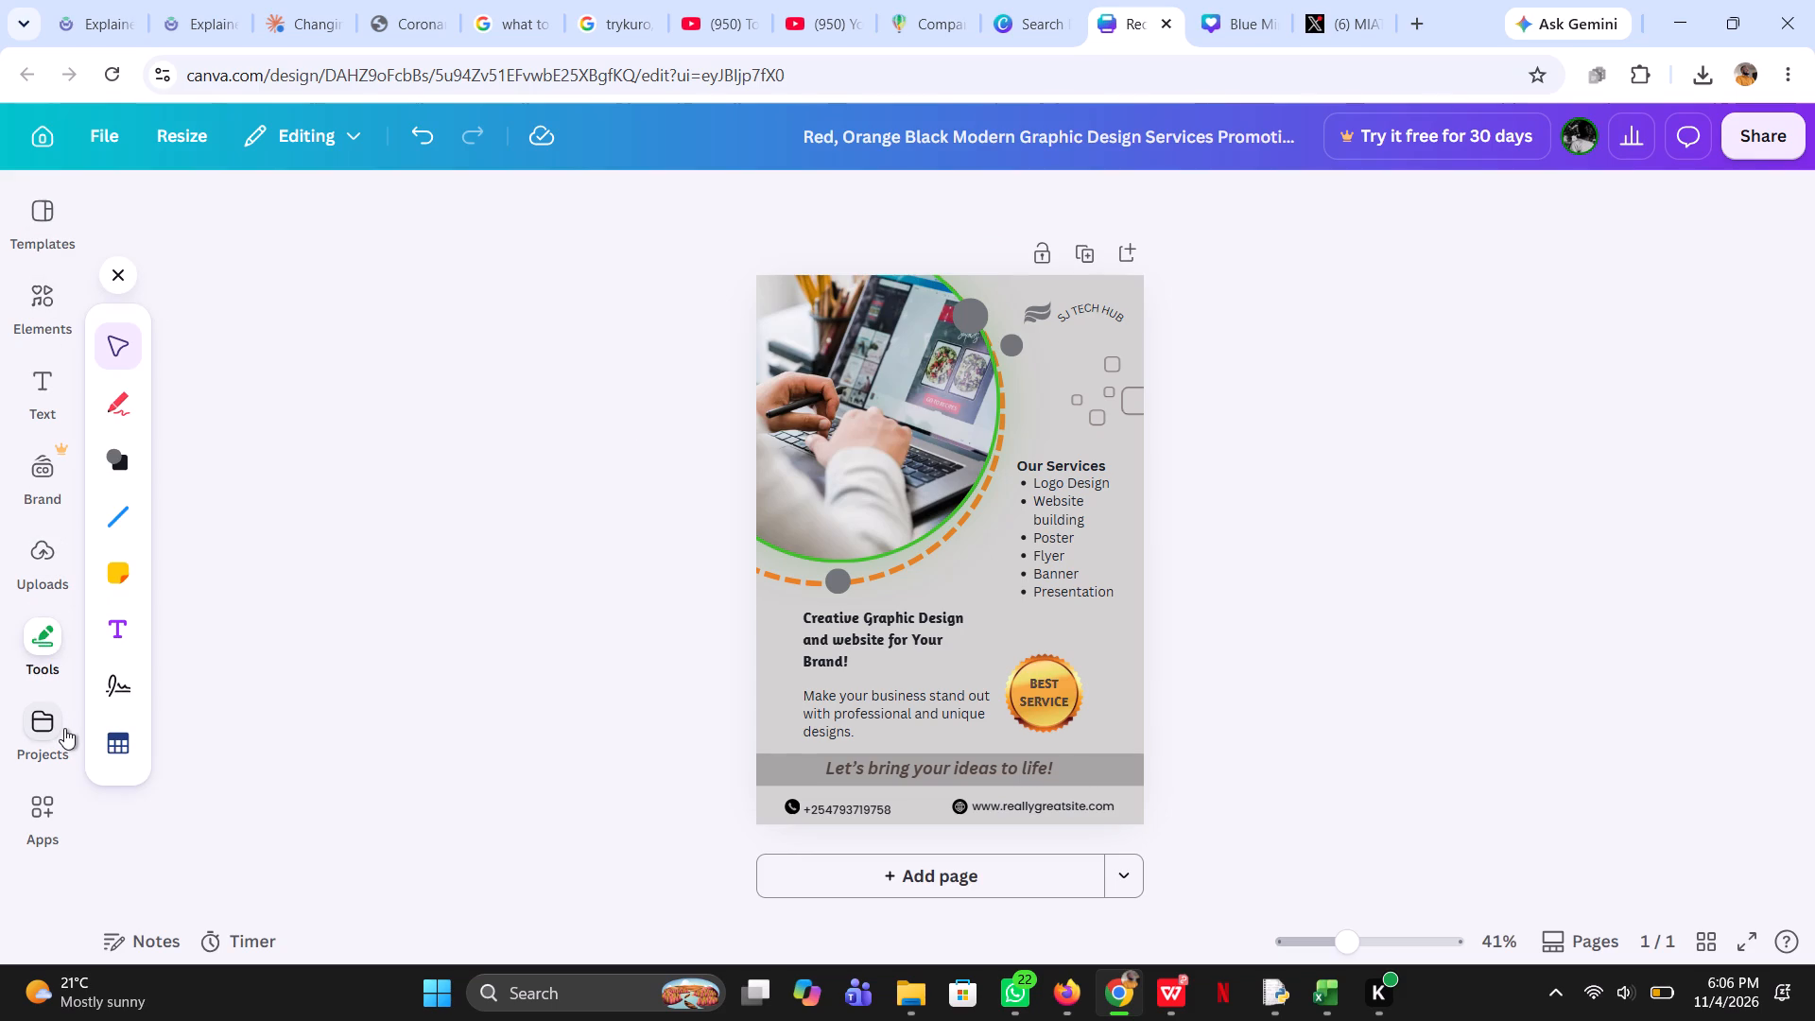
left_click(122, 350)
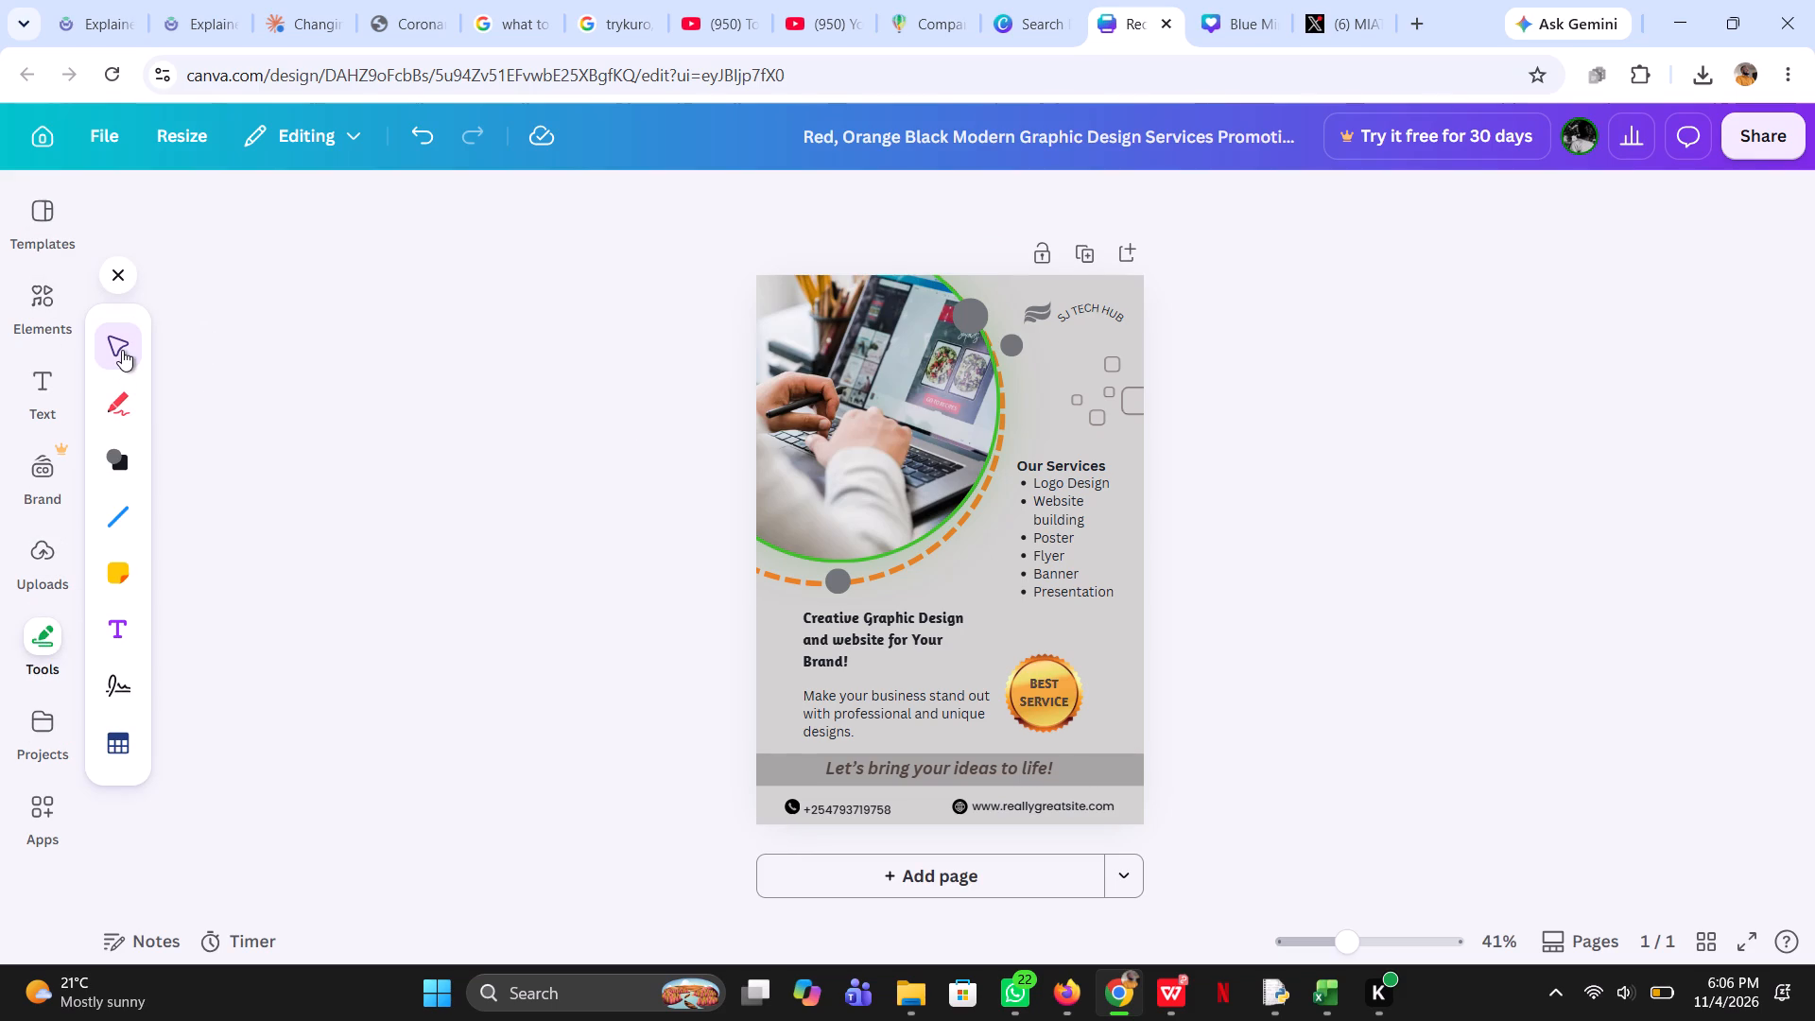
left_click(122, 350)
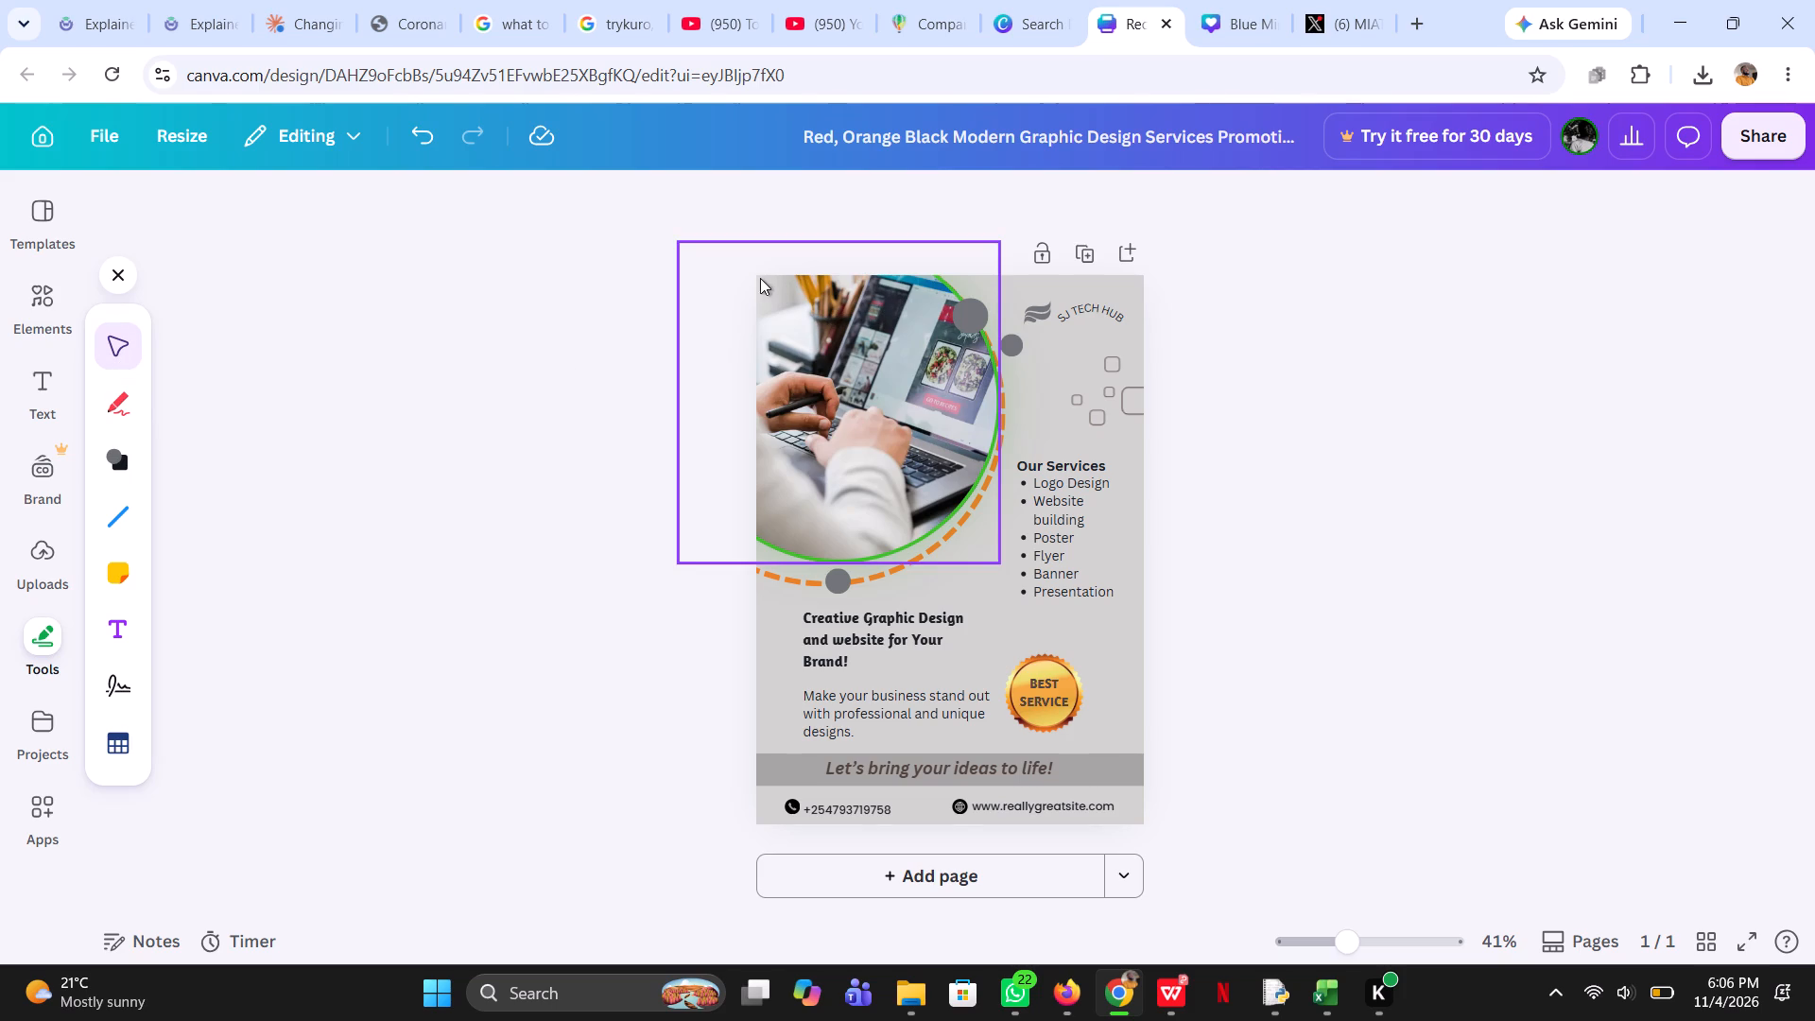
left_click_drag(761, 278, 766, 282)
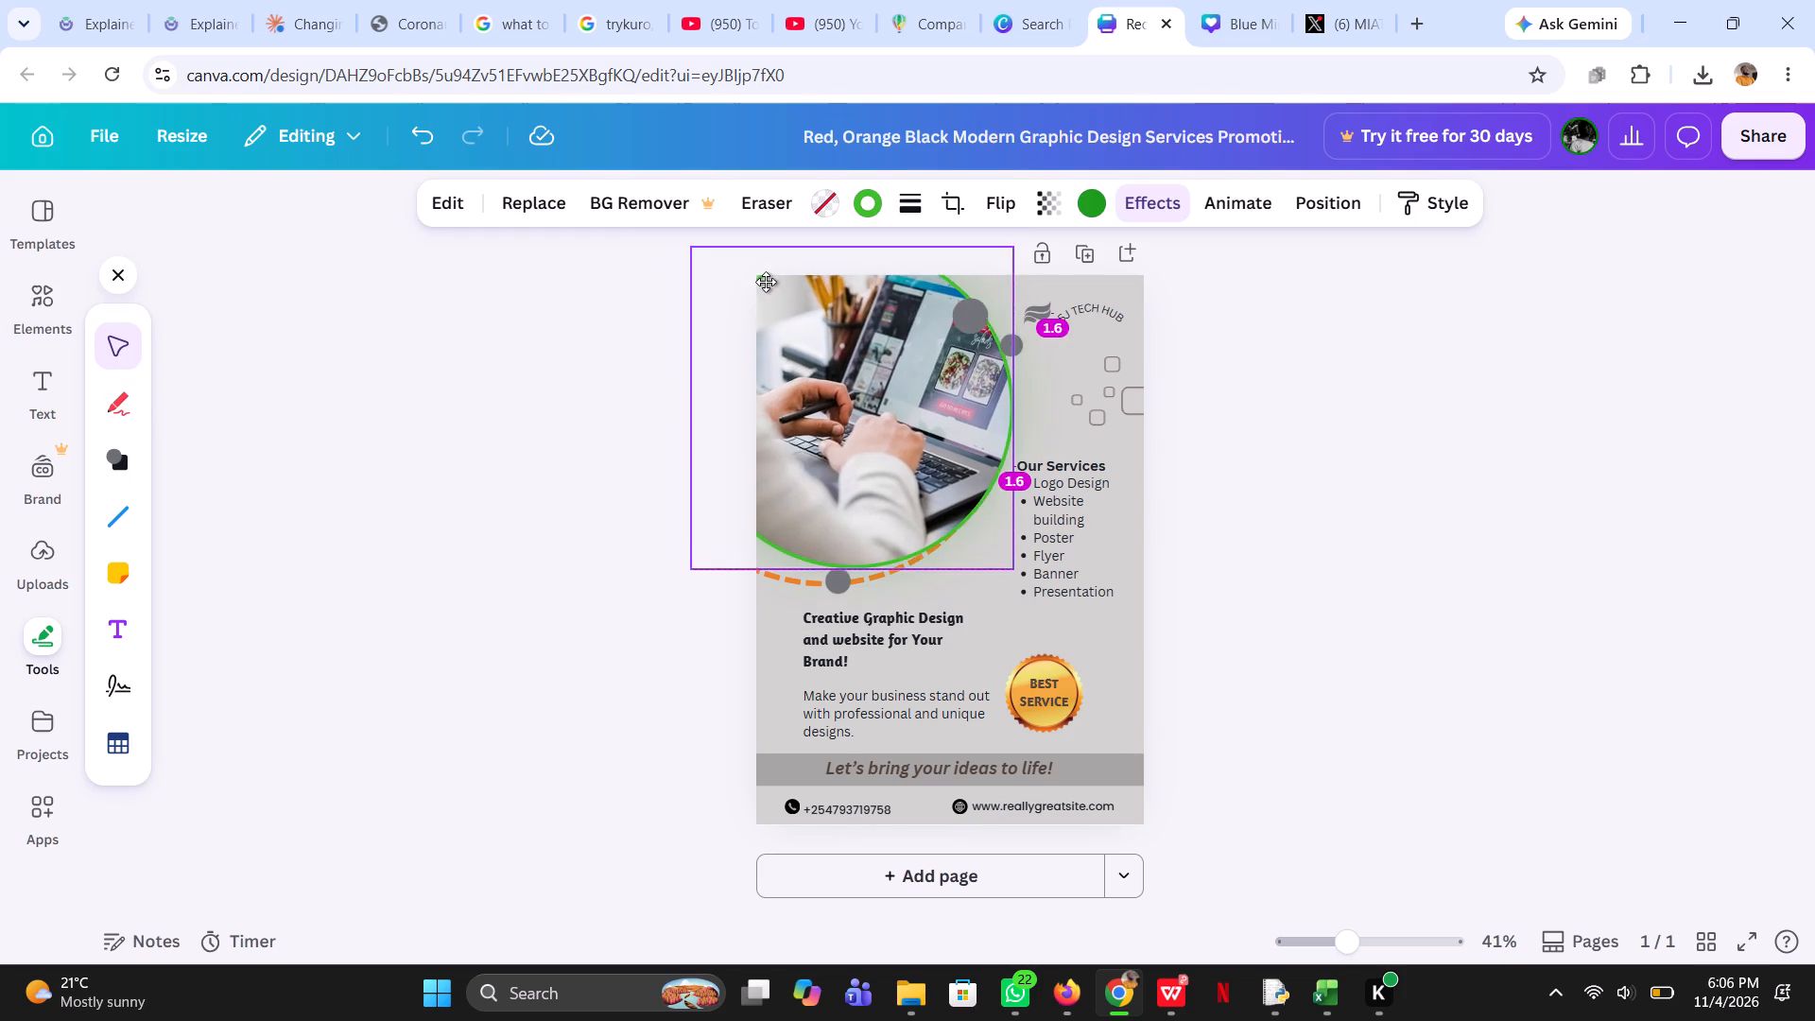
left_click_drag(766, 282, 957, 330)
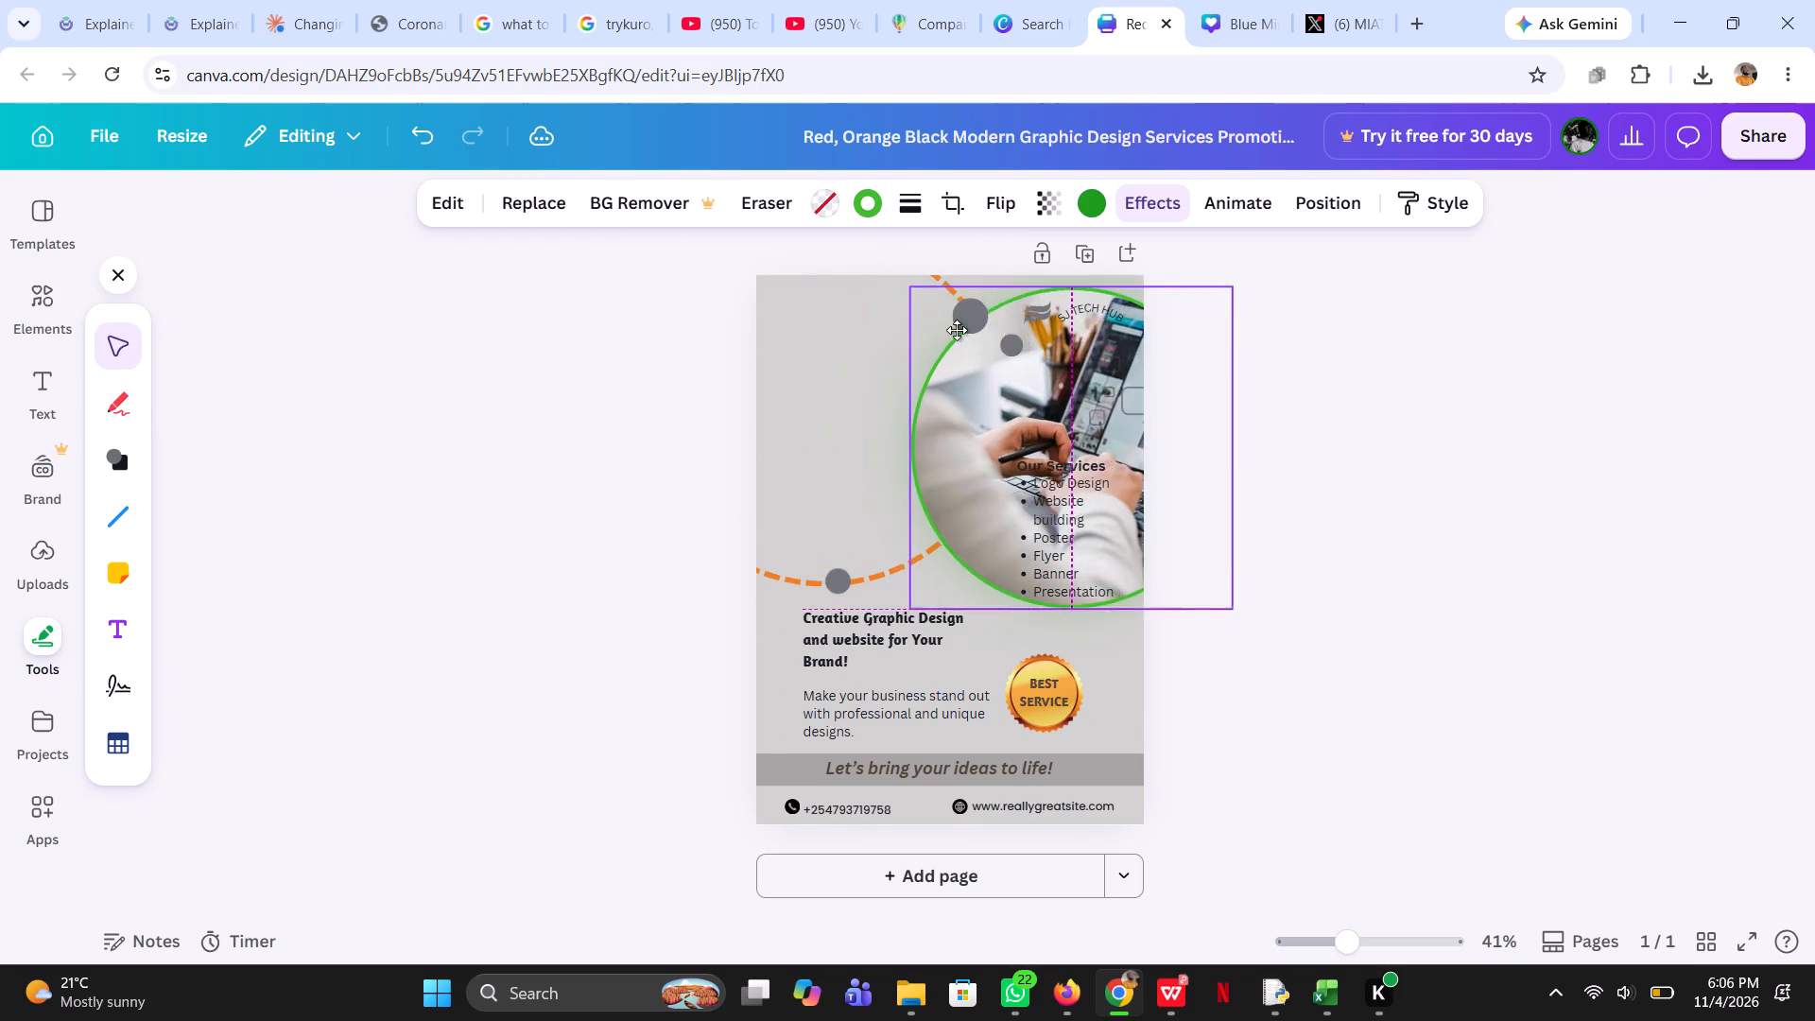
left_click_drag(957, 330, 773, 311)
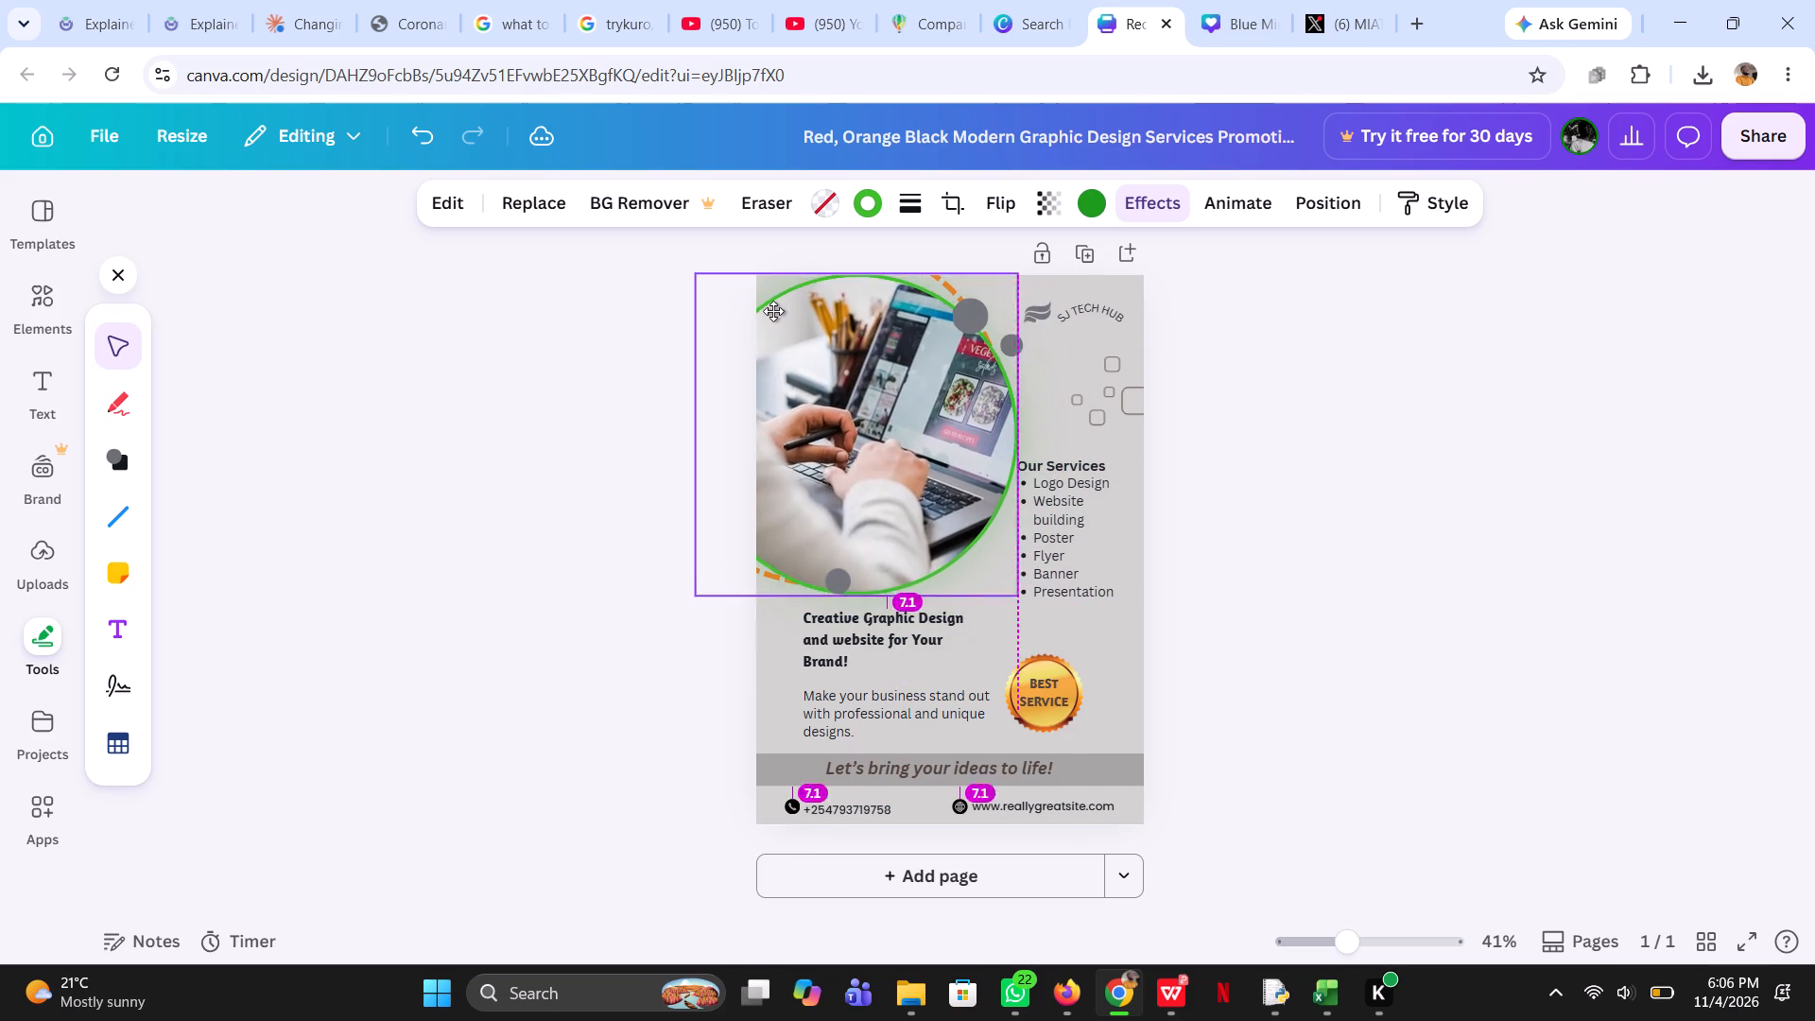
left_click_drag(773, 311, 764, 302)
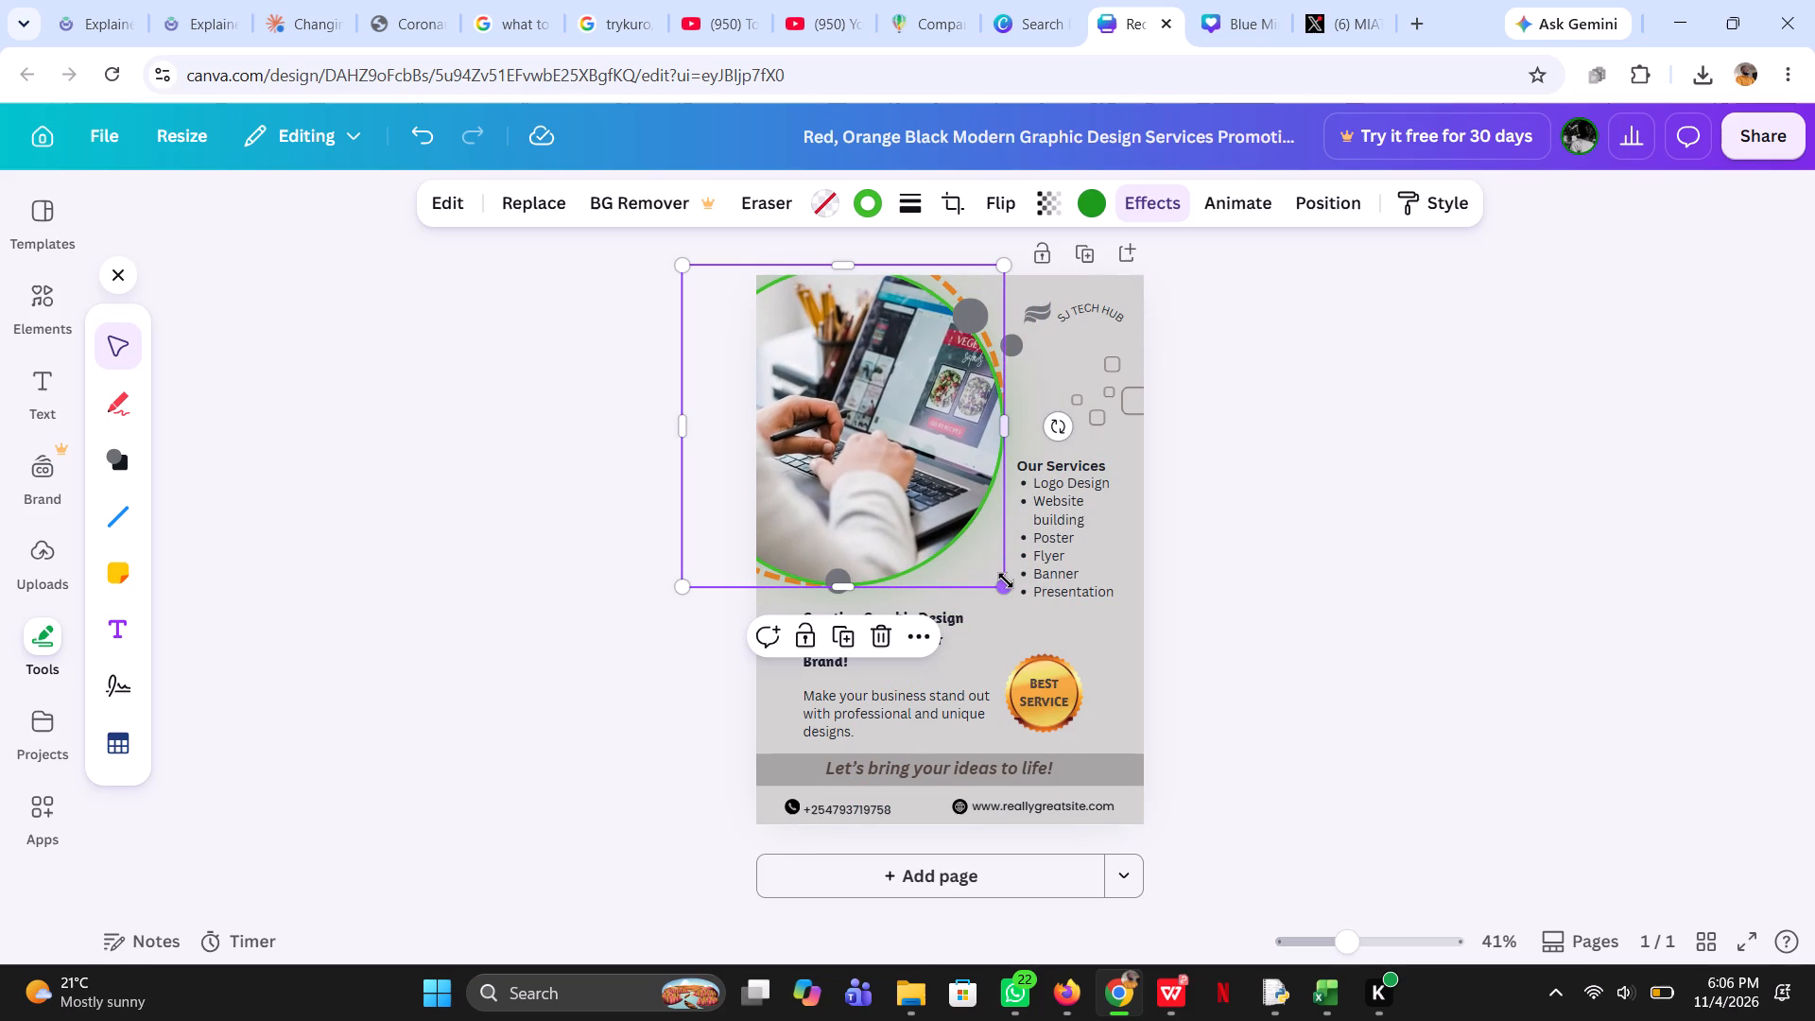
left_click_drag(1003, 580, 937, 483)
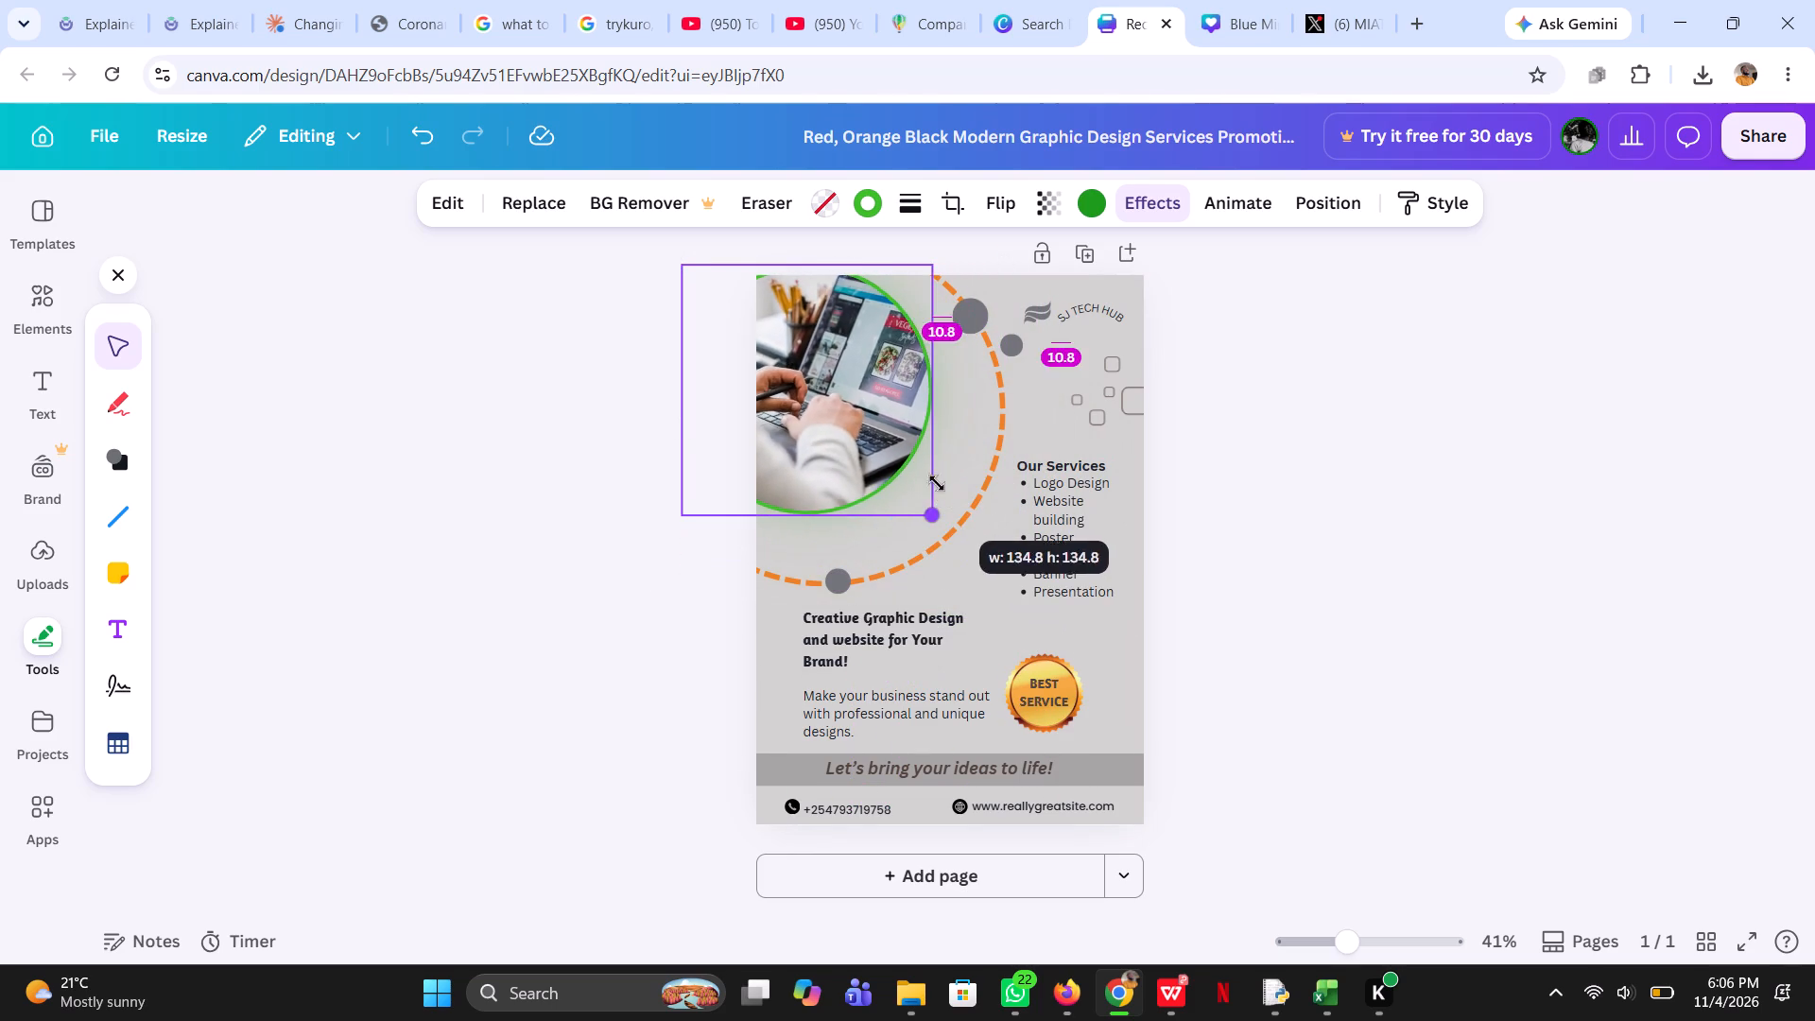
left_click_drag(937, 483, 942, 497)
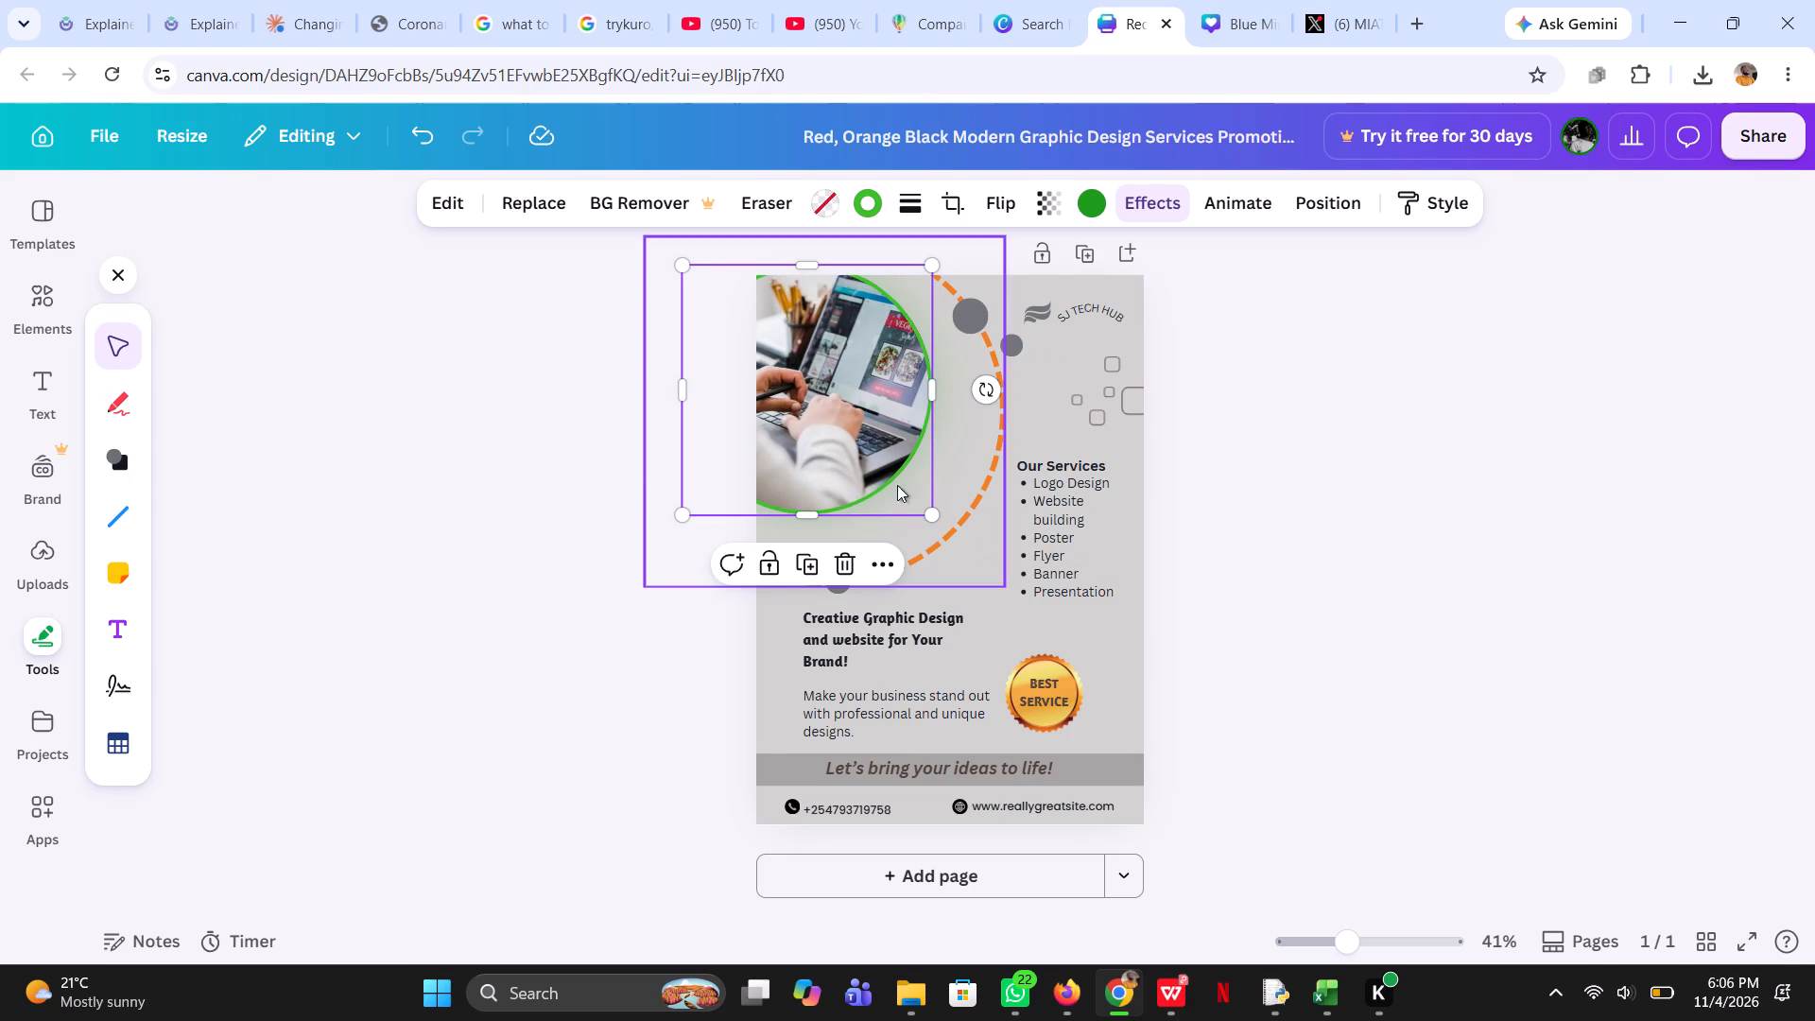
Delete the laptop image from its circular frame, keeping the empty frame on the flyer.
left_click(842, 563)
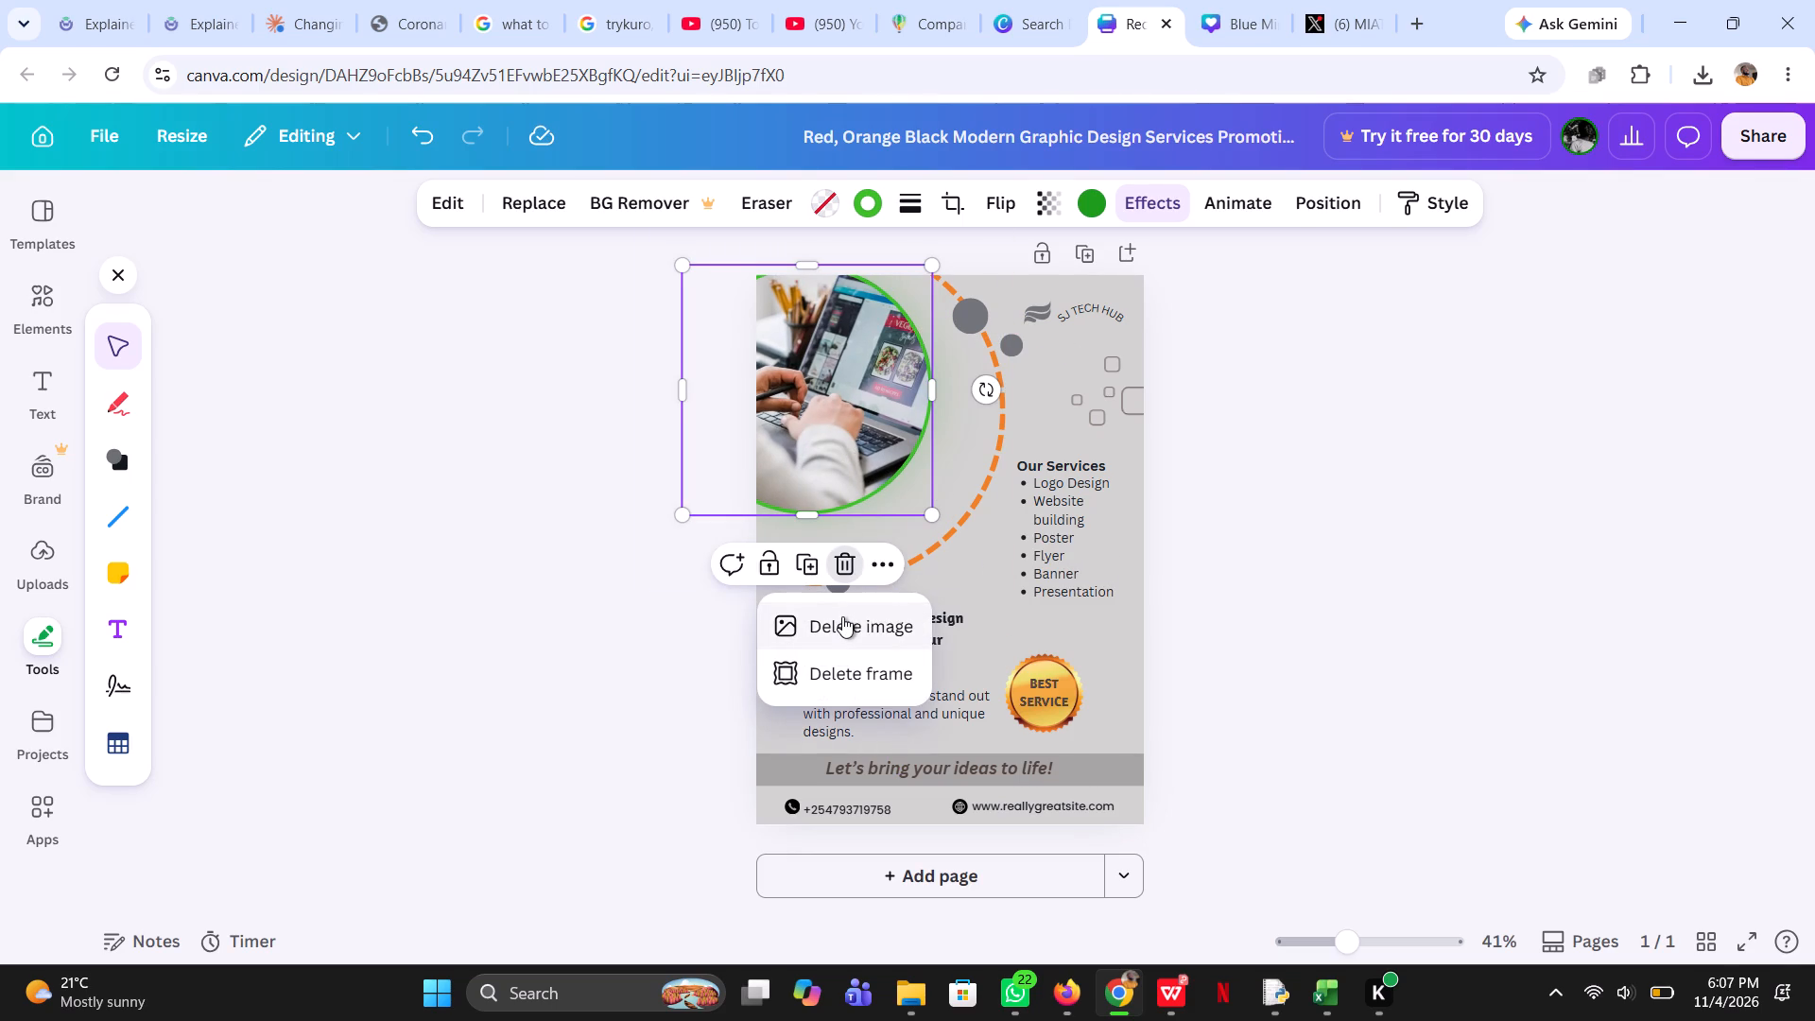
left_click(842, 616)
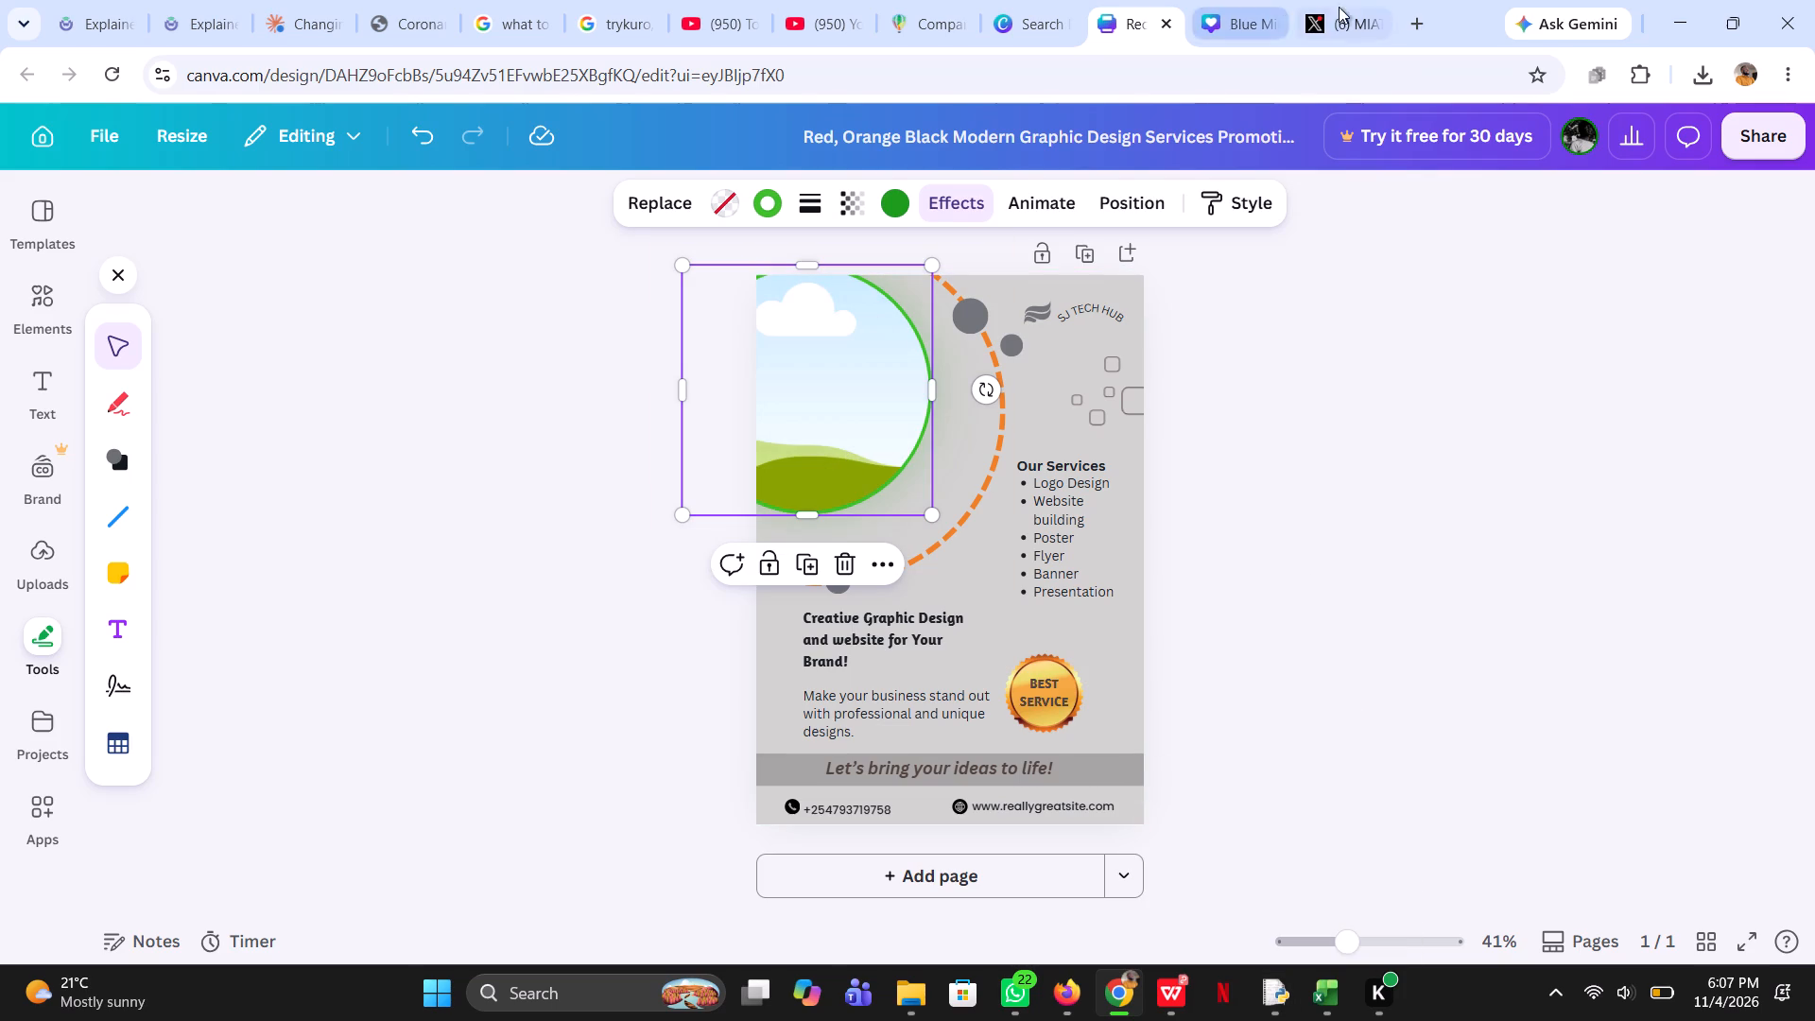
Search Google in a new browser tab for "best laptop image to put for a logo while designing a flyer".
left_click(1421, 25)
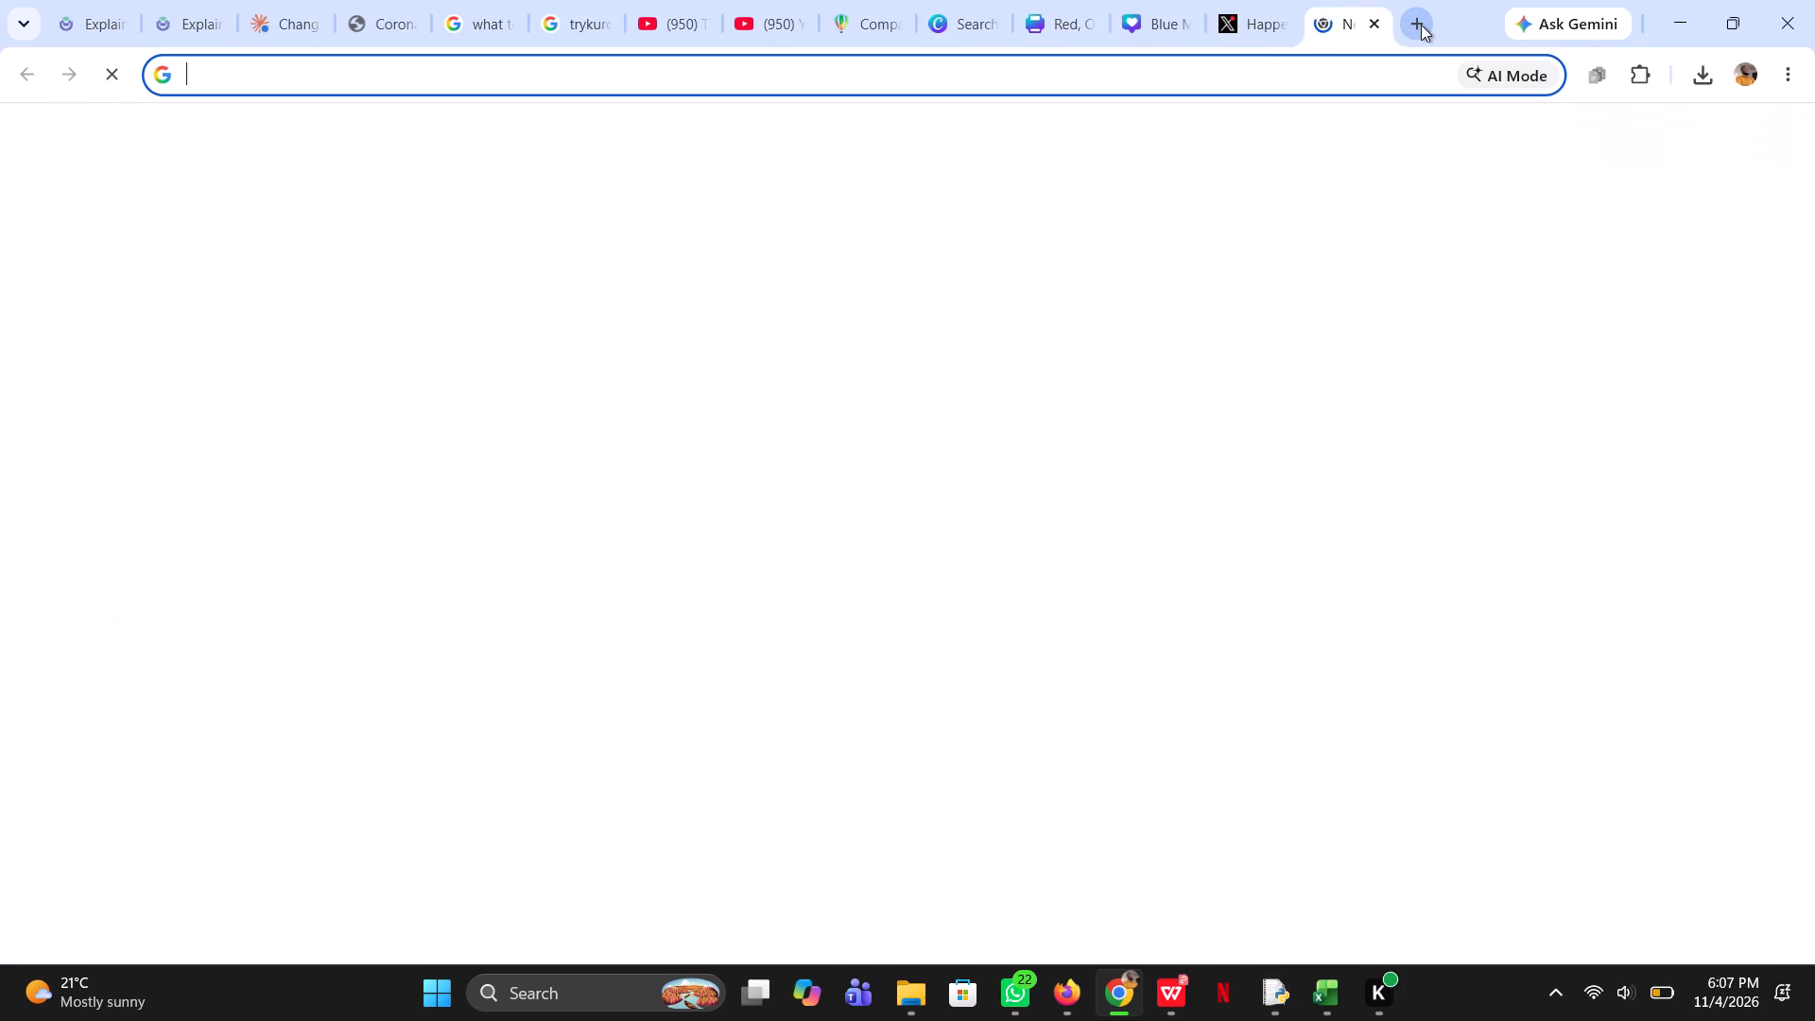
type("best laptop image to put for a")
key("space")
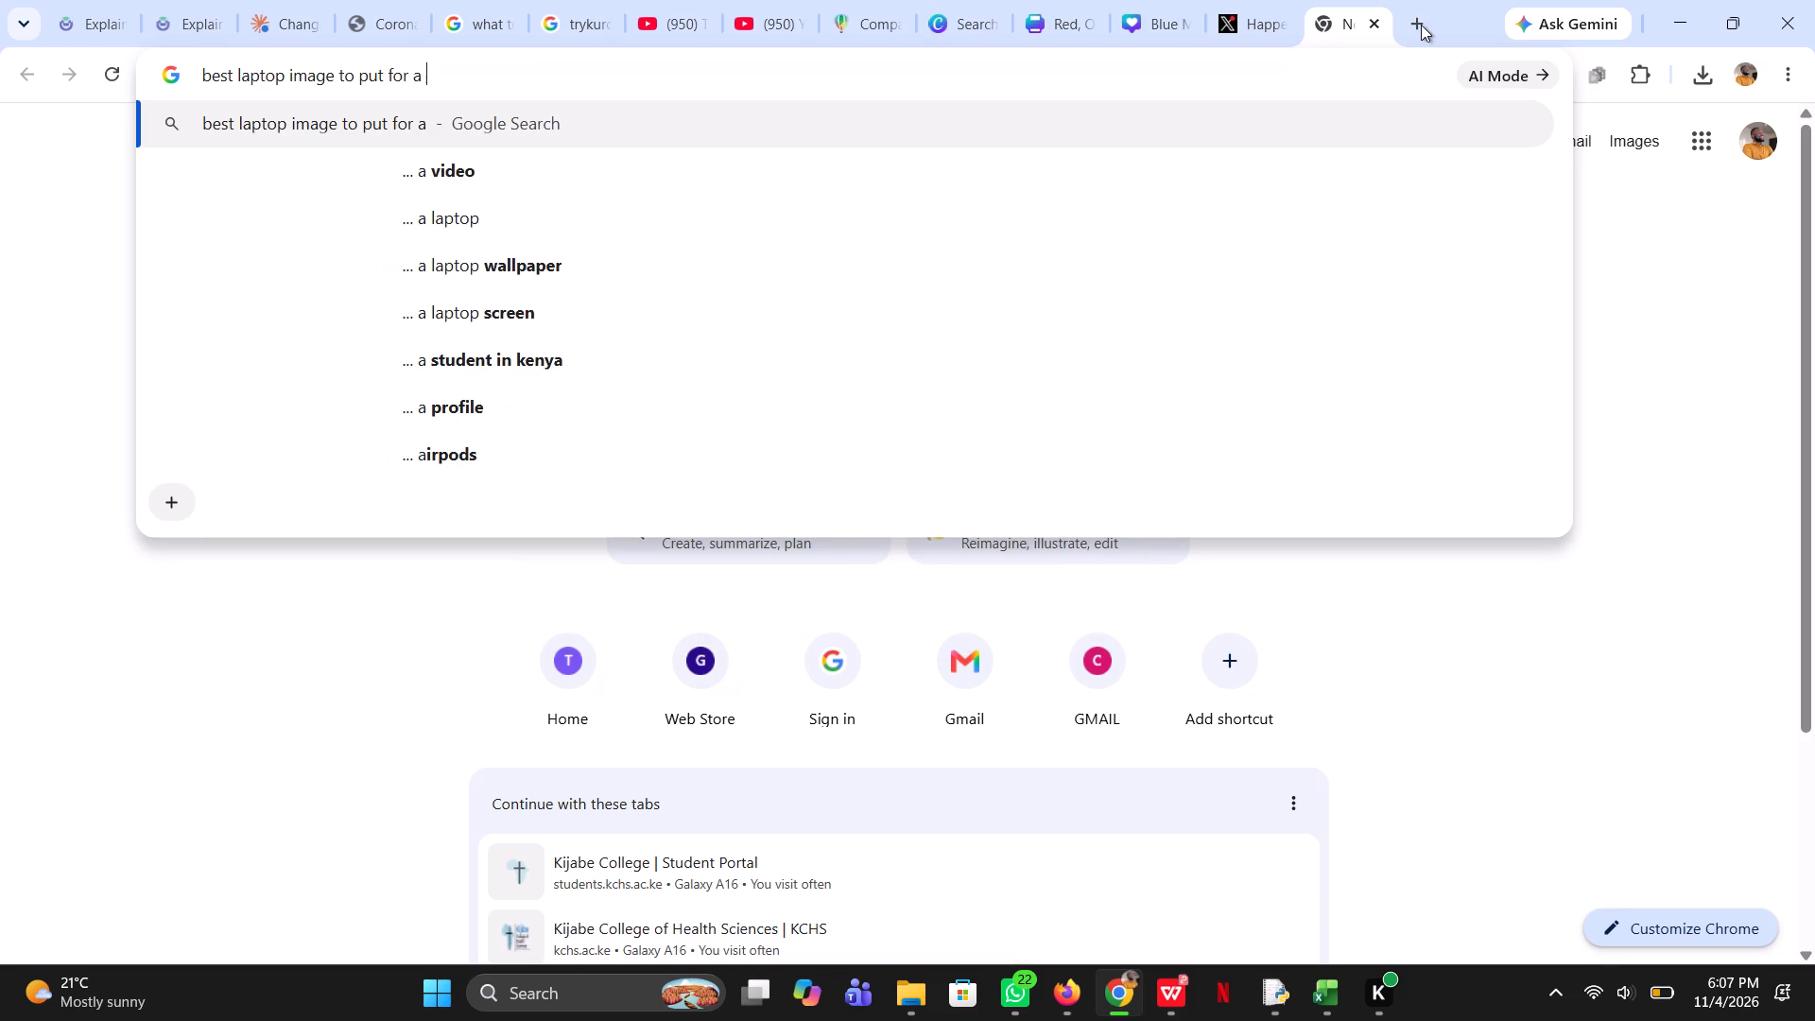
type("we")
key("BackSpace")
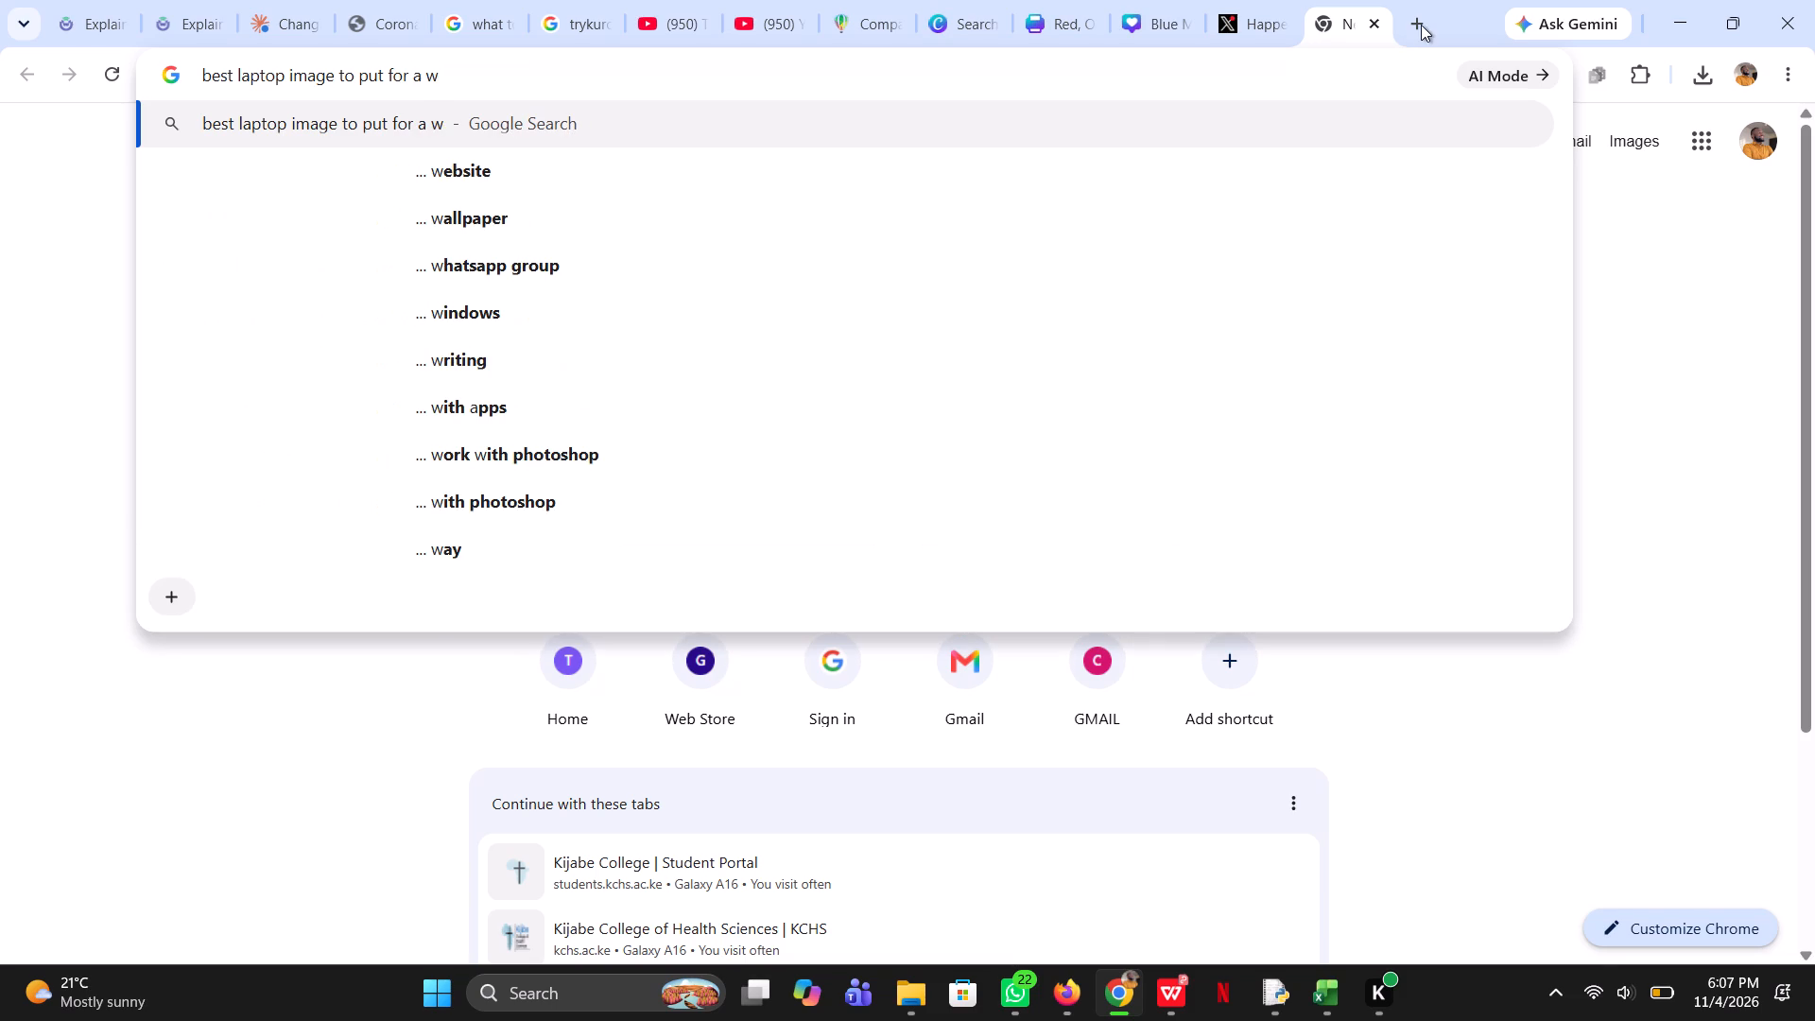
key("BackSpace")
key("BackSpace")
key("space")
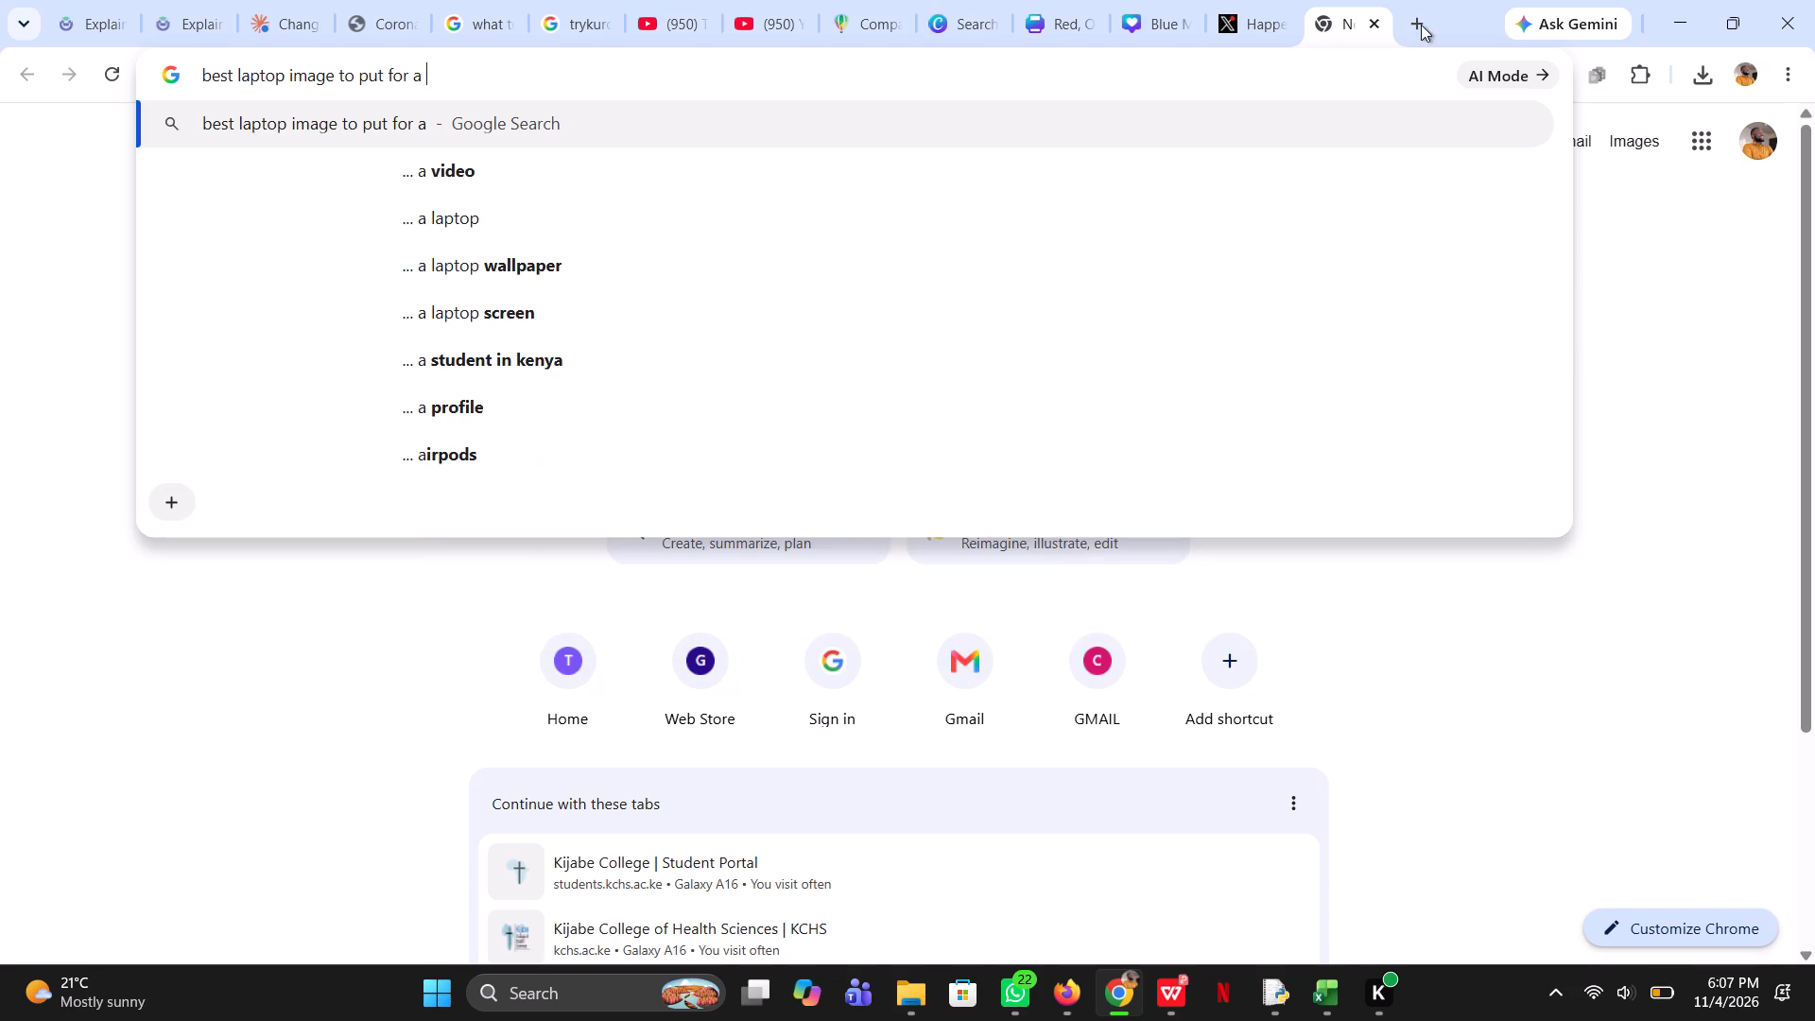
type("logo while designing a")
key("space")
type("fl")
key("y")
type("er")
key("Return")
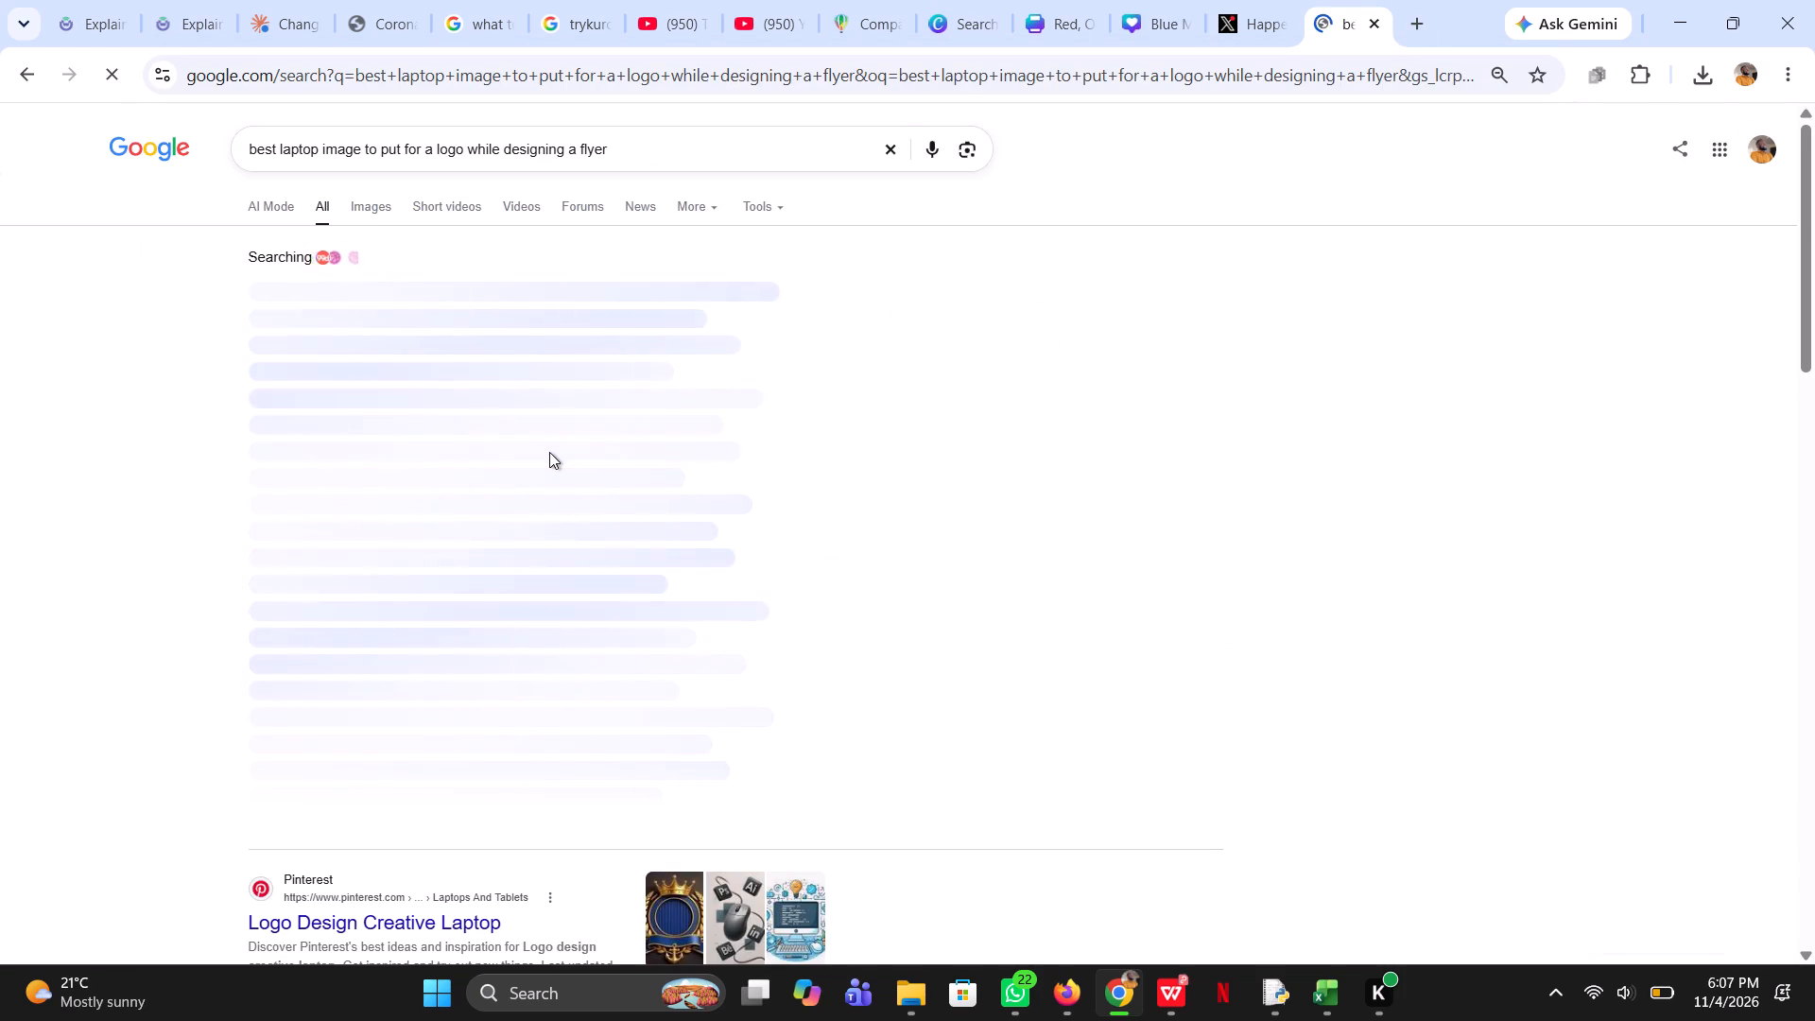
Show image results and extend the search query with "for a graphic designer and website builder".
scroll(534, 536, "down", 1)
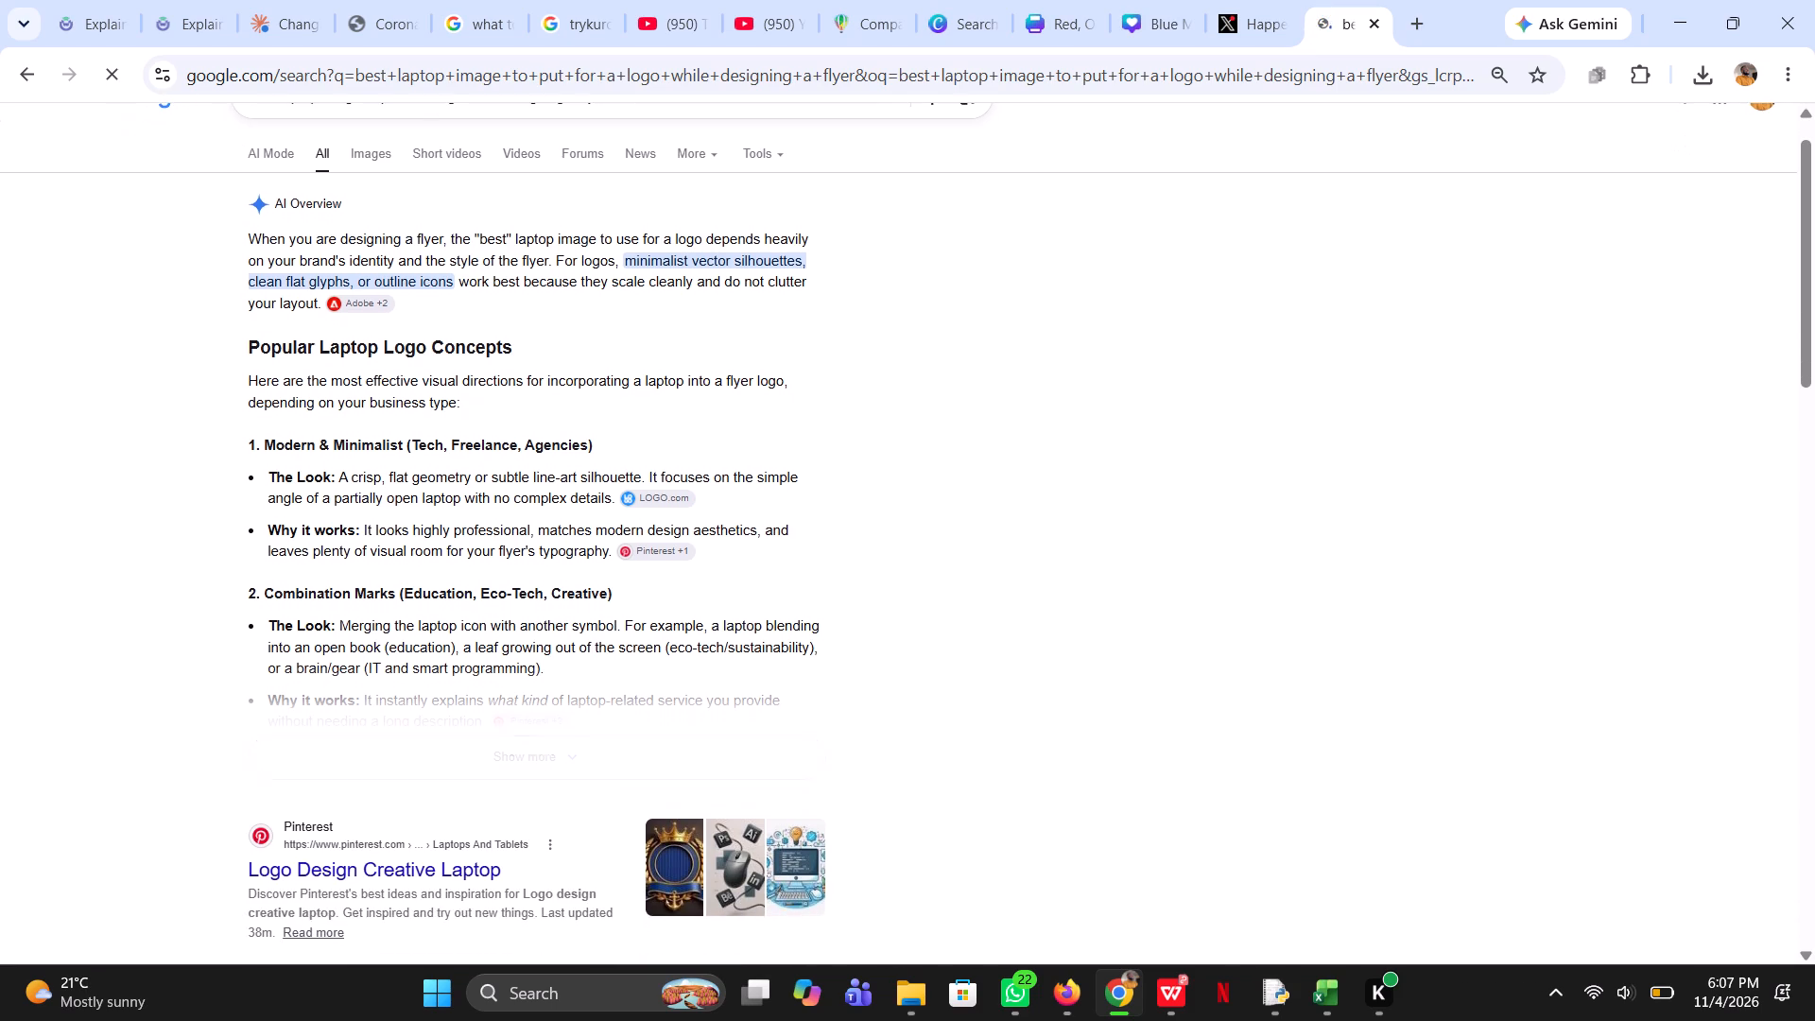
scroll(534, 536, "down", 1)
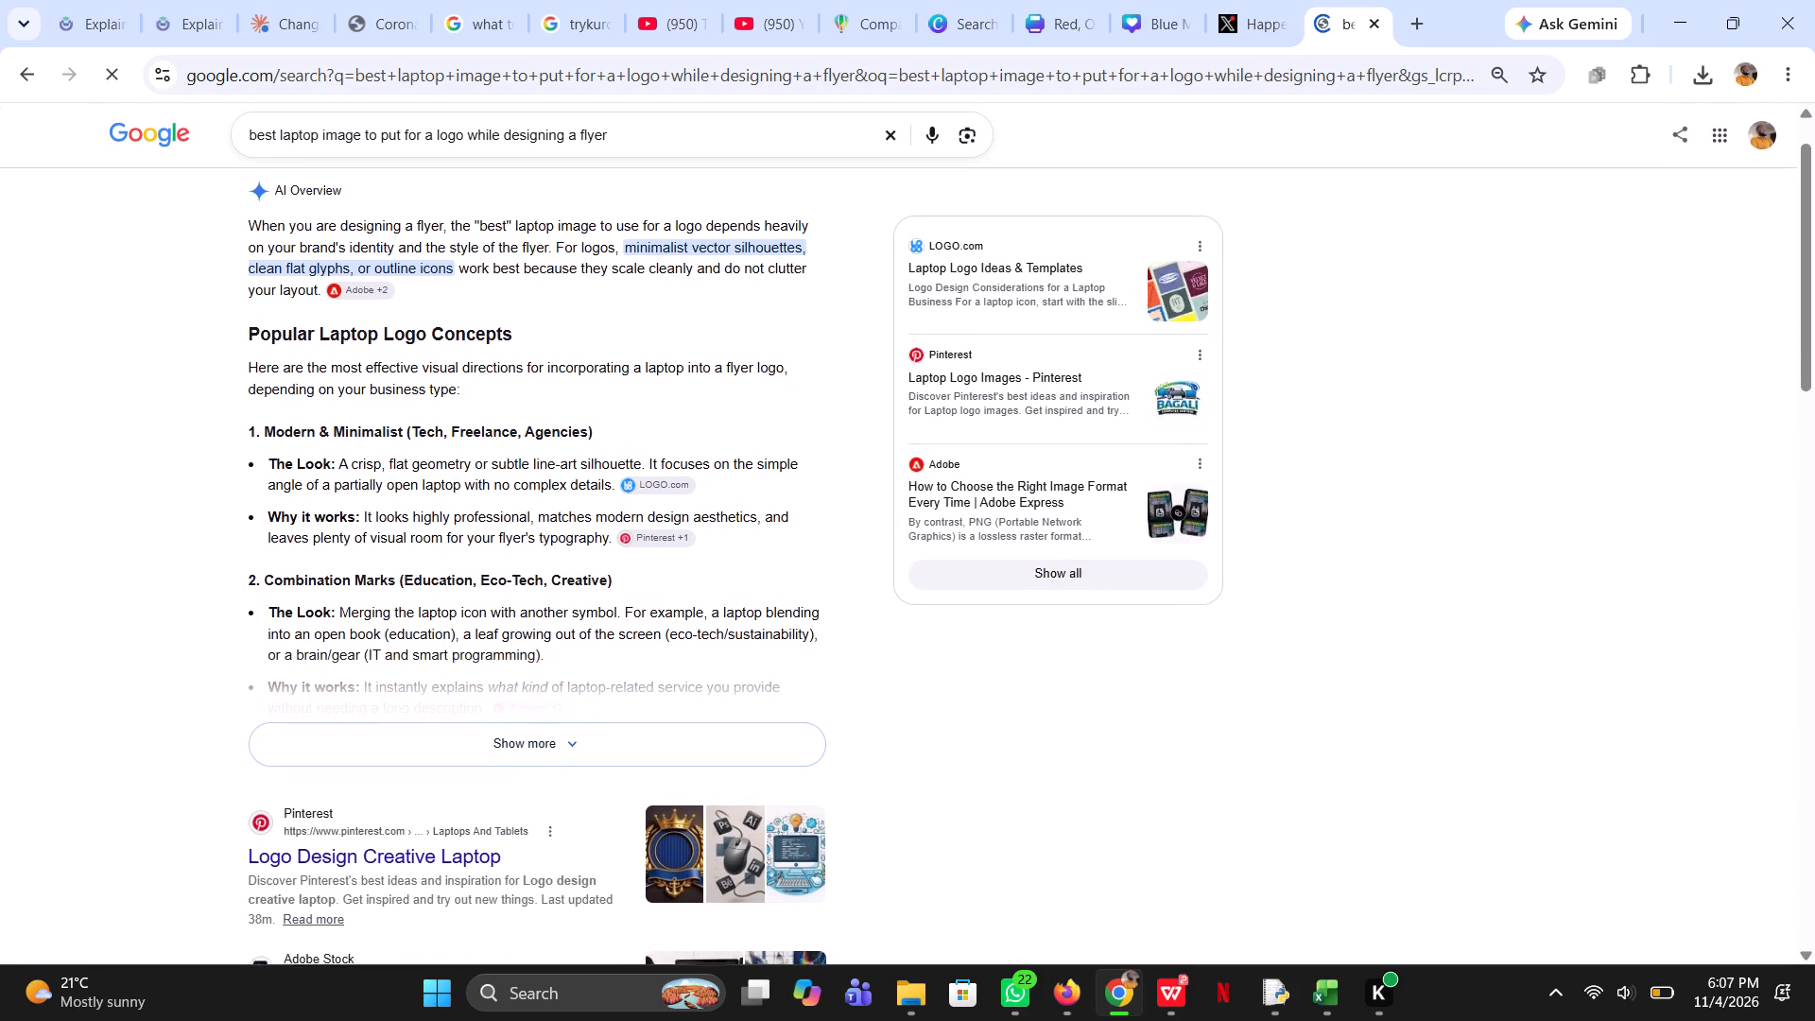
scroll(534, 536, "down", 1)
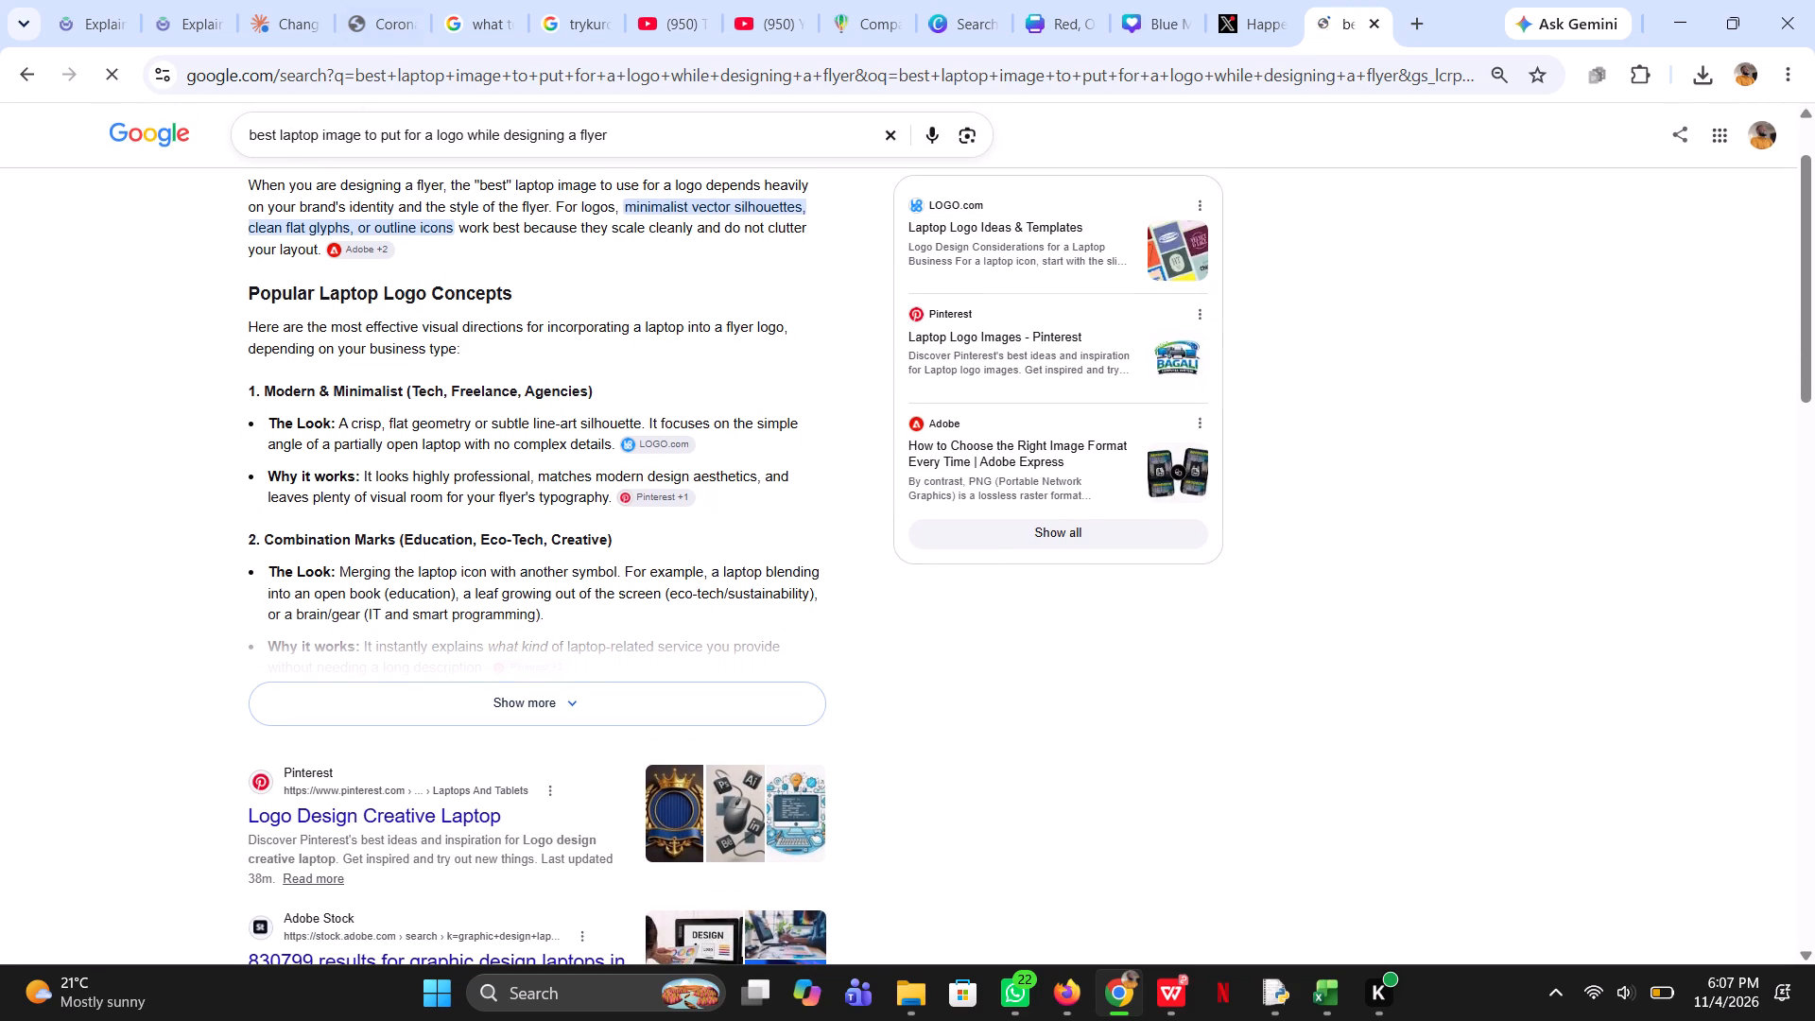
scroll(489, 258, "up", 2)
left_click(371, 201)
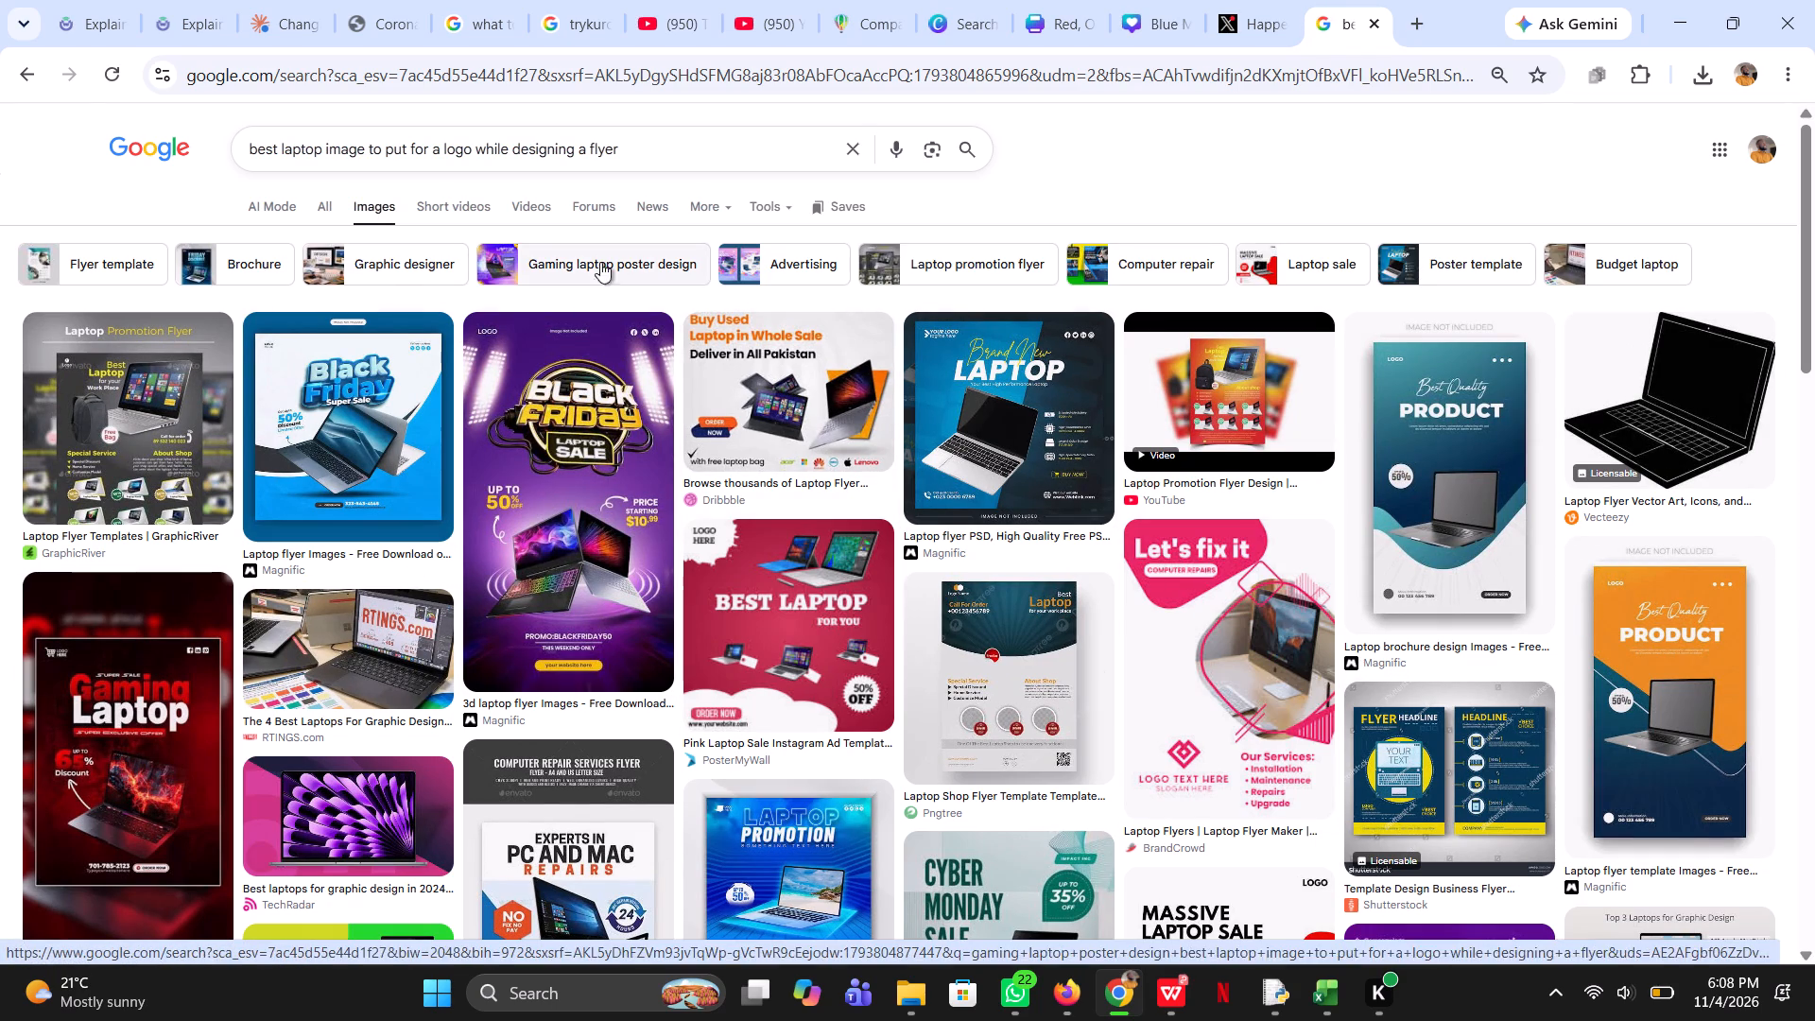
left_click(646, 152)
key("space")
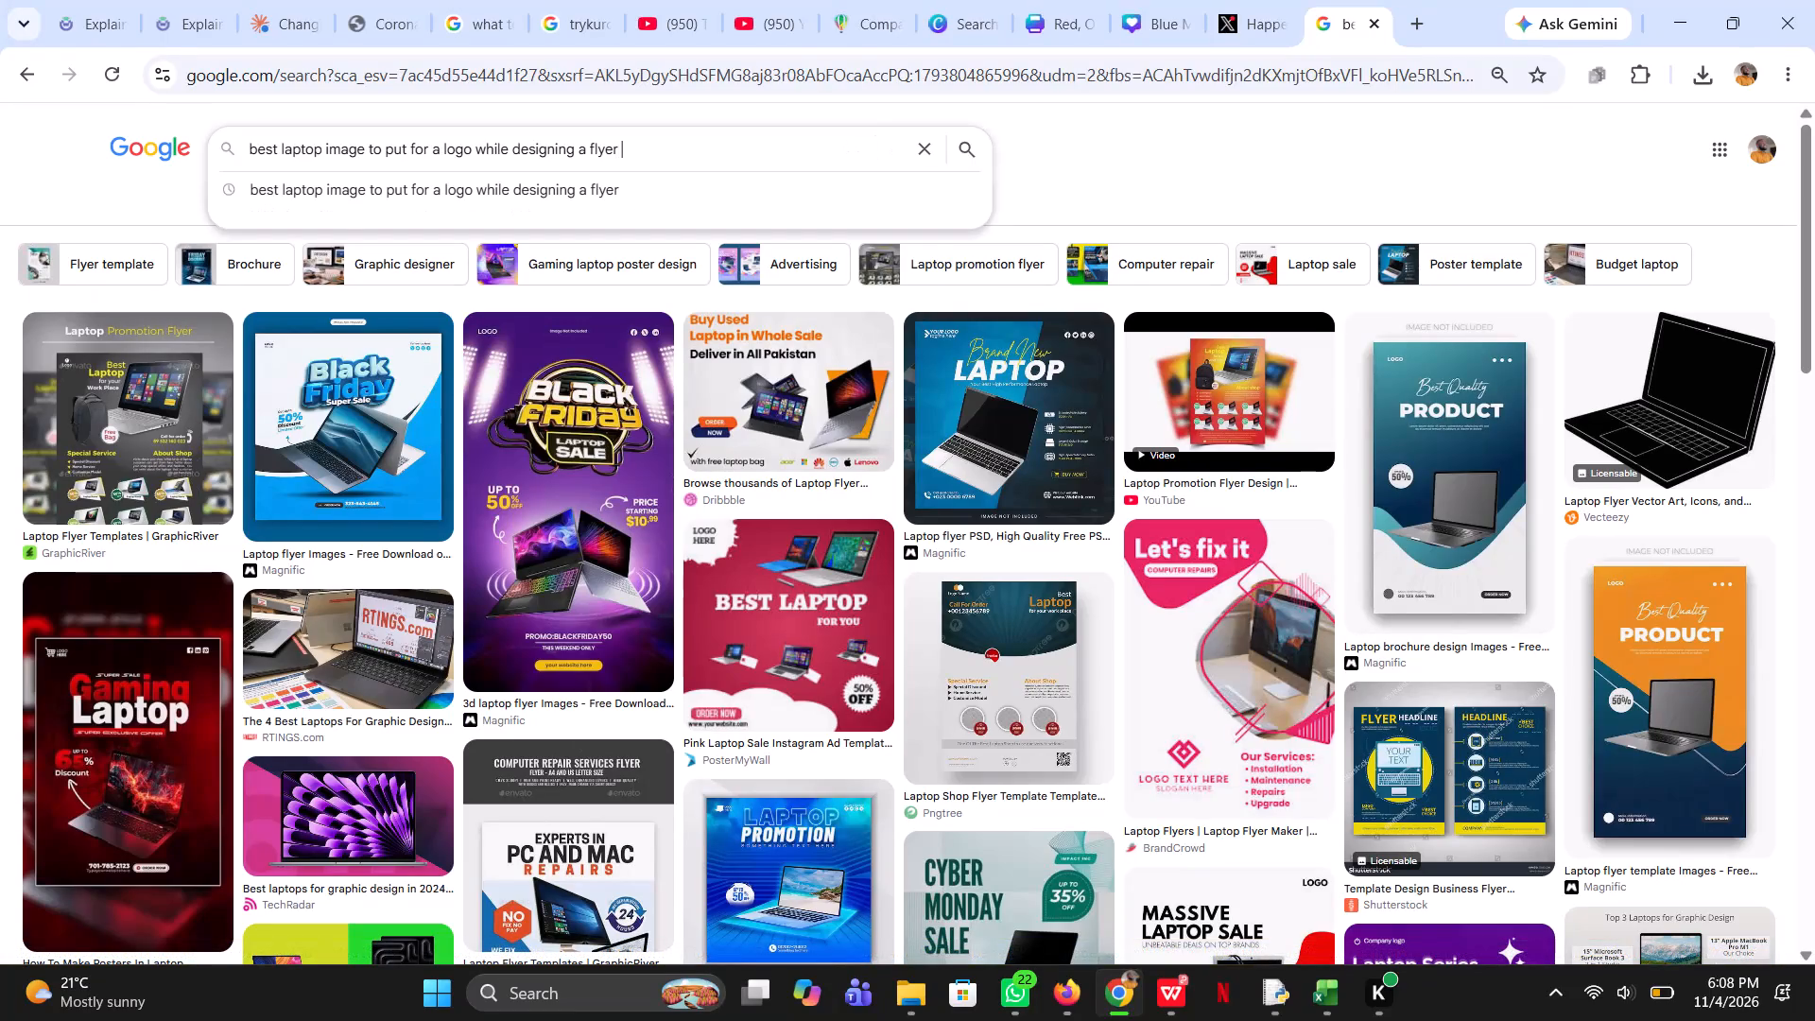
type("for a graphic designer and")
key("space")
type("web")
type("site builder")
key("Return")
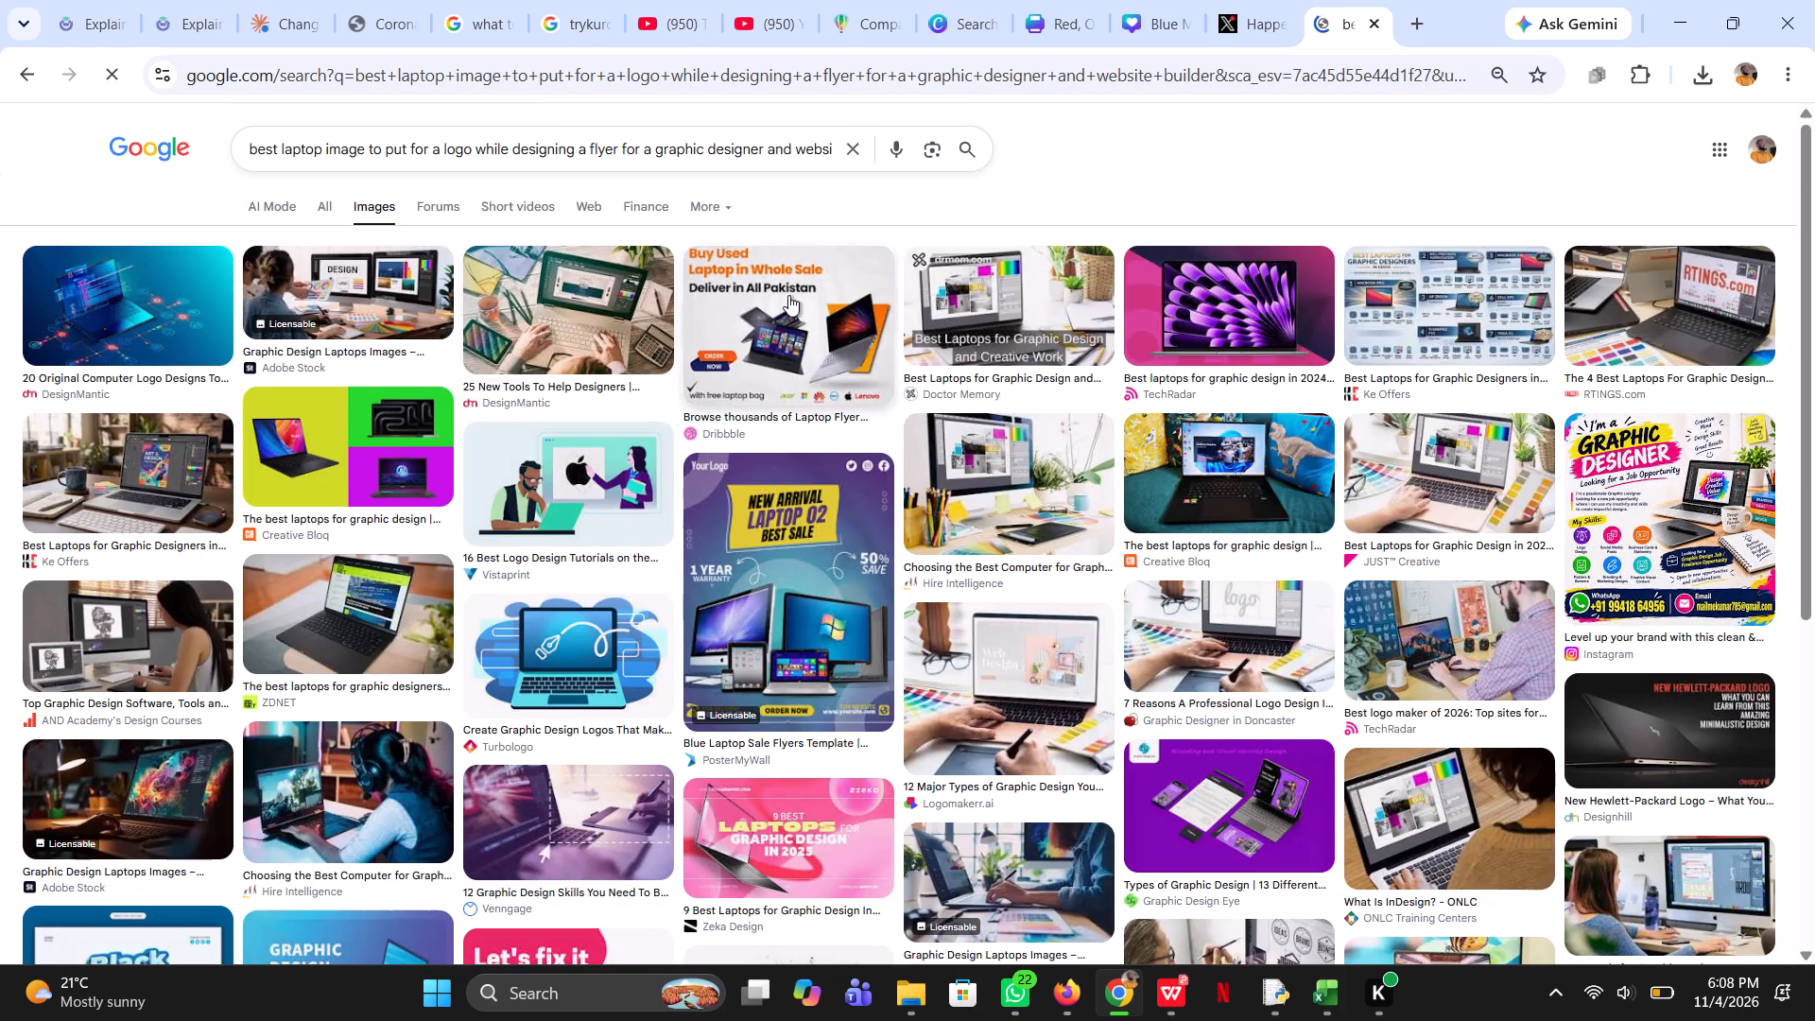
Copy the purple-toned laptop and drawing tablet image from Venngage's "12 Graphic Design Skills You Need To Be Hired" result.
scroll(1080, 683, "down", 2)
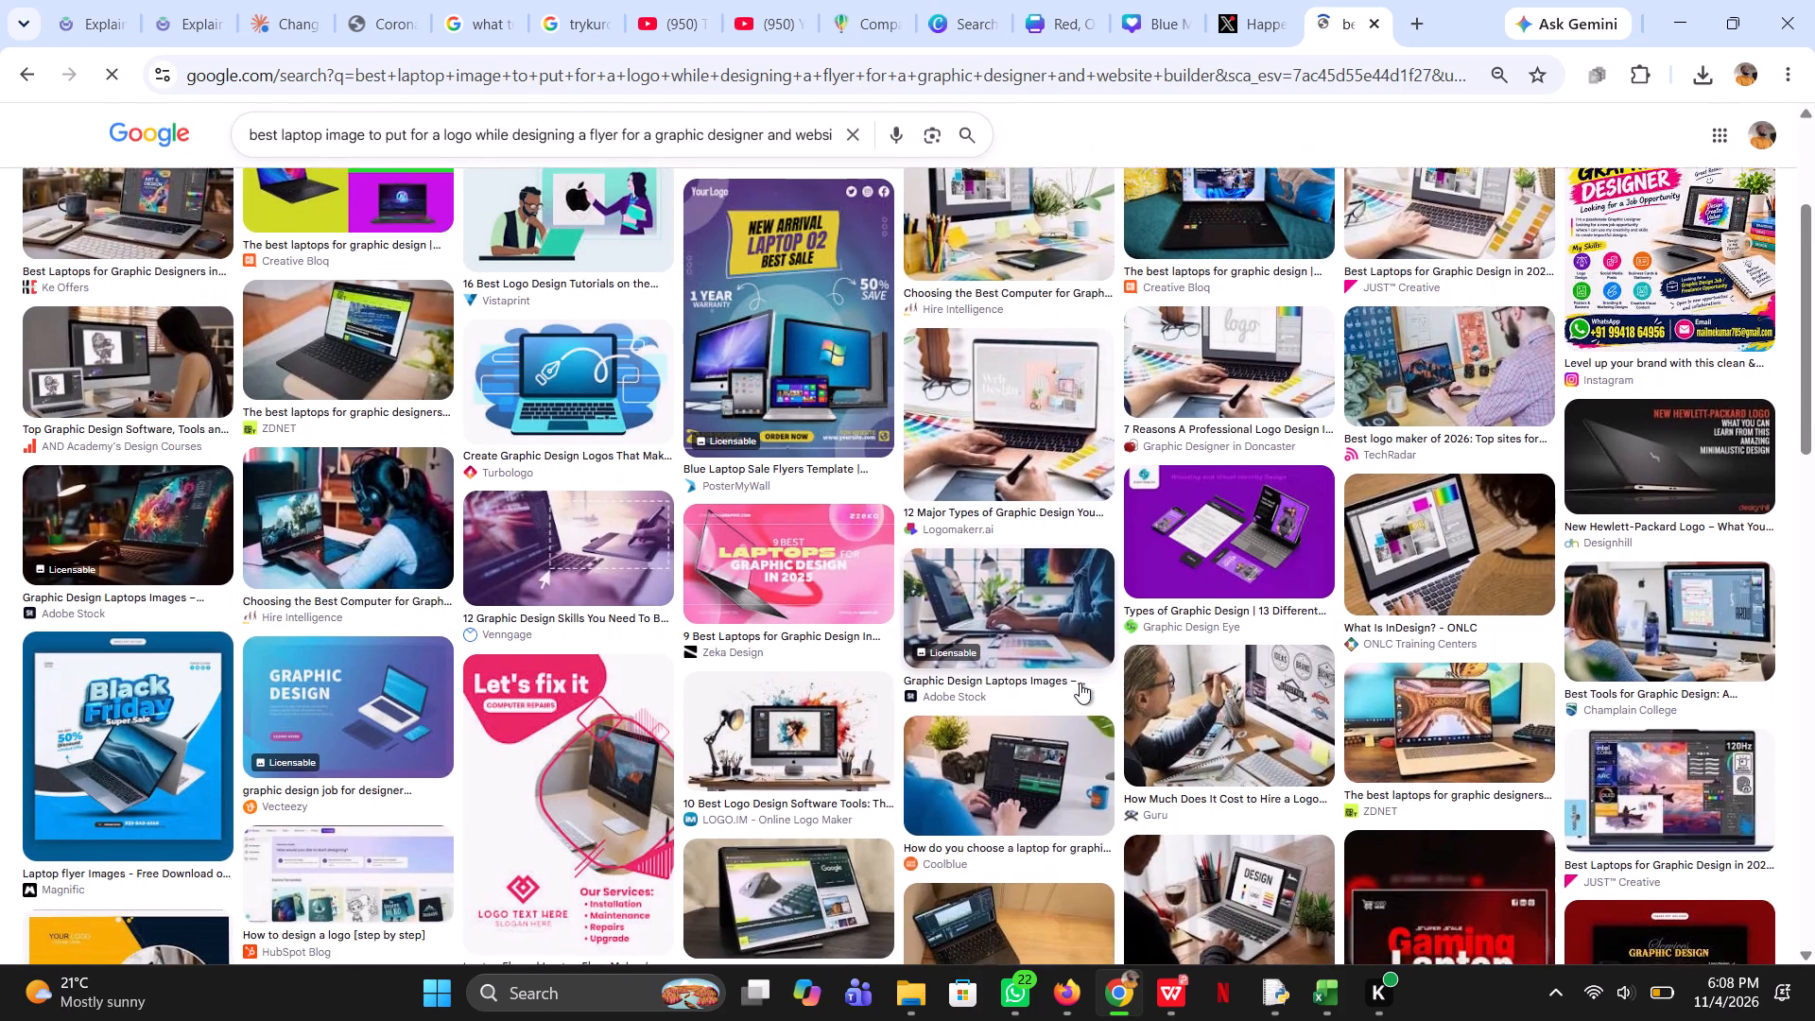
scroll(1080, 683, "down", 1)
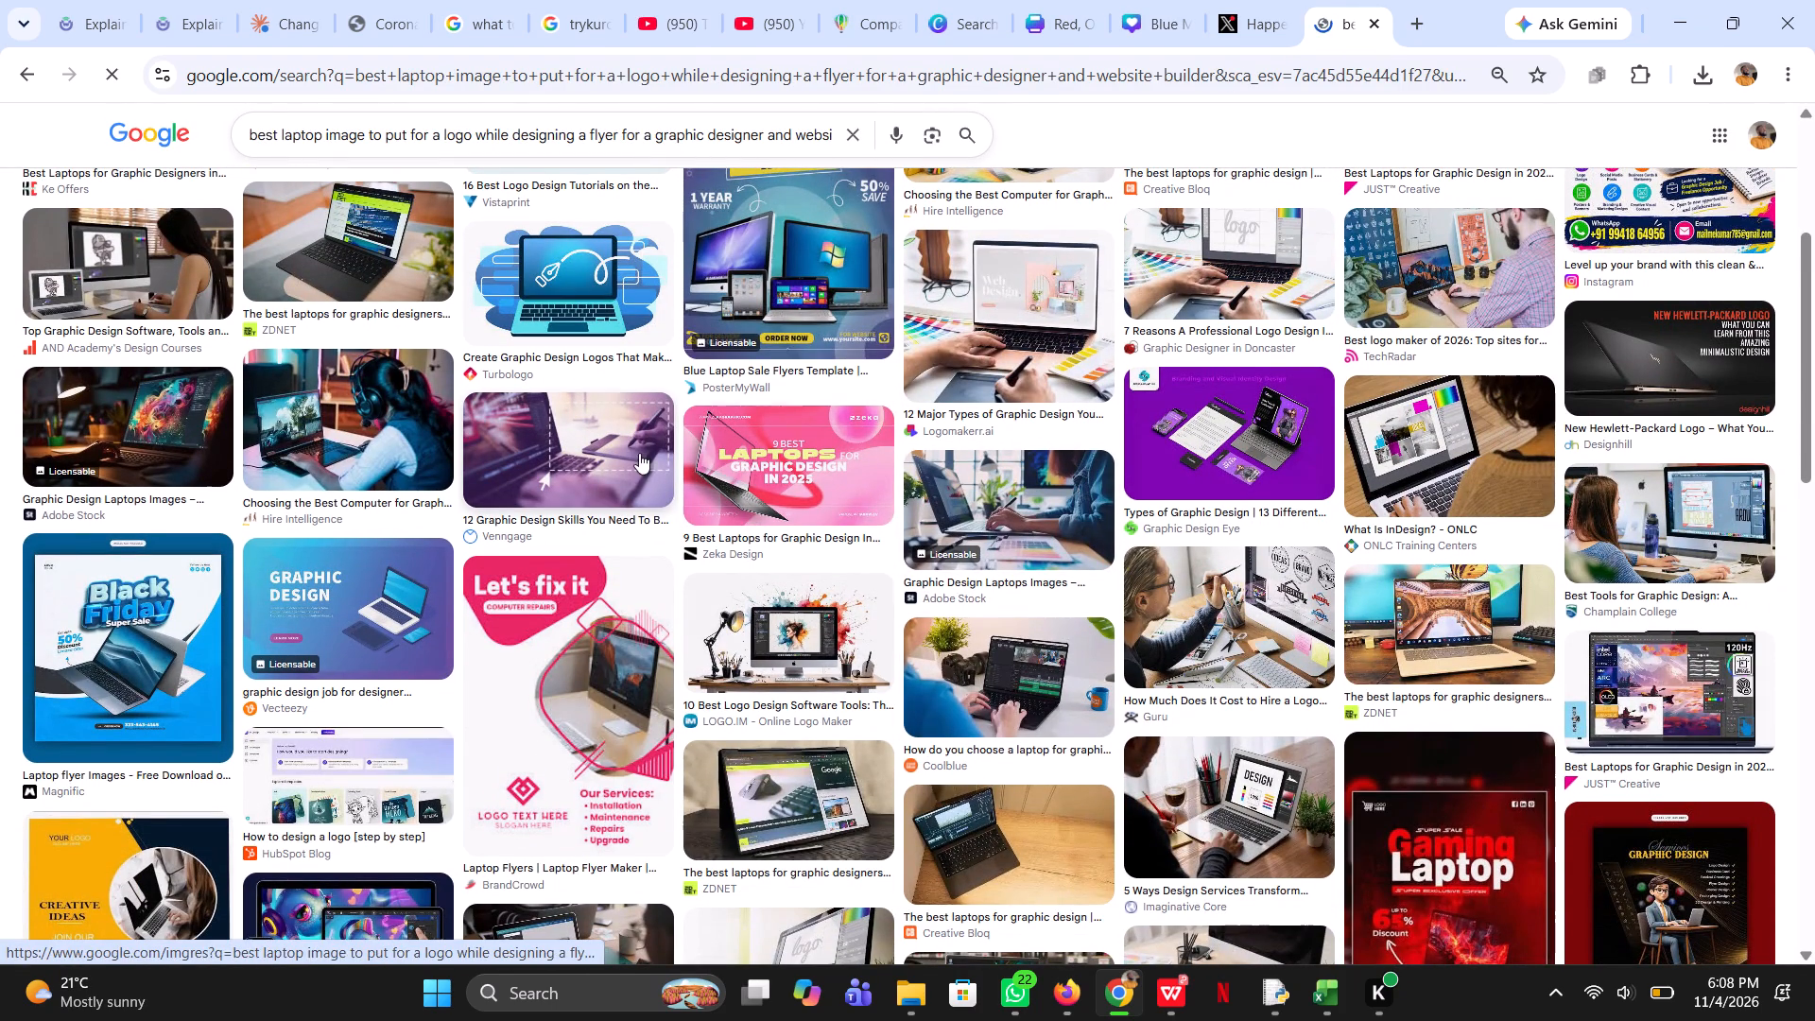
left_click(592, 447)
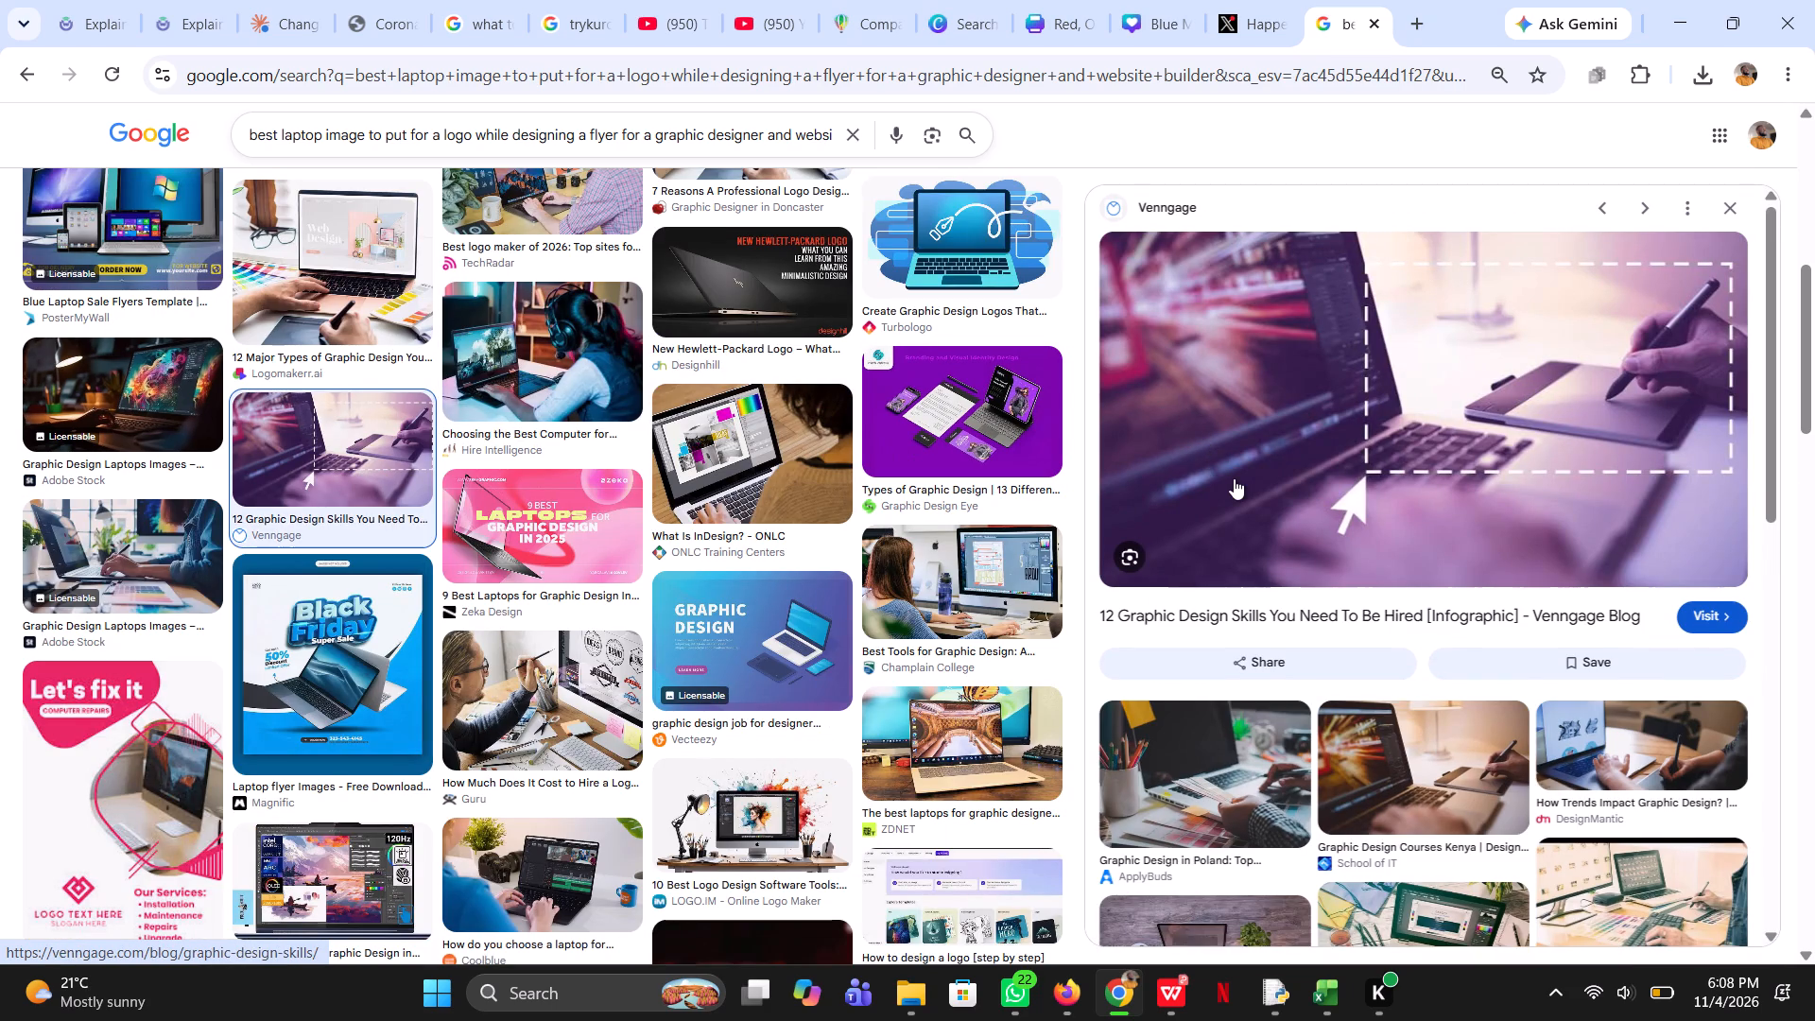
scroll(874, 451, "down", 2)
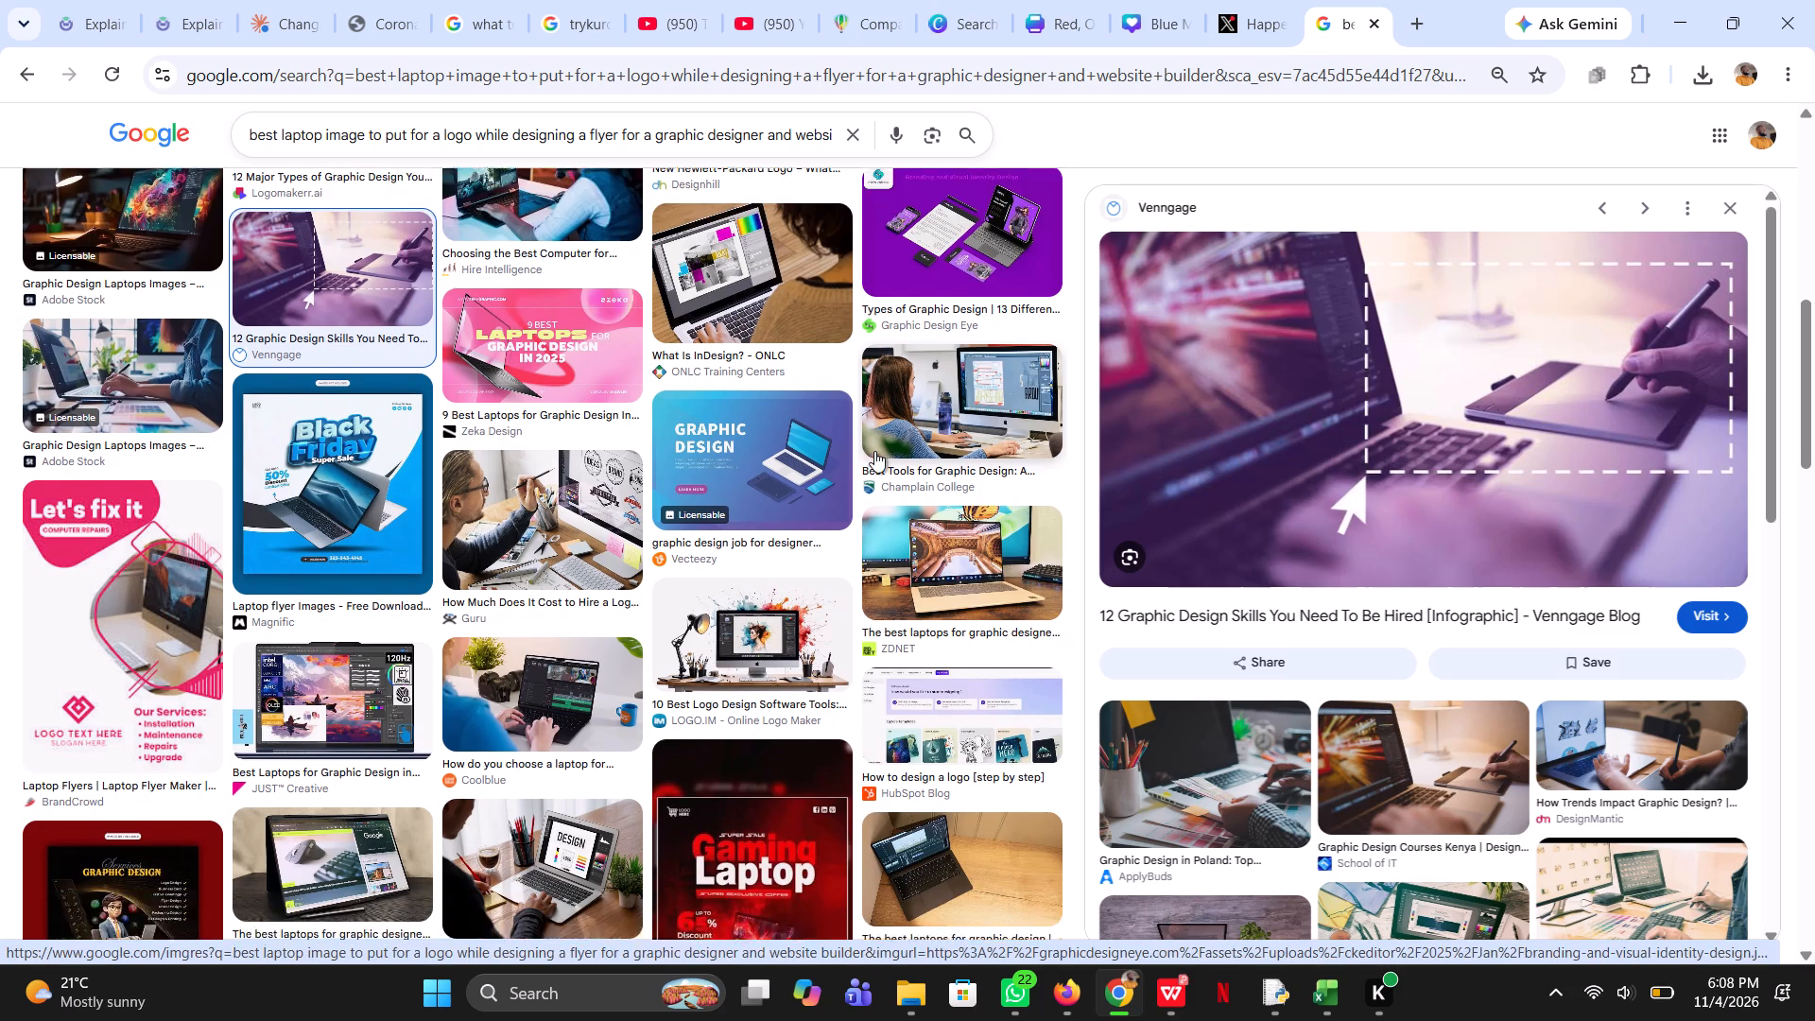
scroll(874, 451, "down", 3)
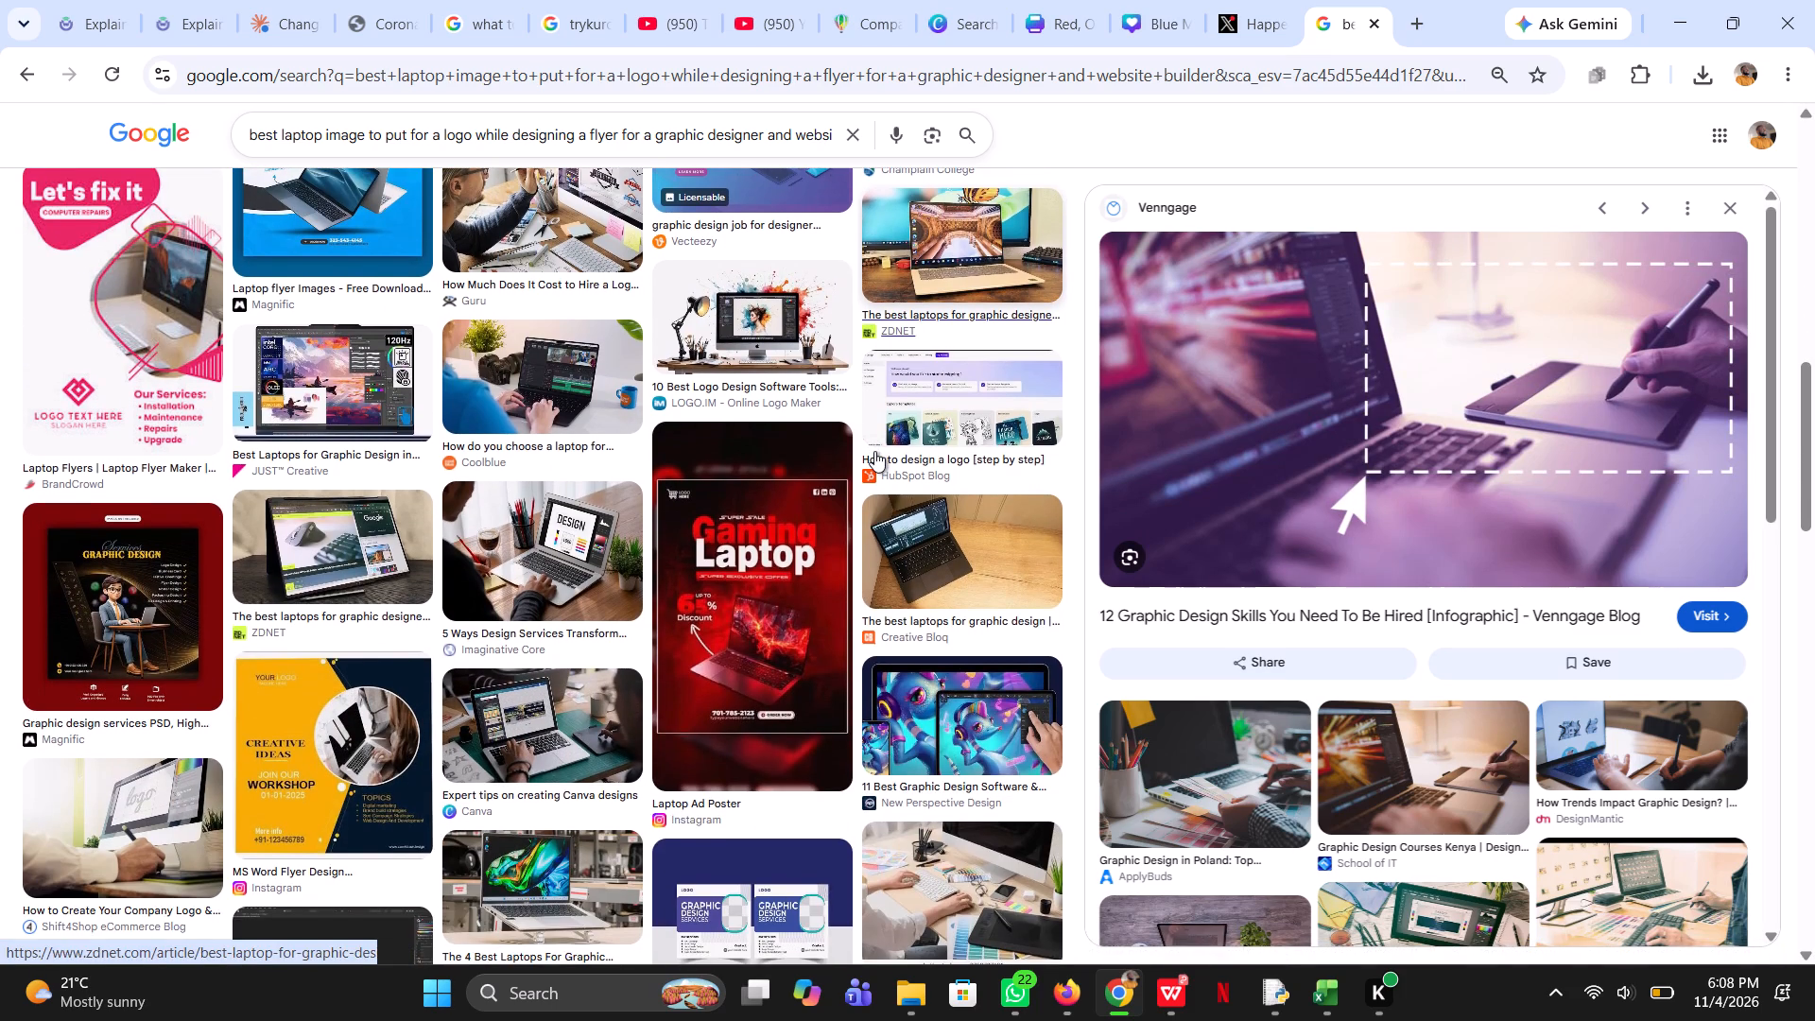
right_click(1204, 471)
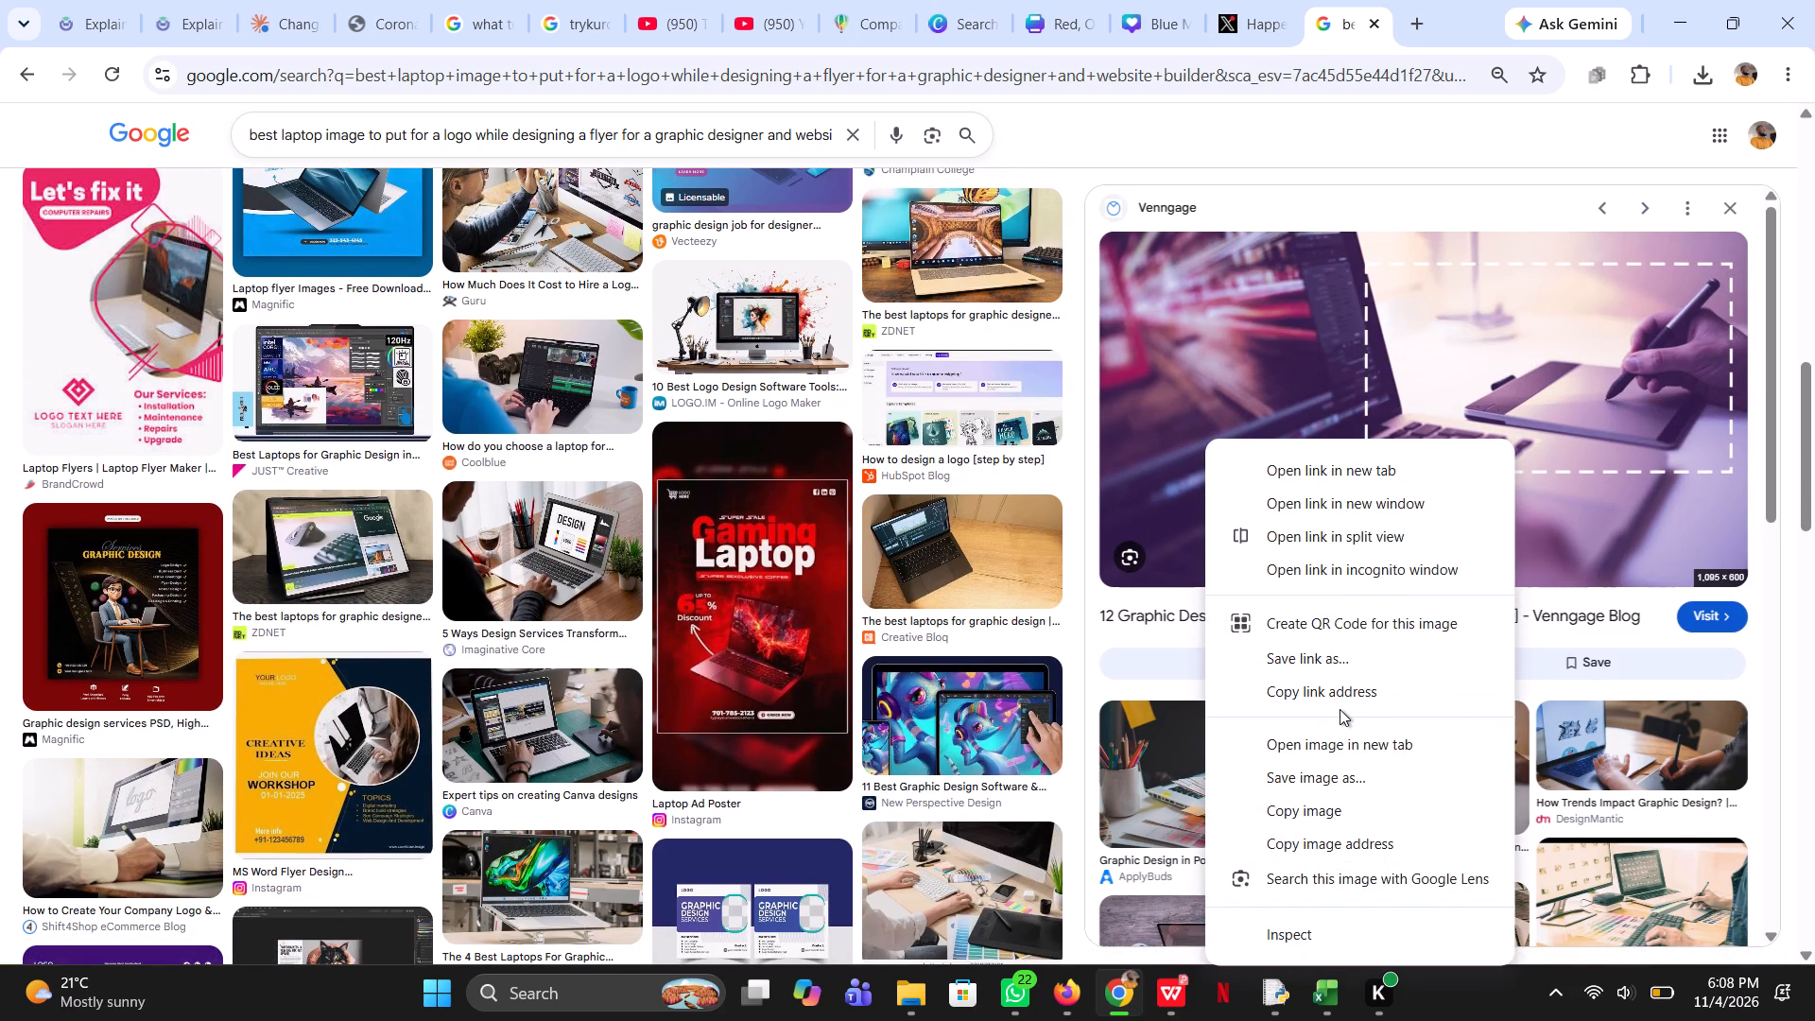
left_click(1326, 809)
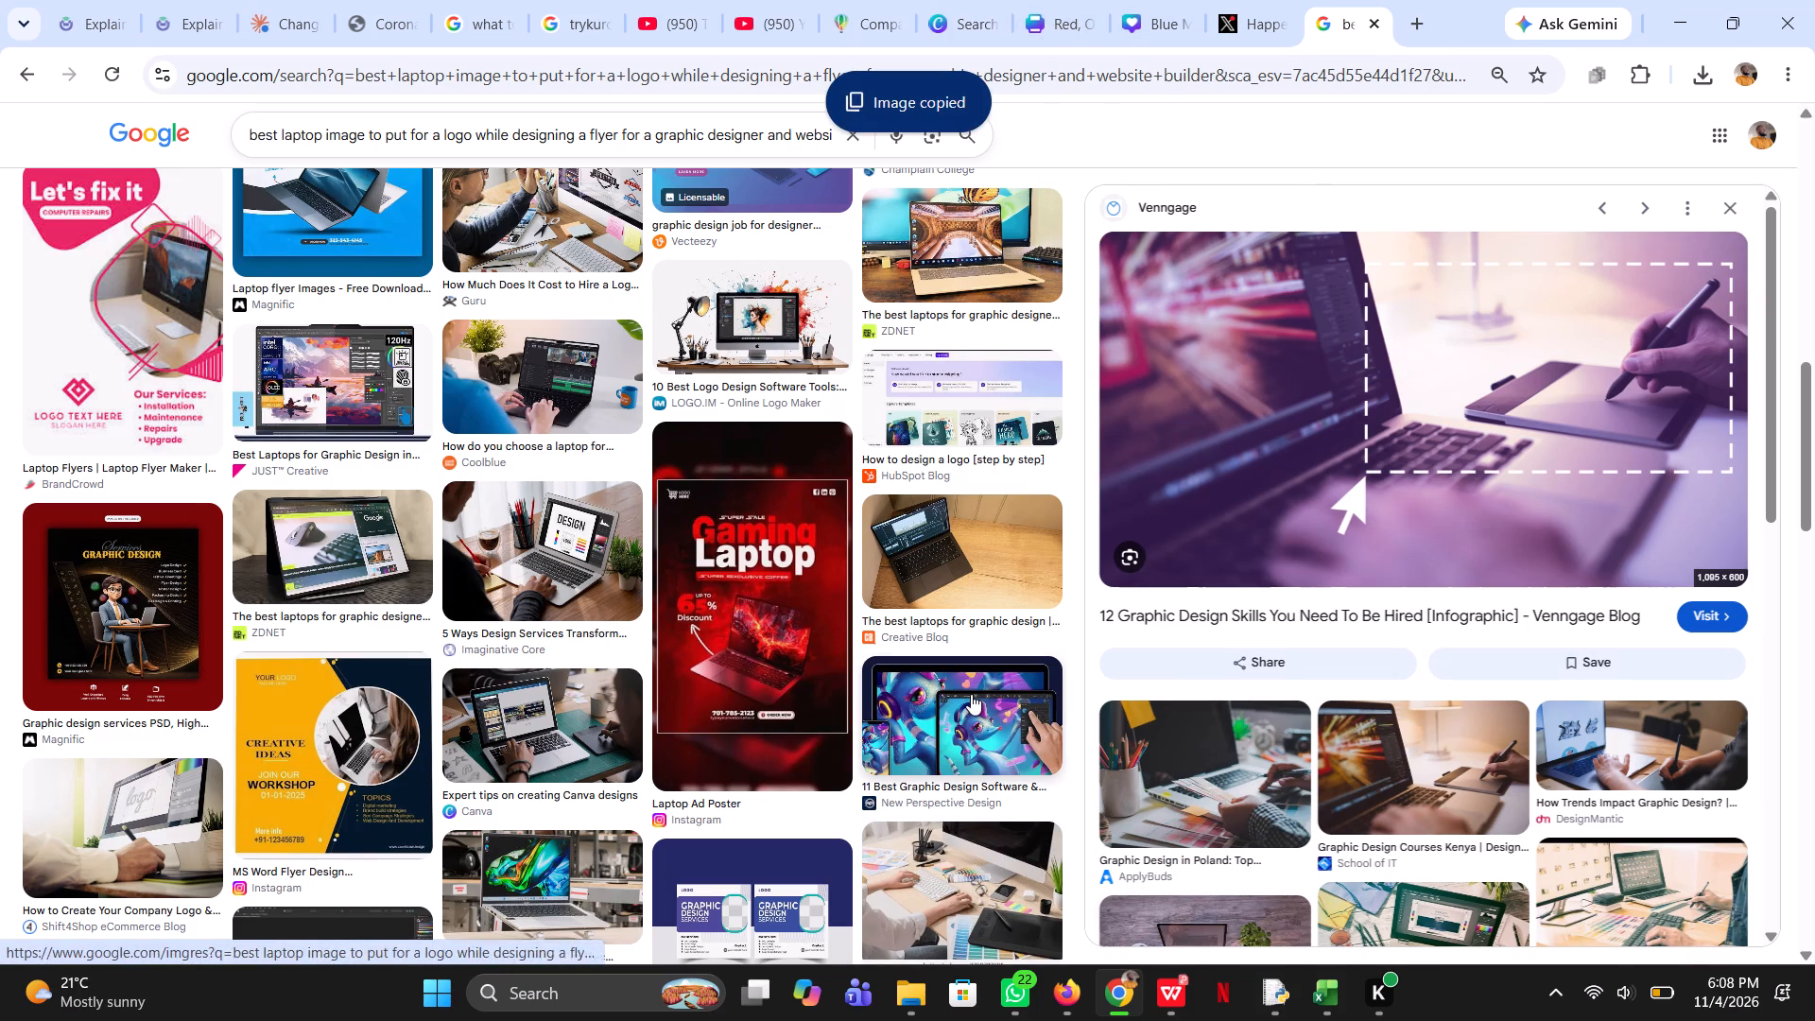
Return to the open Canva flyer design, paste the copied laptop and drawing tablet image, and place it inside the empty circular frame.
left_click(963, 13)
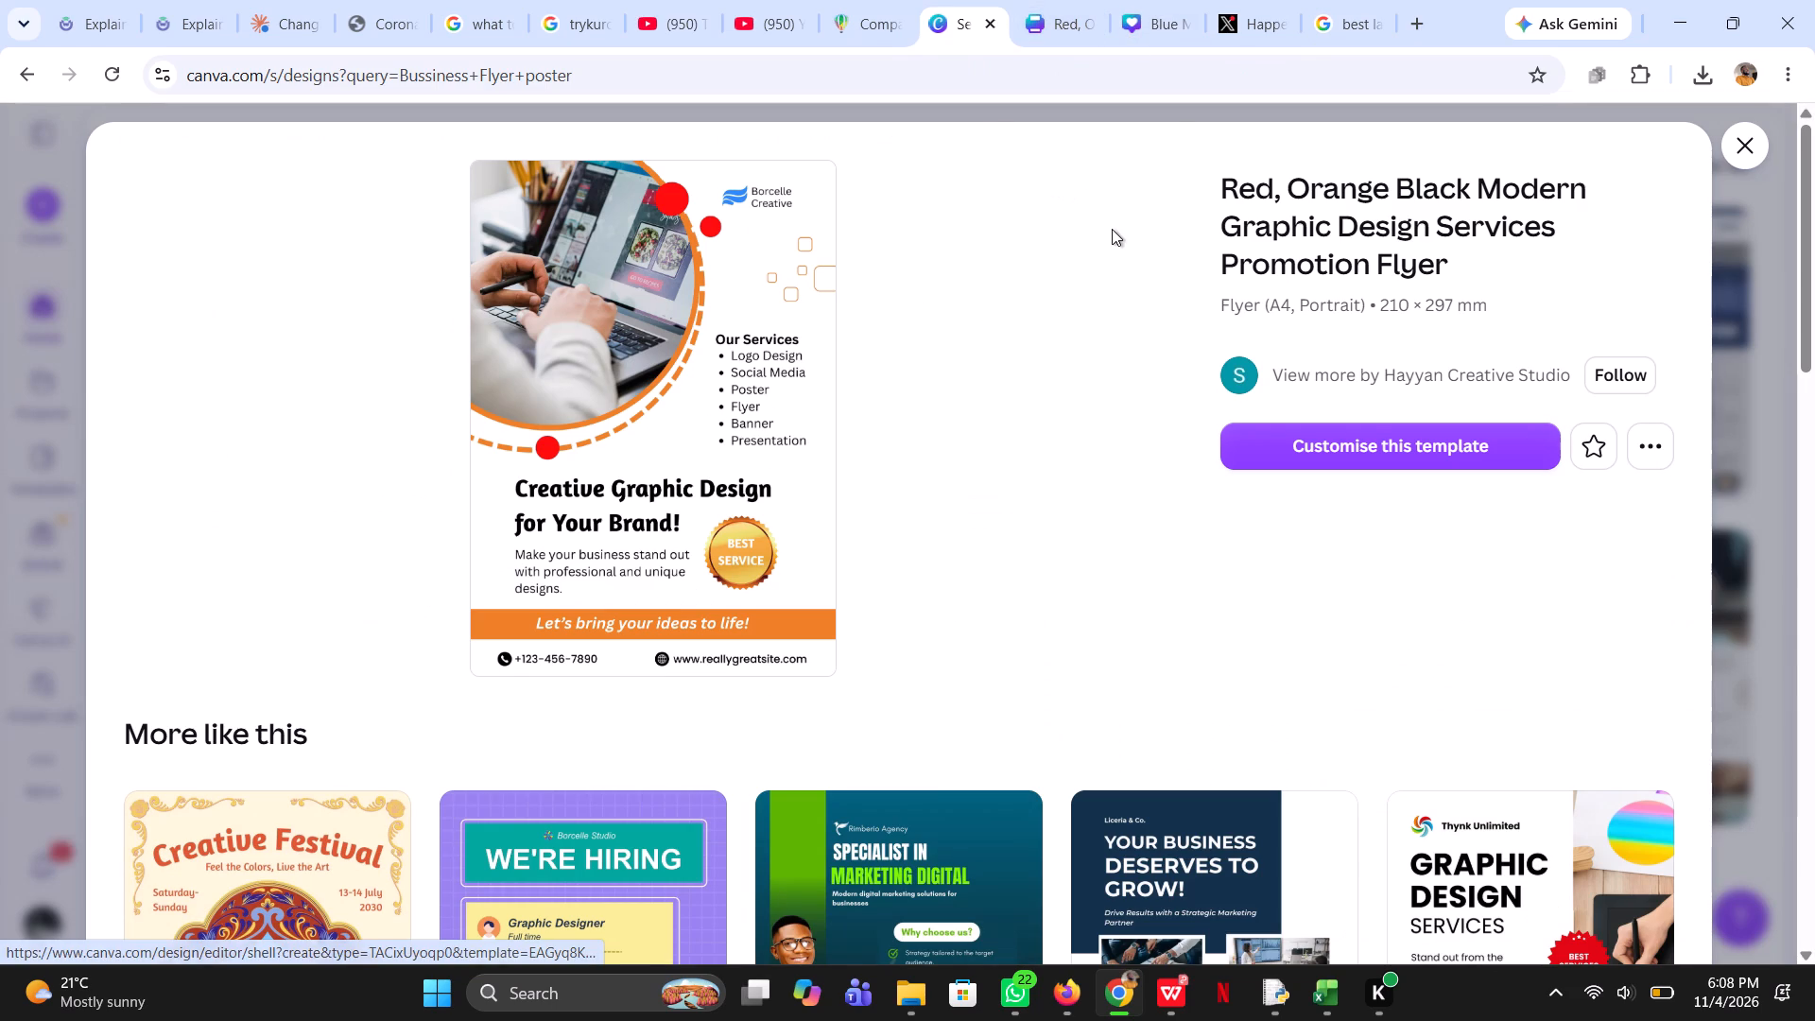
left_click(1139, 20)
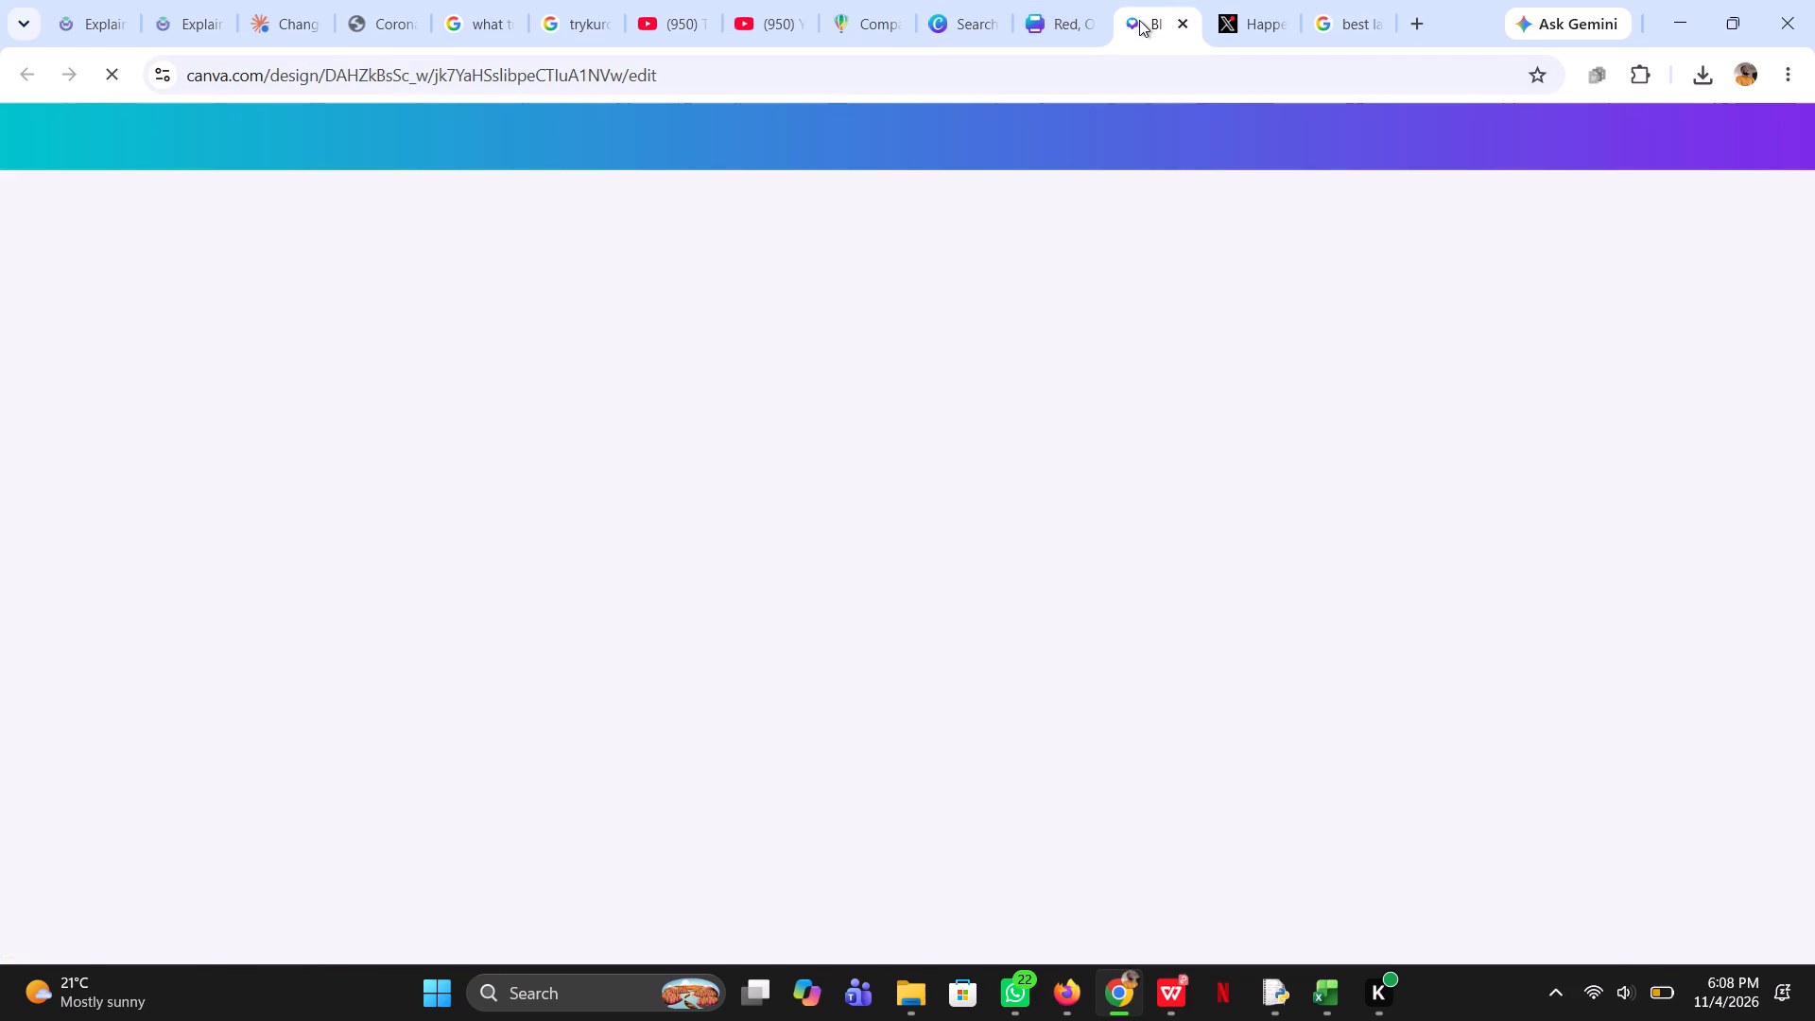
left_click(1083, 20)
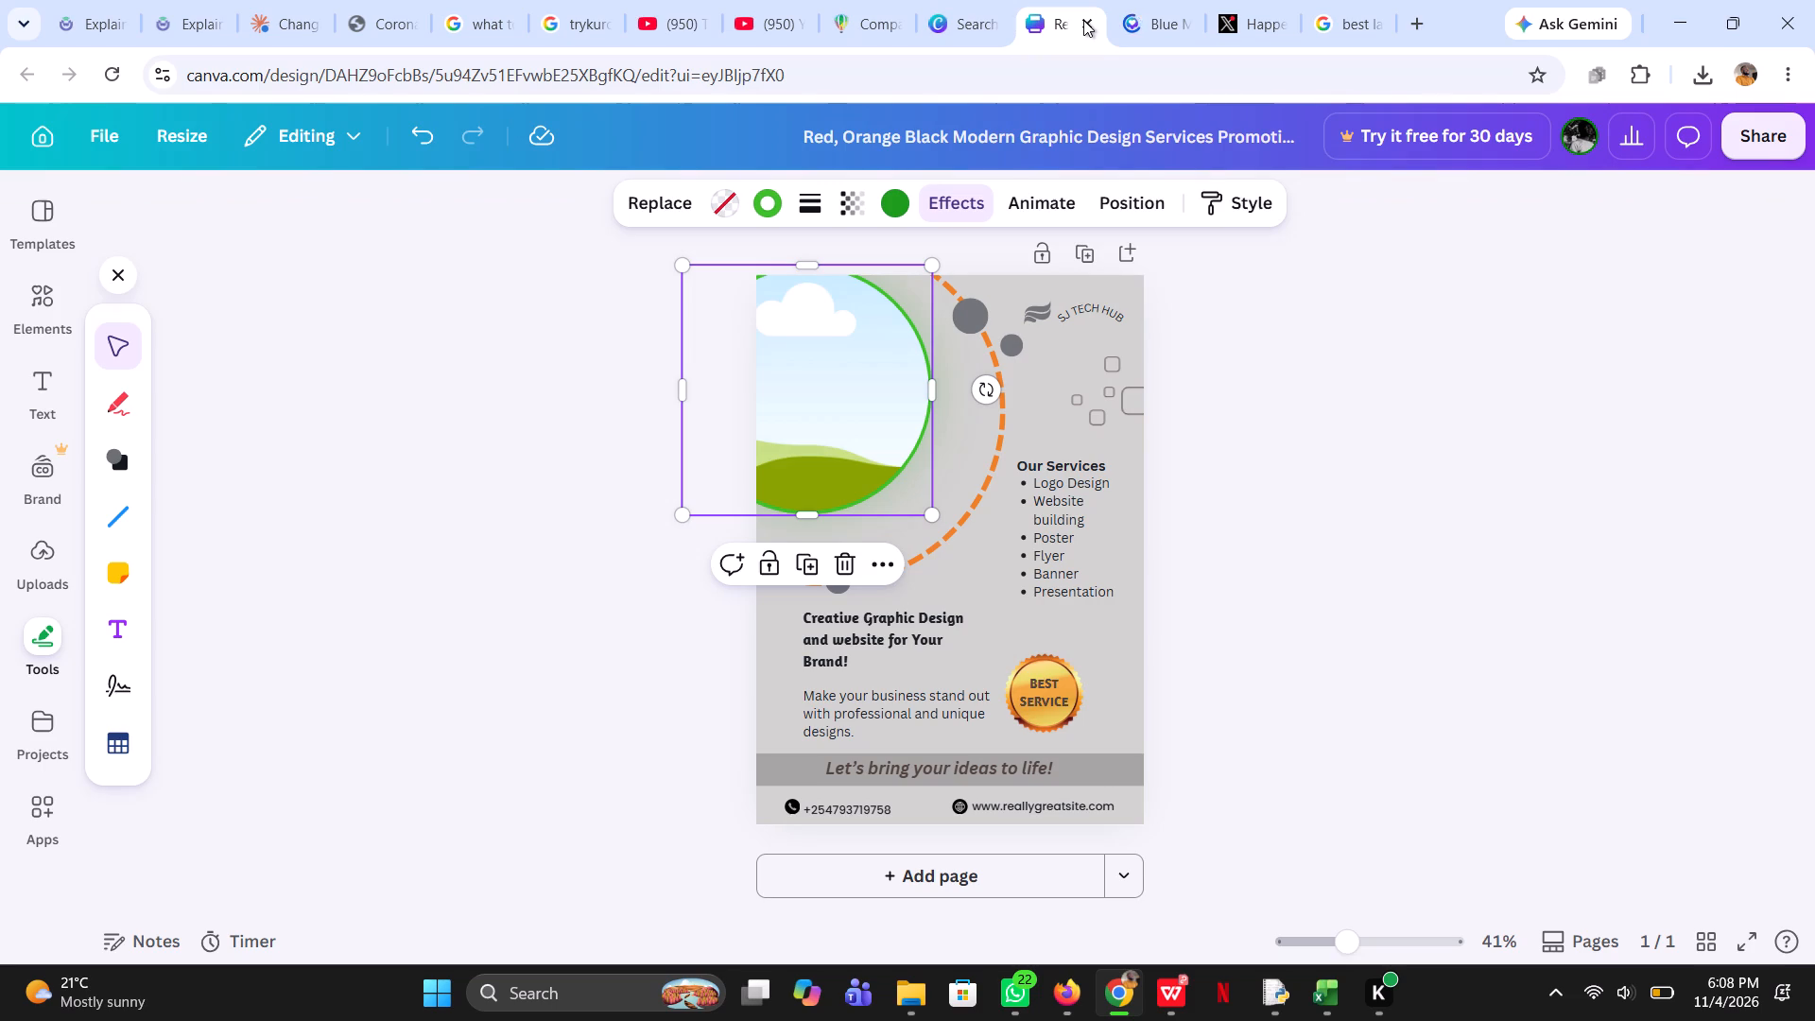
left_click(791, 369)
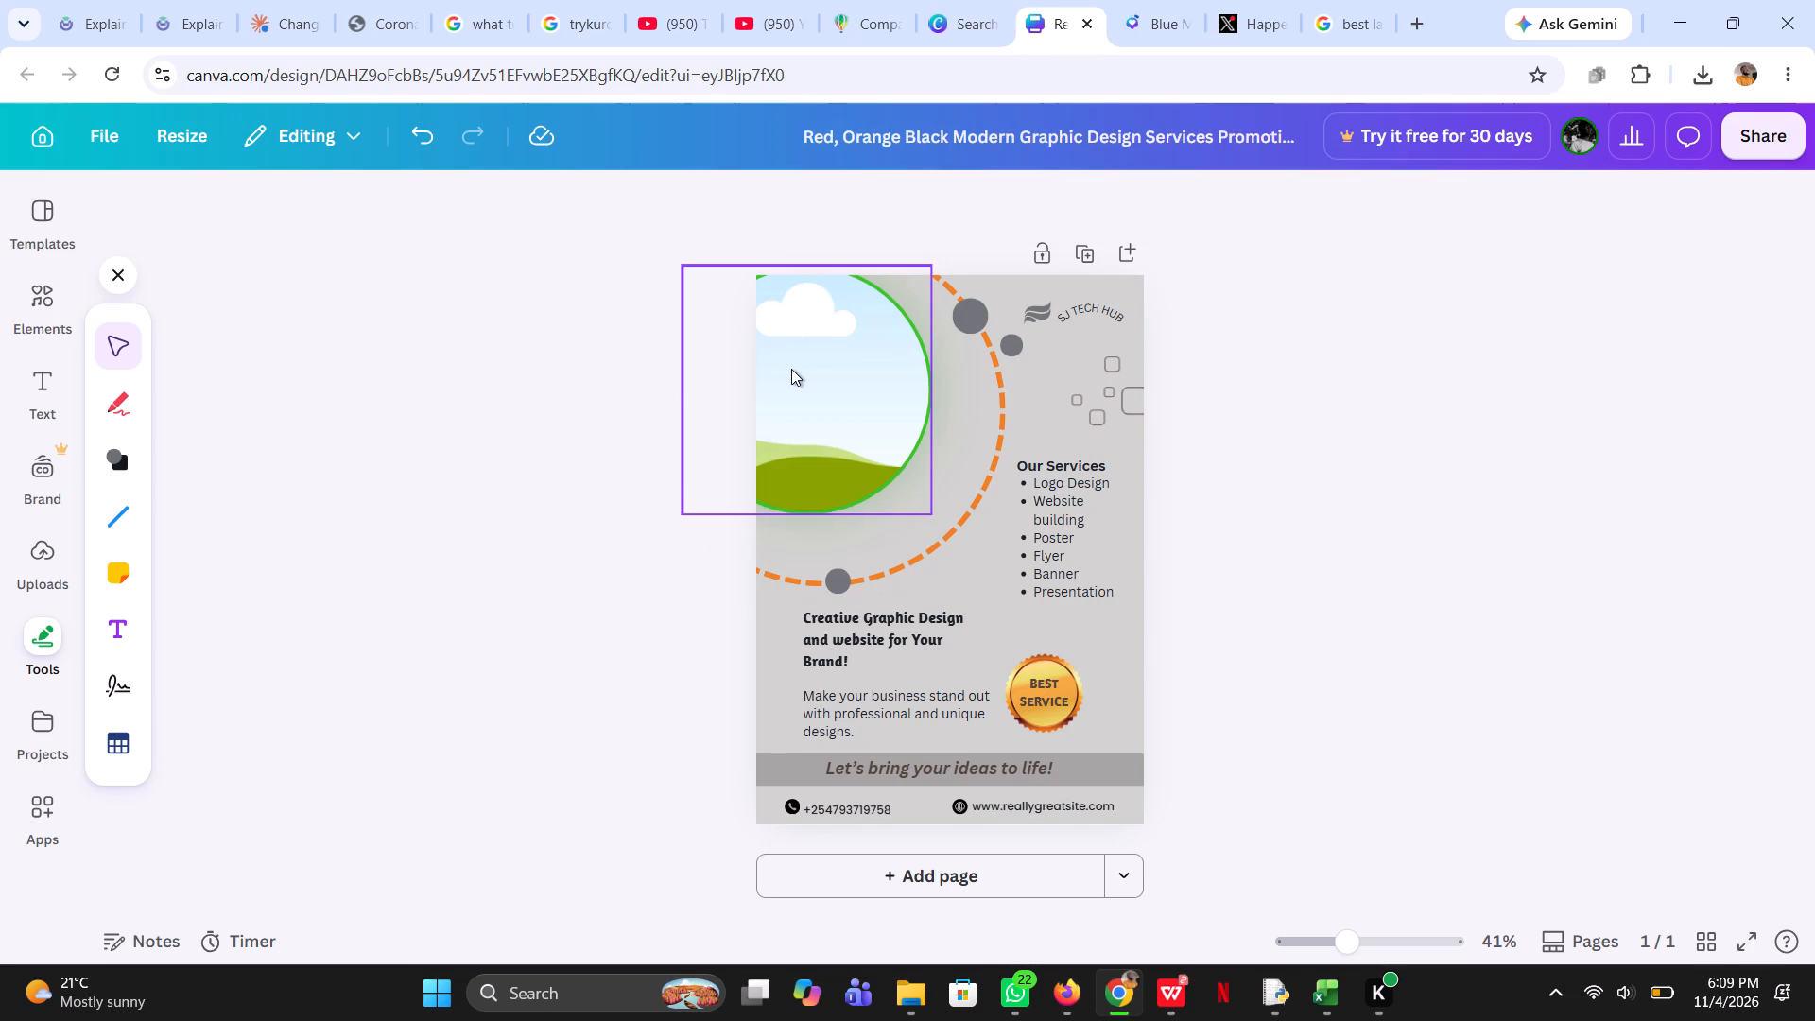
key("ctrl+v")
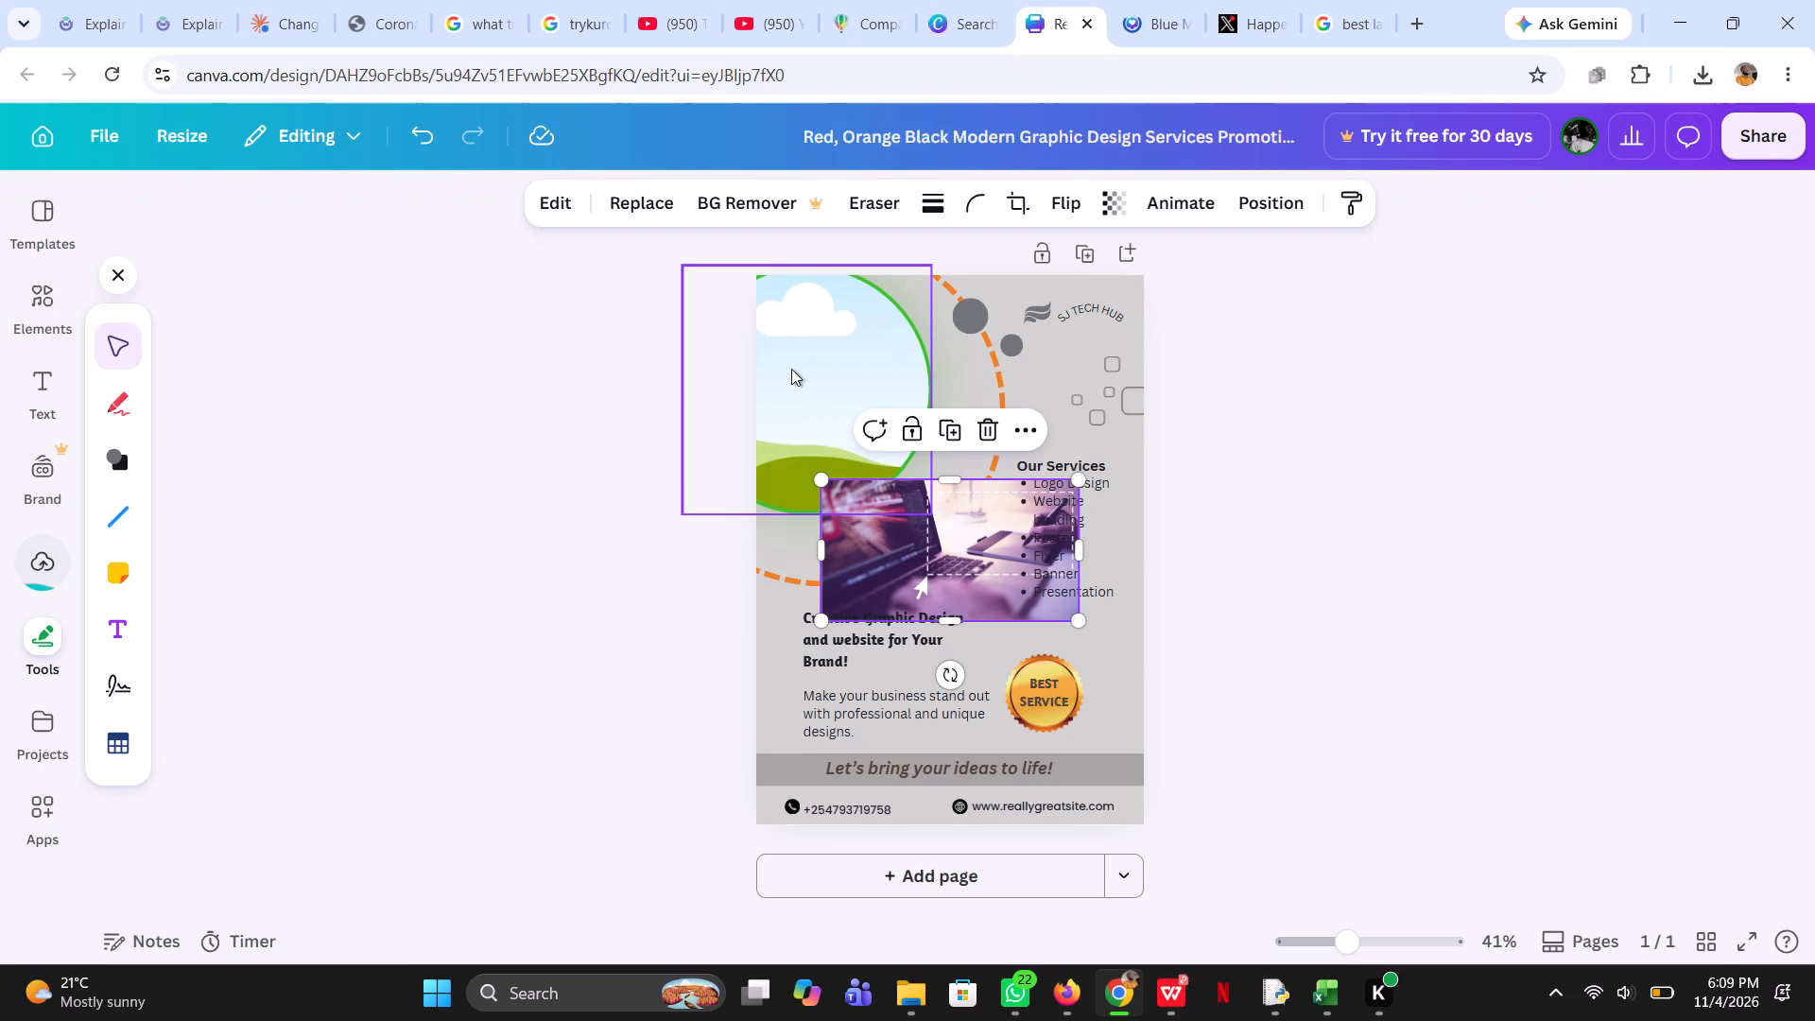
left_click_drag(937, 540, 903, 507)
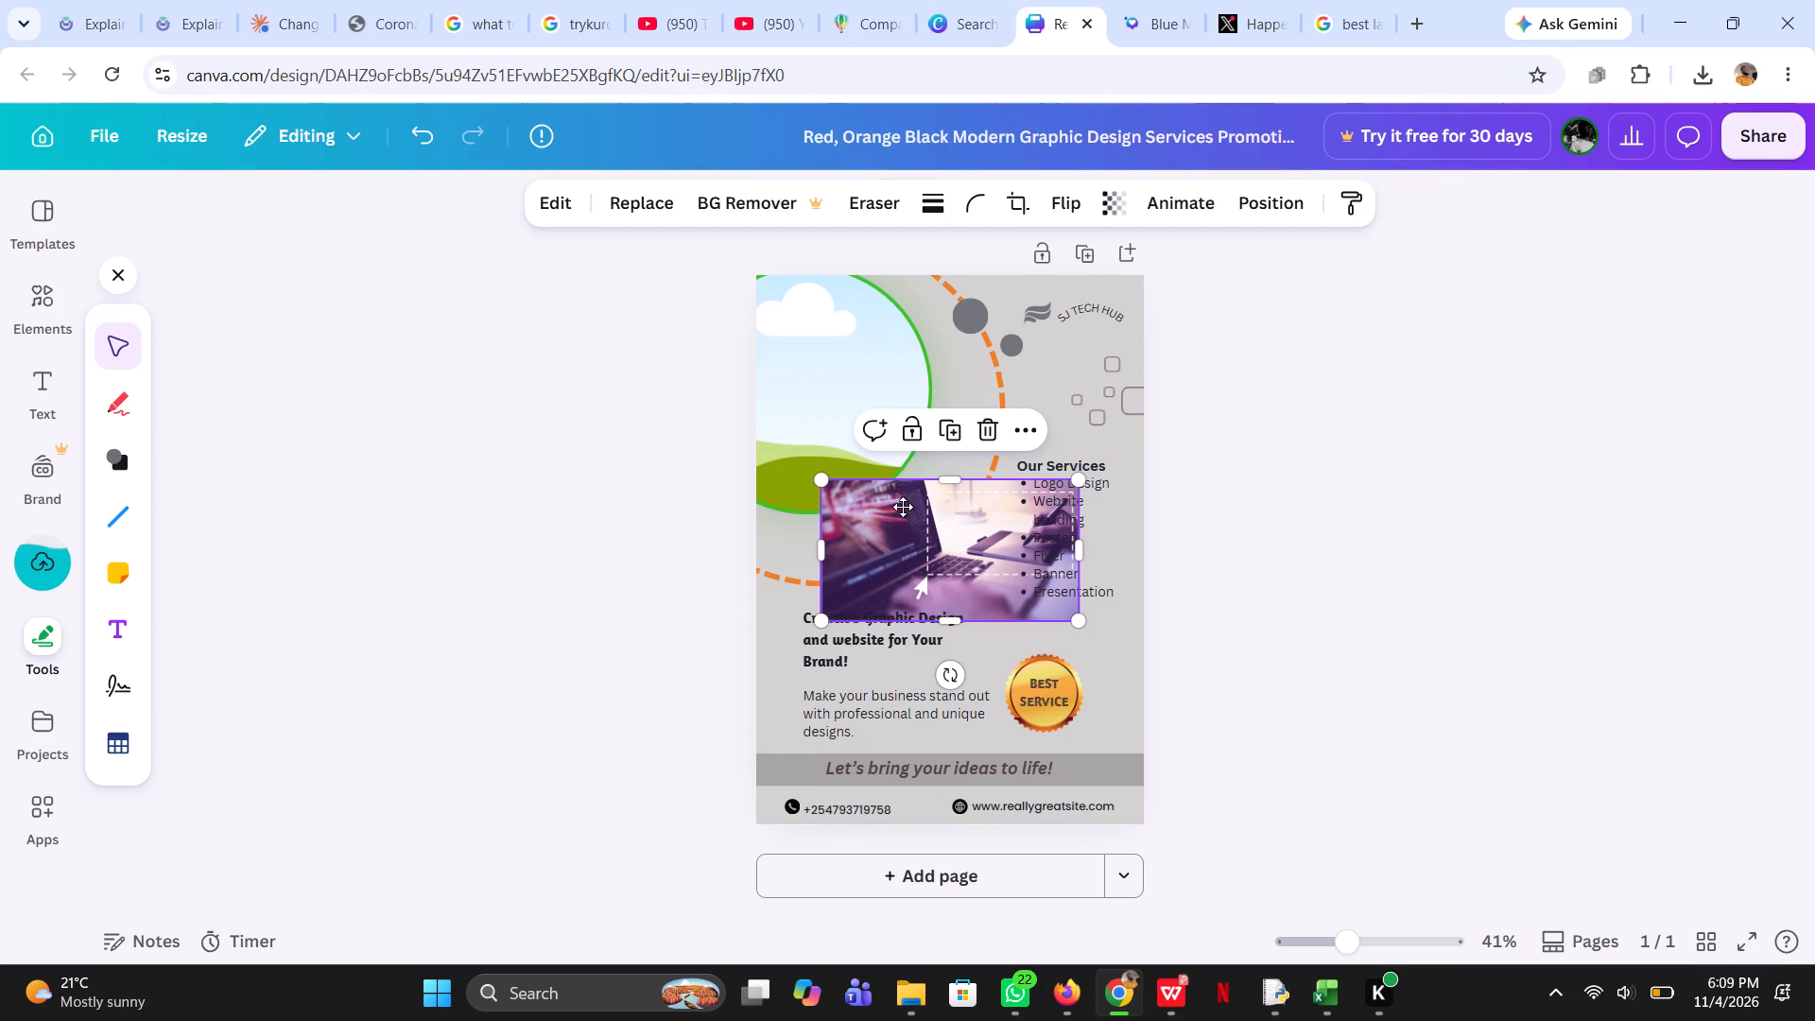
left_click_drag(903, 507, 843, 379)
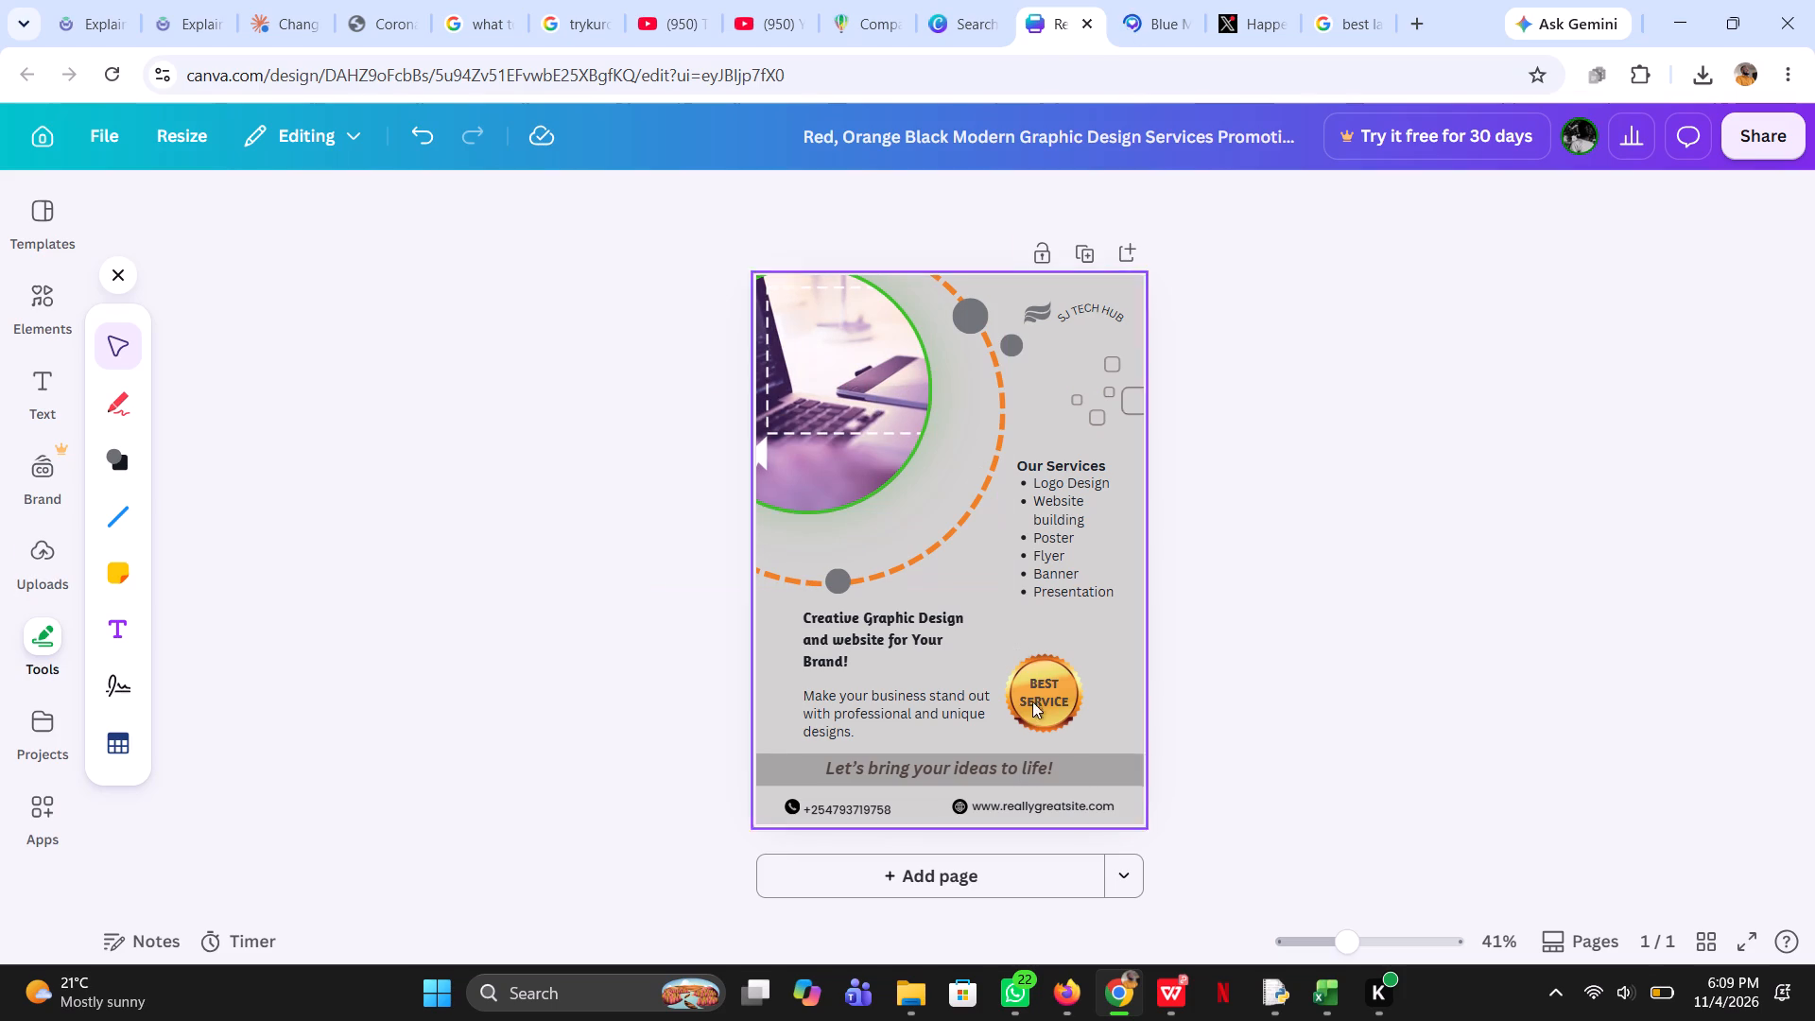
right_click(1052, 804)
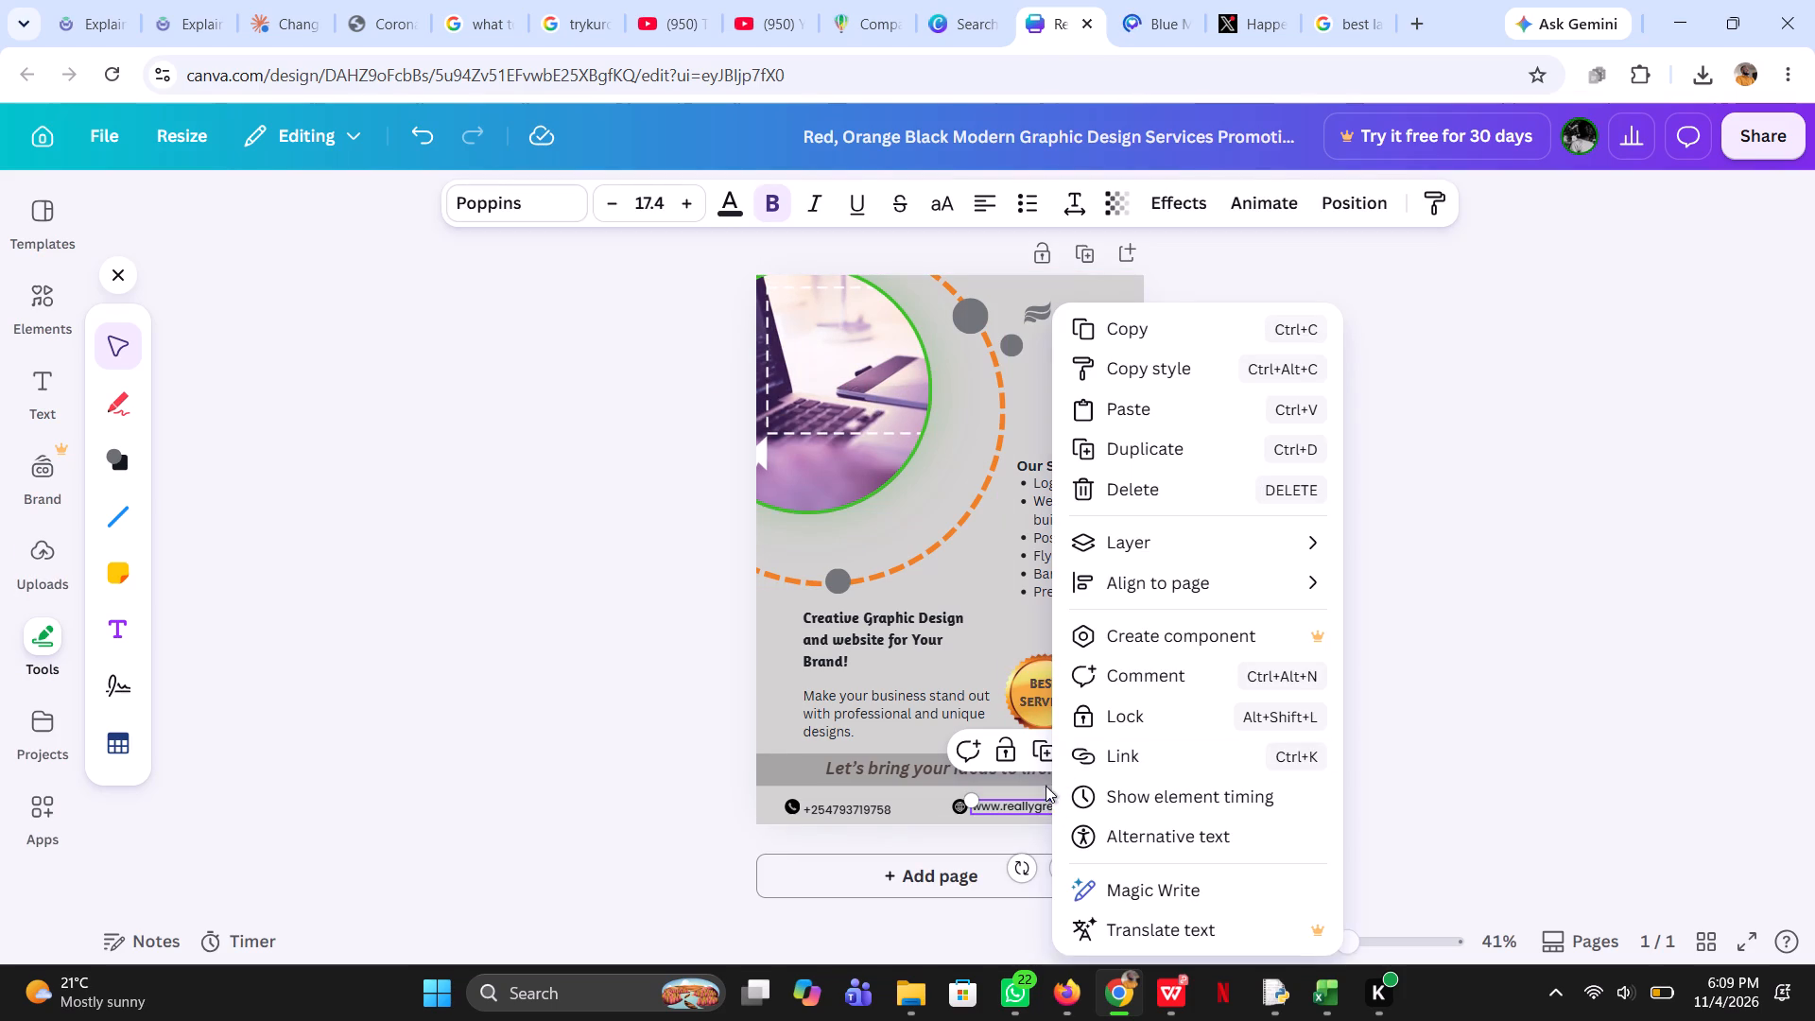
left_click(1438, 561)
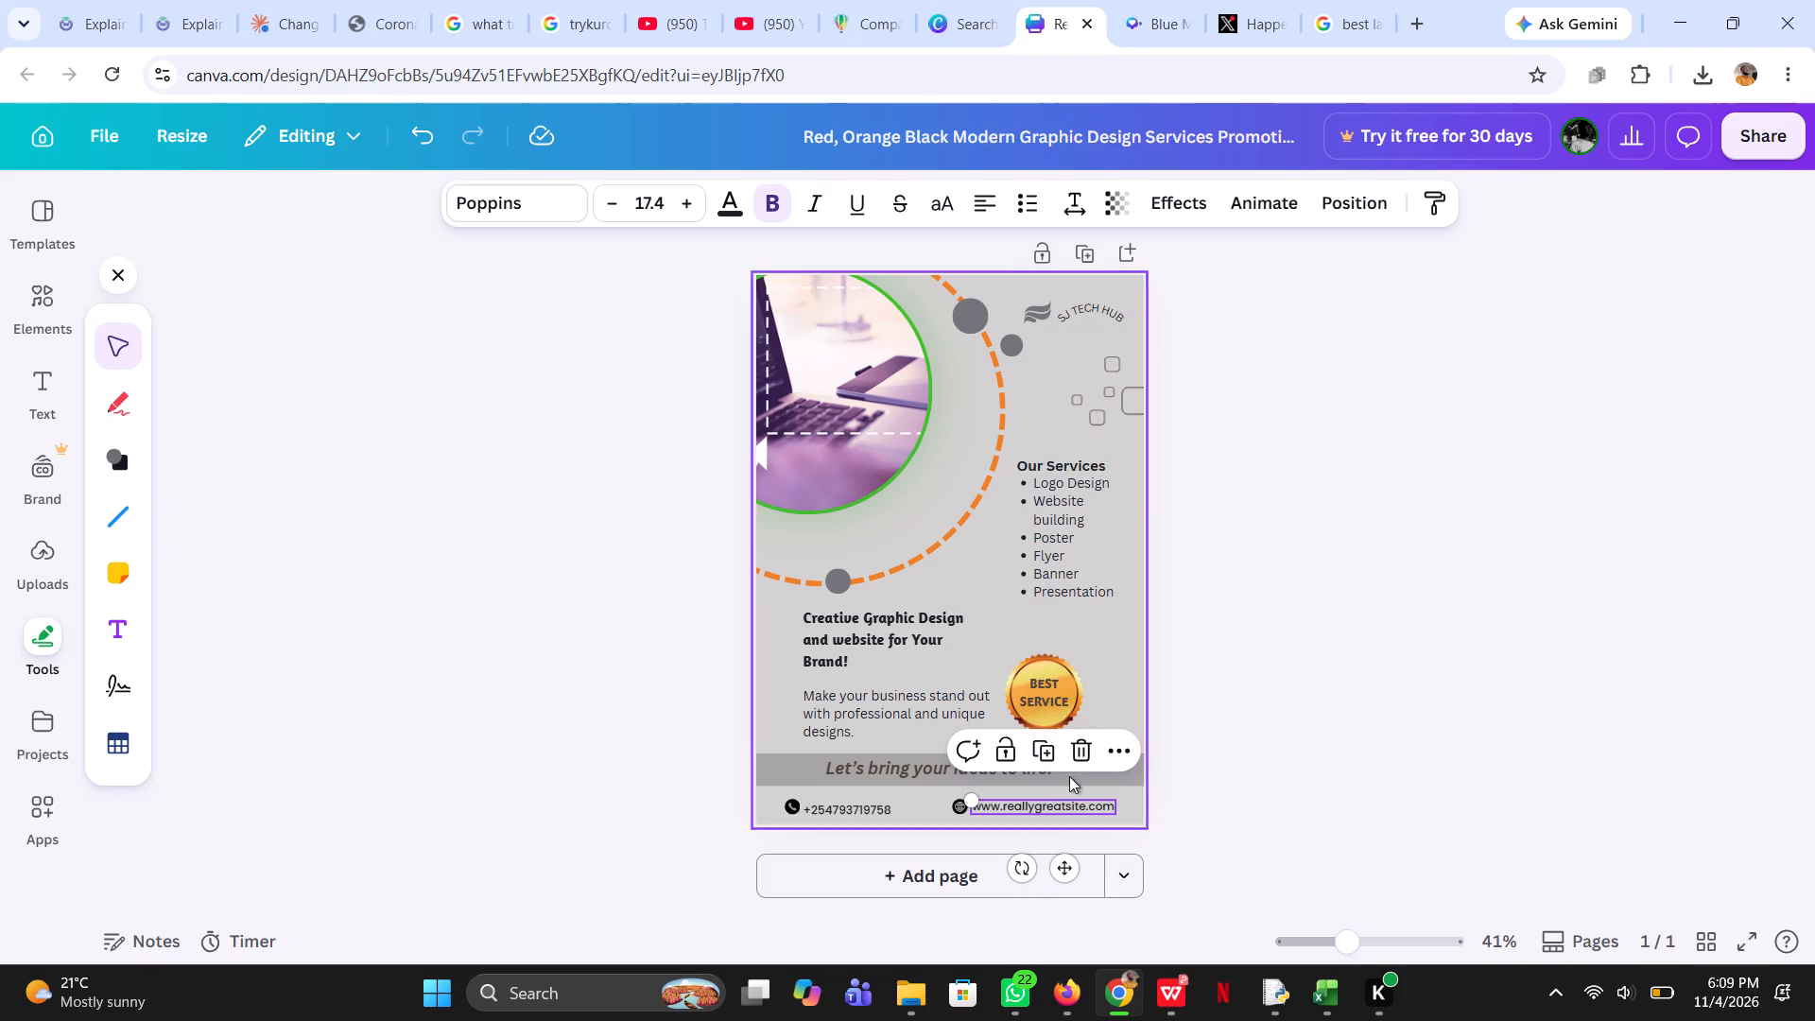
left_click(1083, 762)
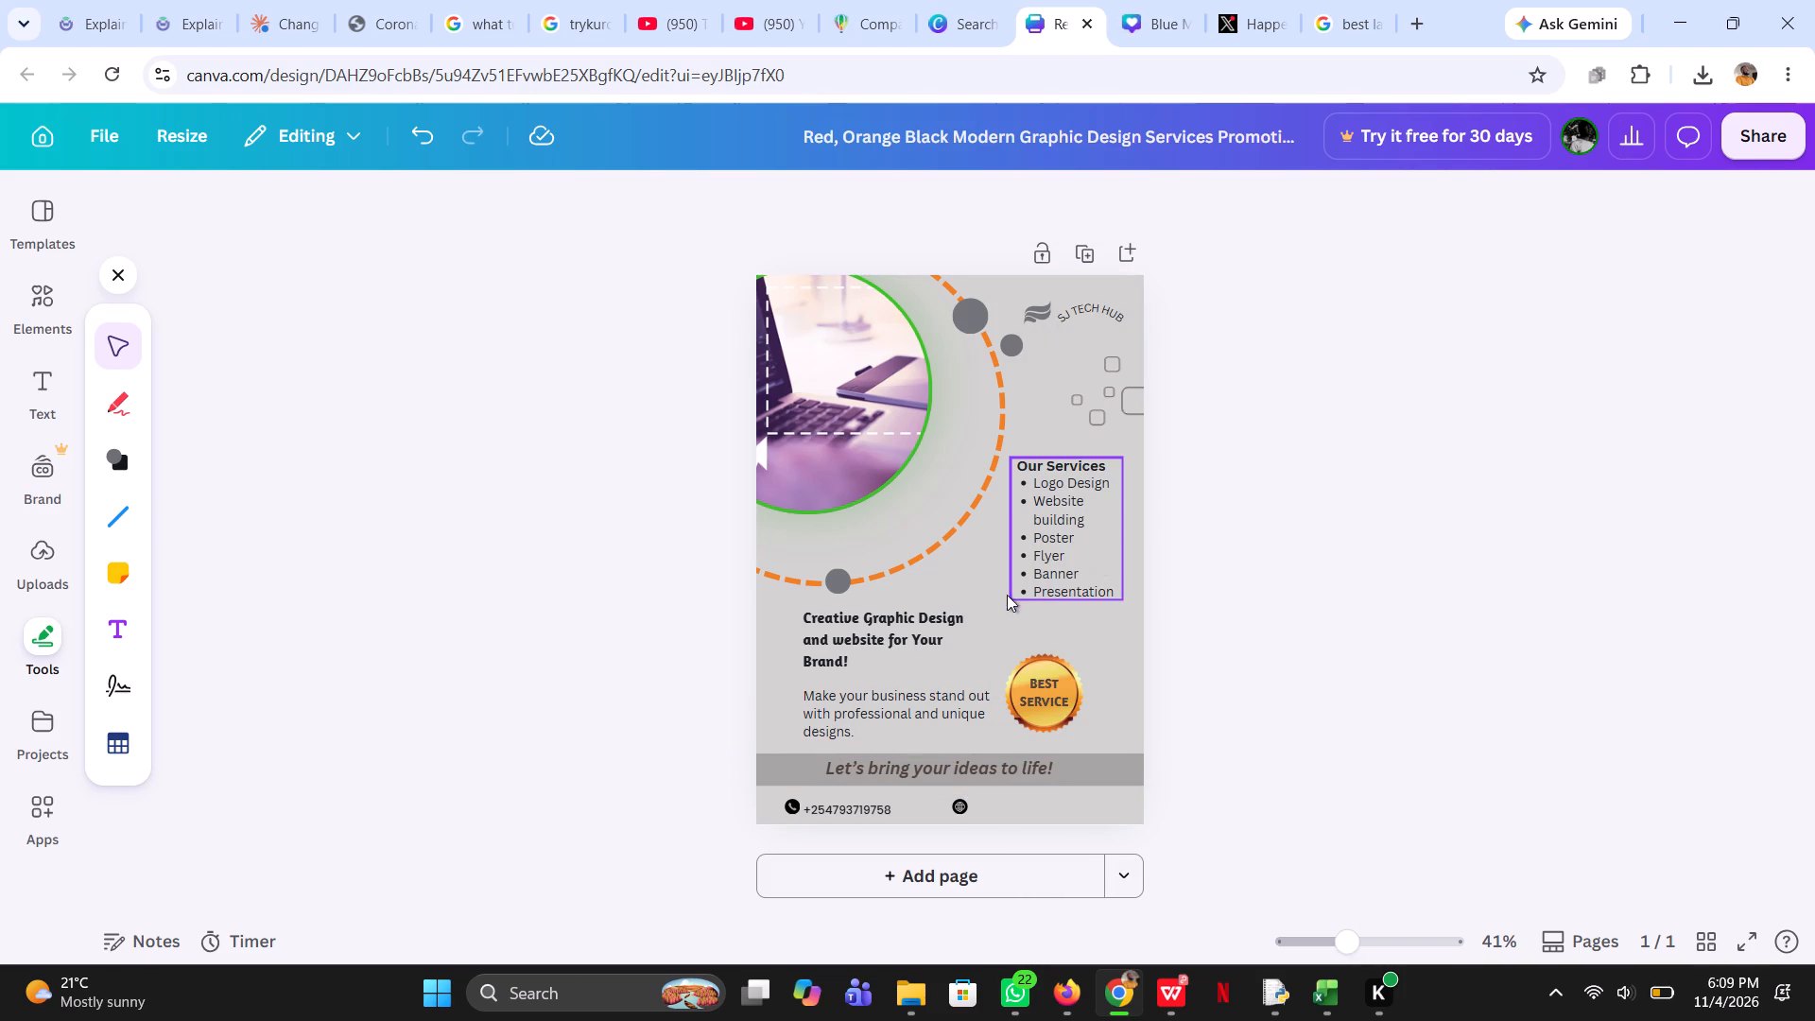
Enlarge the curved SJ TECH HUB text to about size 26.6 and move it up to the page's top edge, above the logo mark.
left_click(1074, 322)
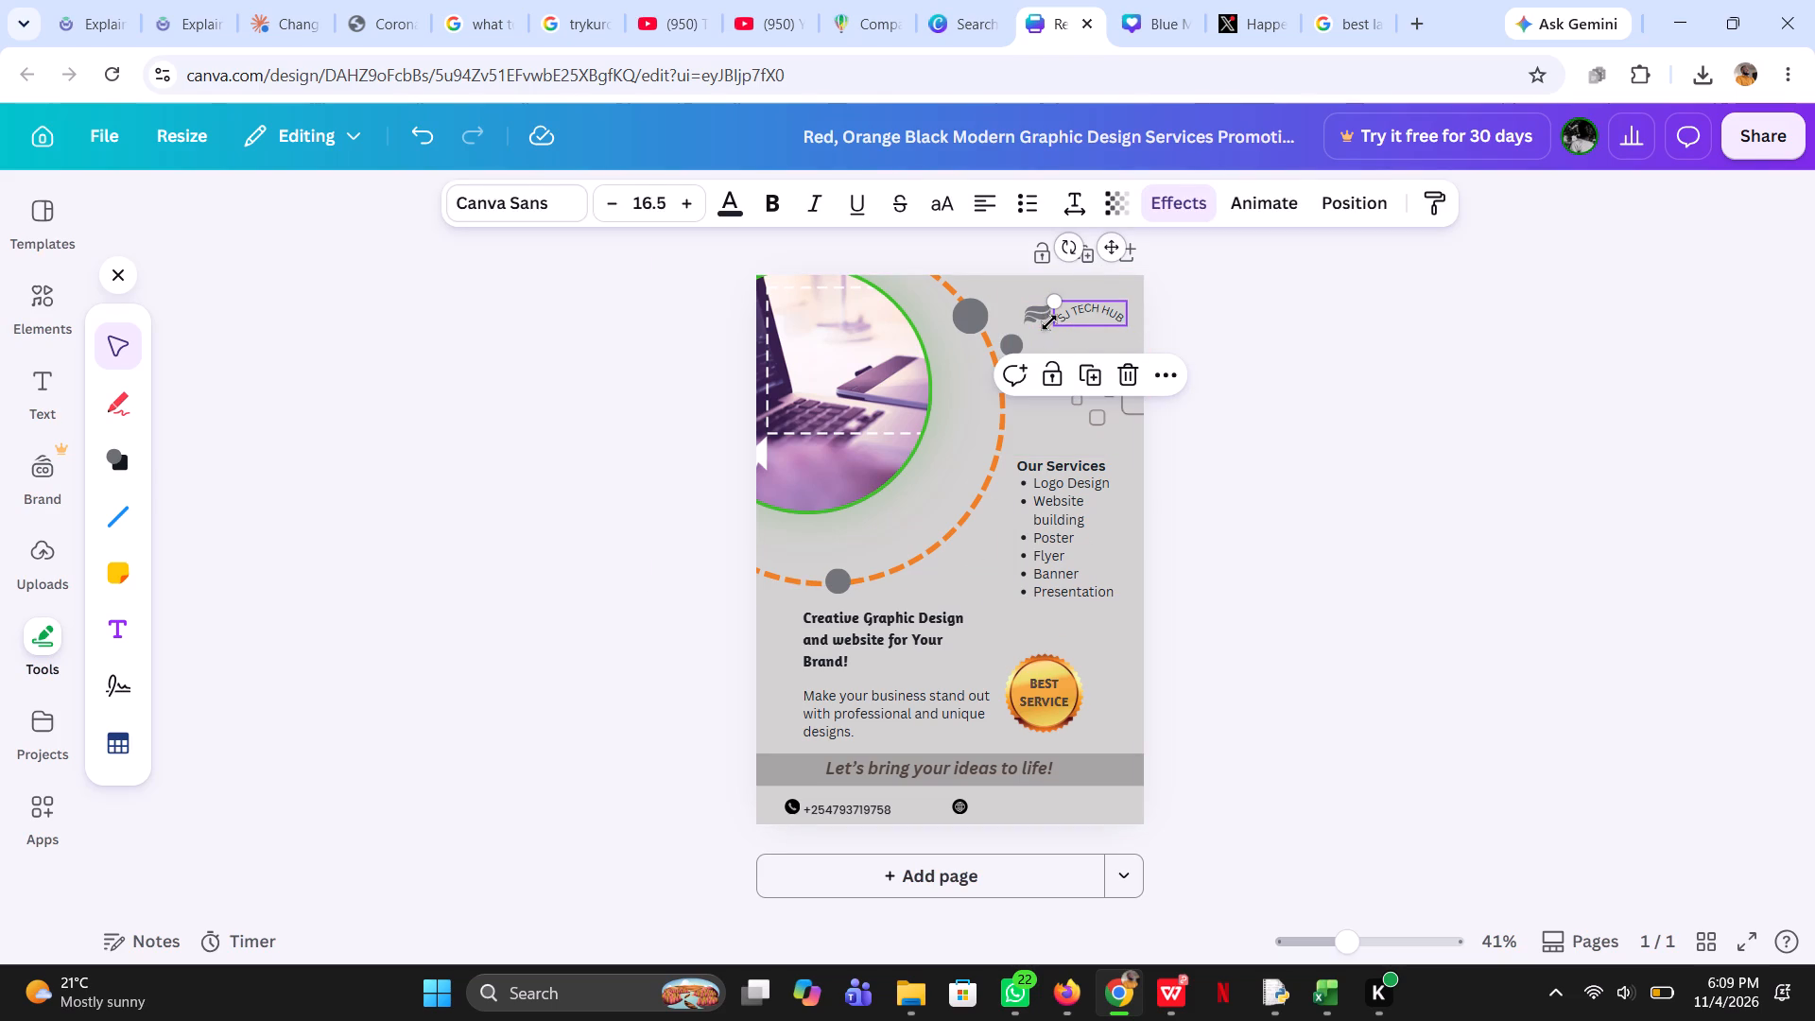
left_click_drag(1059, 322, 1029, 338)
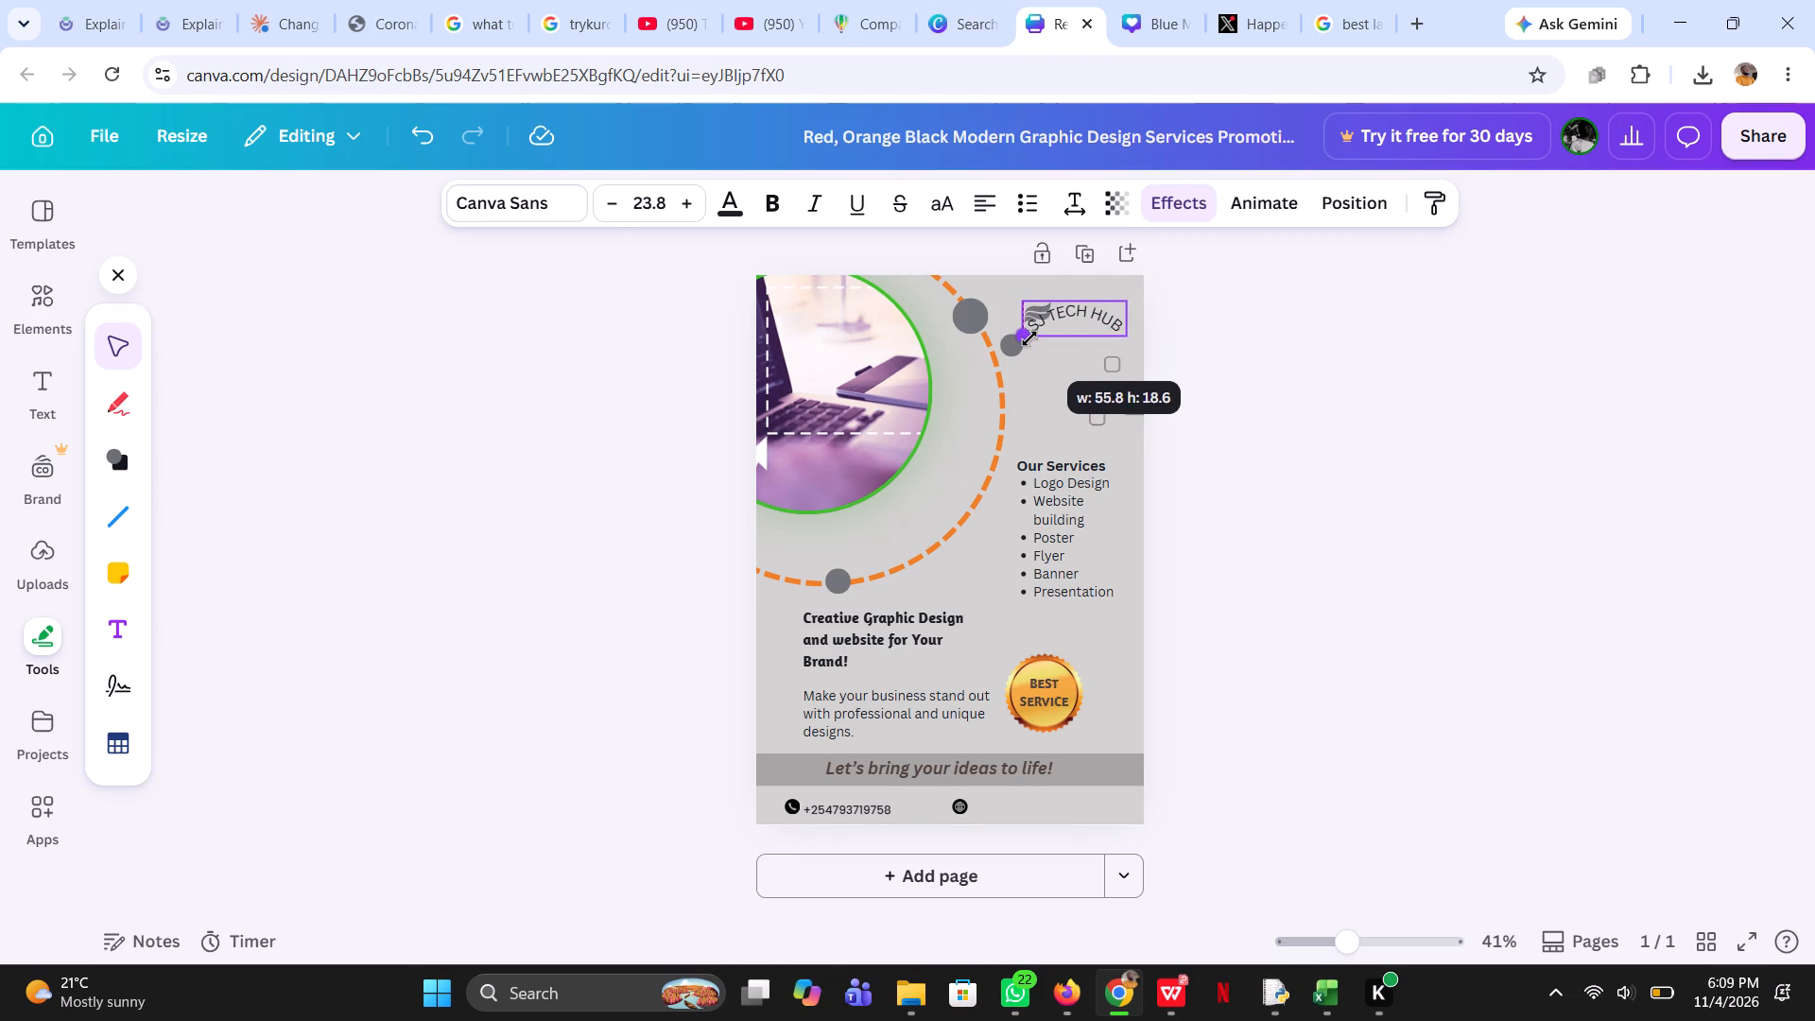
left_click_drag(1029, 338, 1019, 356)
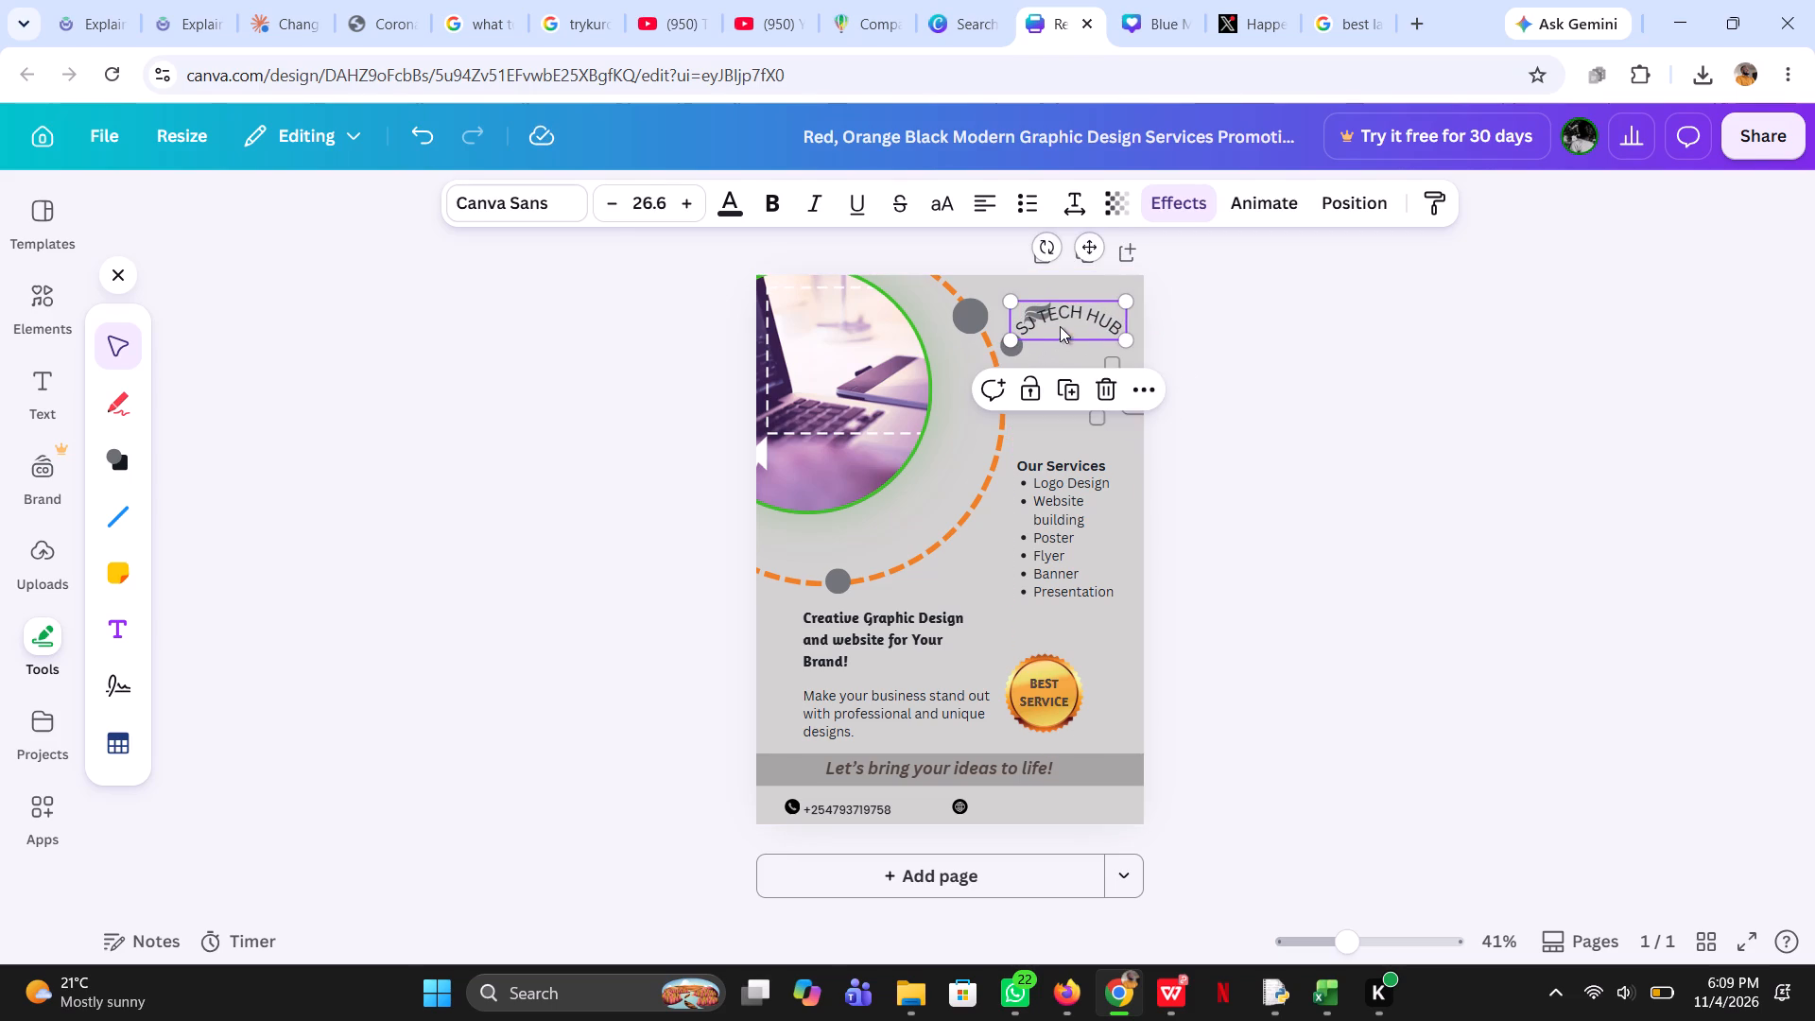
left_click_drag(1061, 323, 1064, 297)
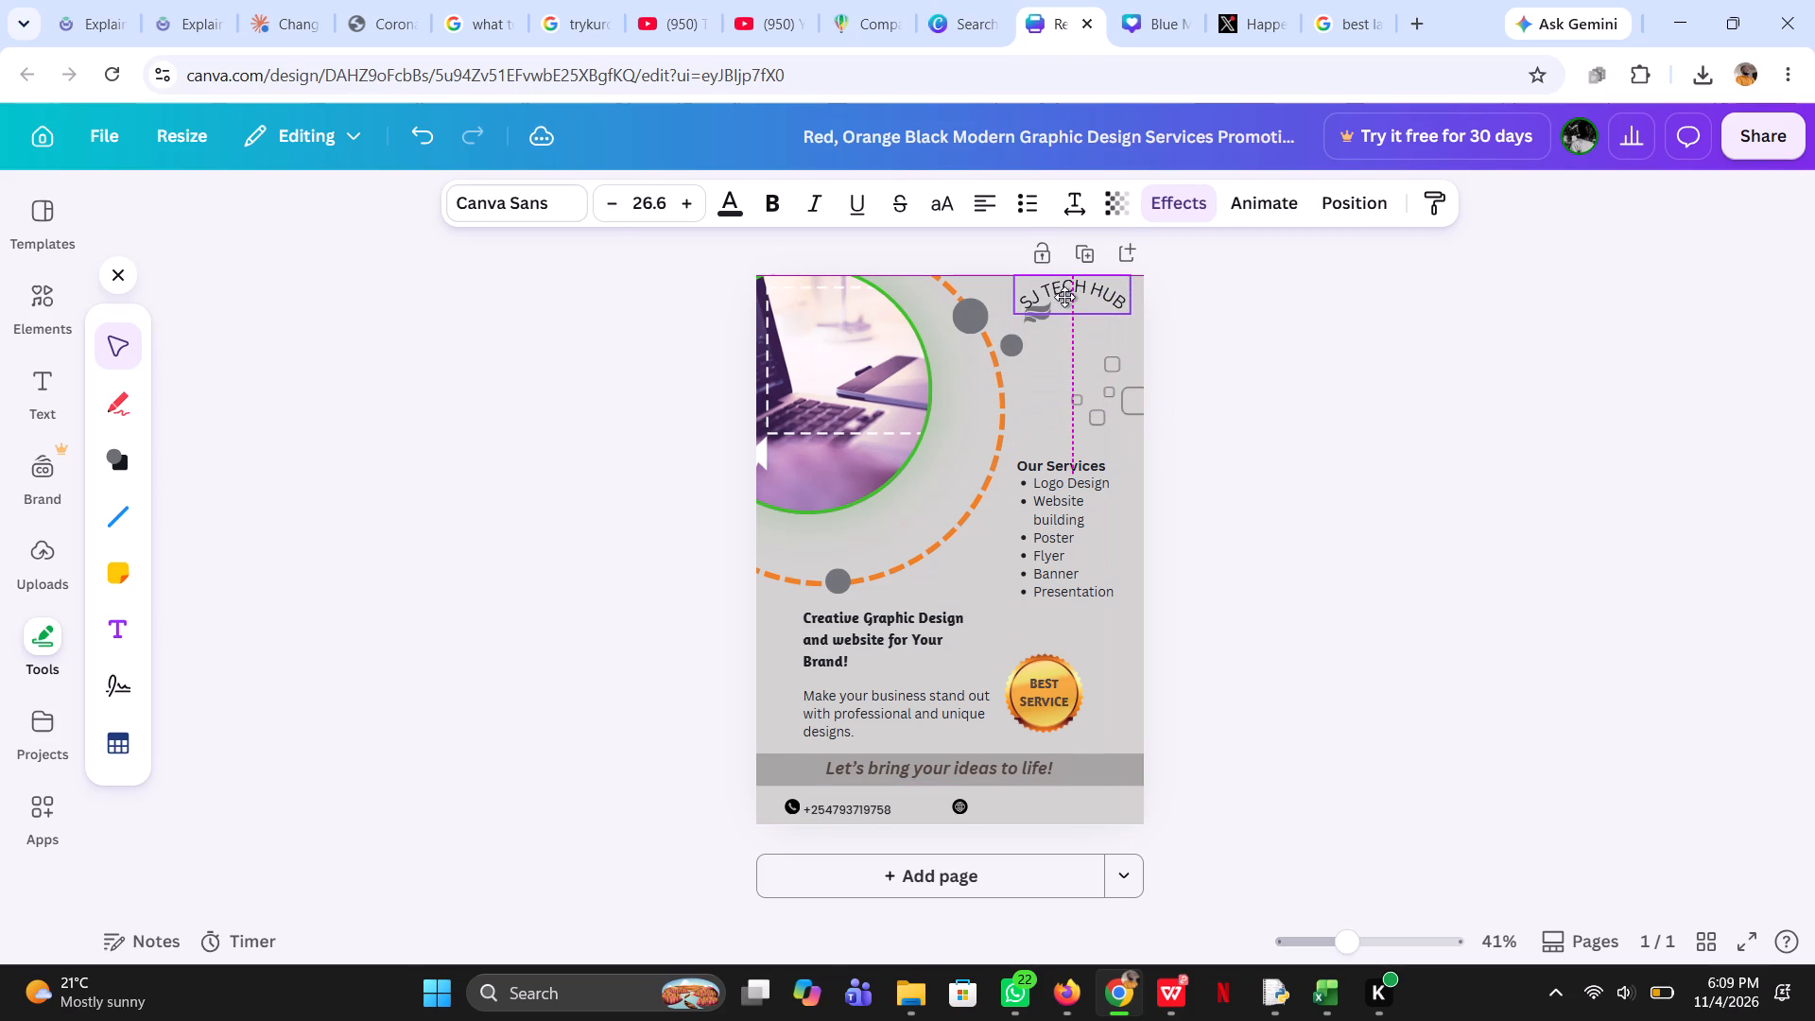
left_click_drag(1064, 297, 1061, 294)
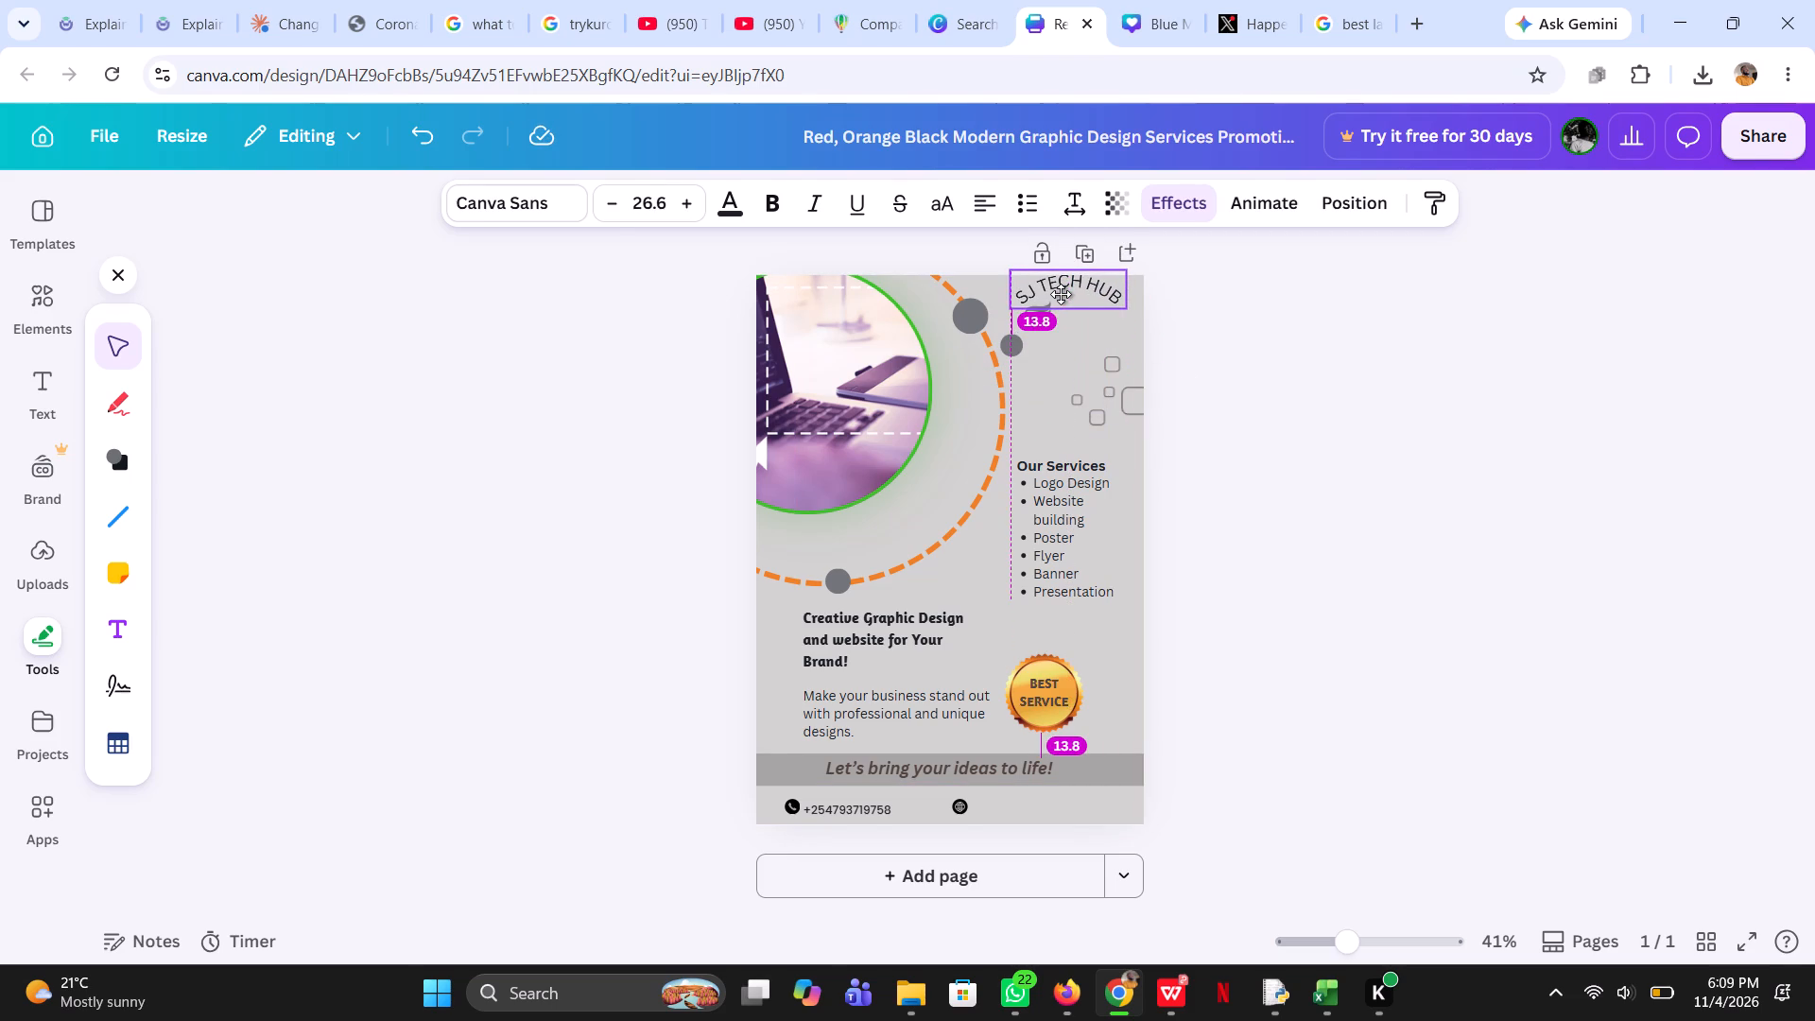
left_click_drag(1061, 294, 1061, 295)
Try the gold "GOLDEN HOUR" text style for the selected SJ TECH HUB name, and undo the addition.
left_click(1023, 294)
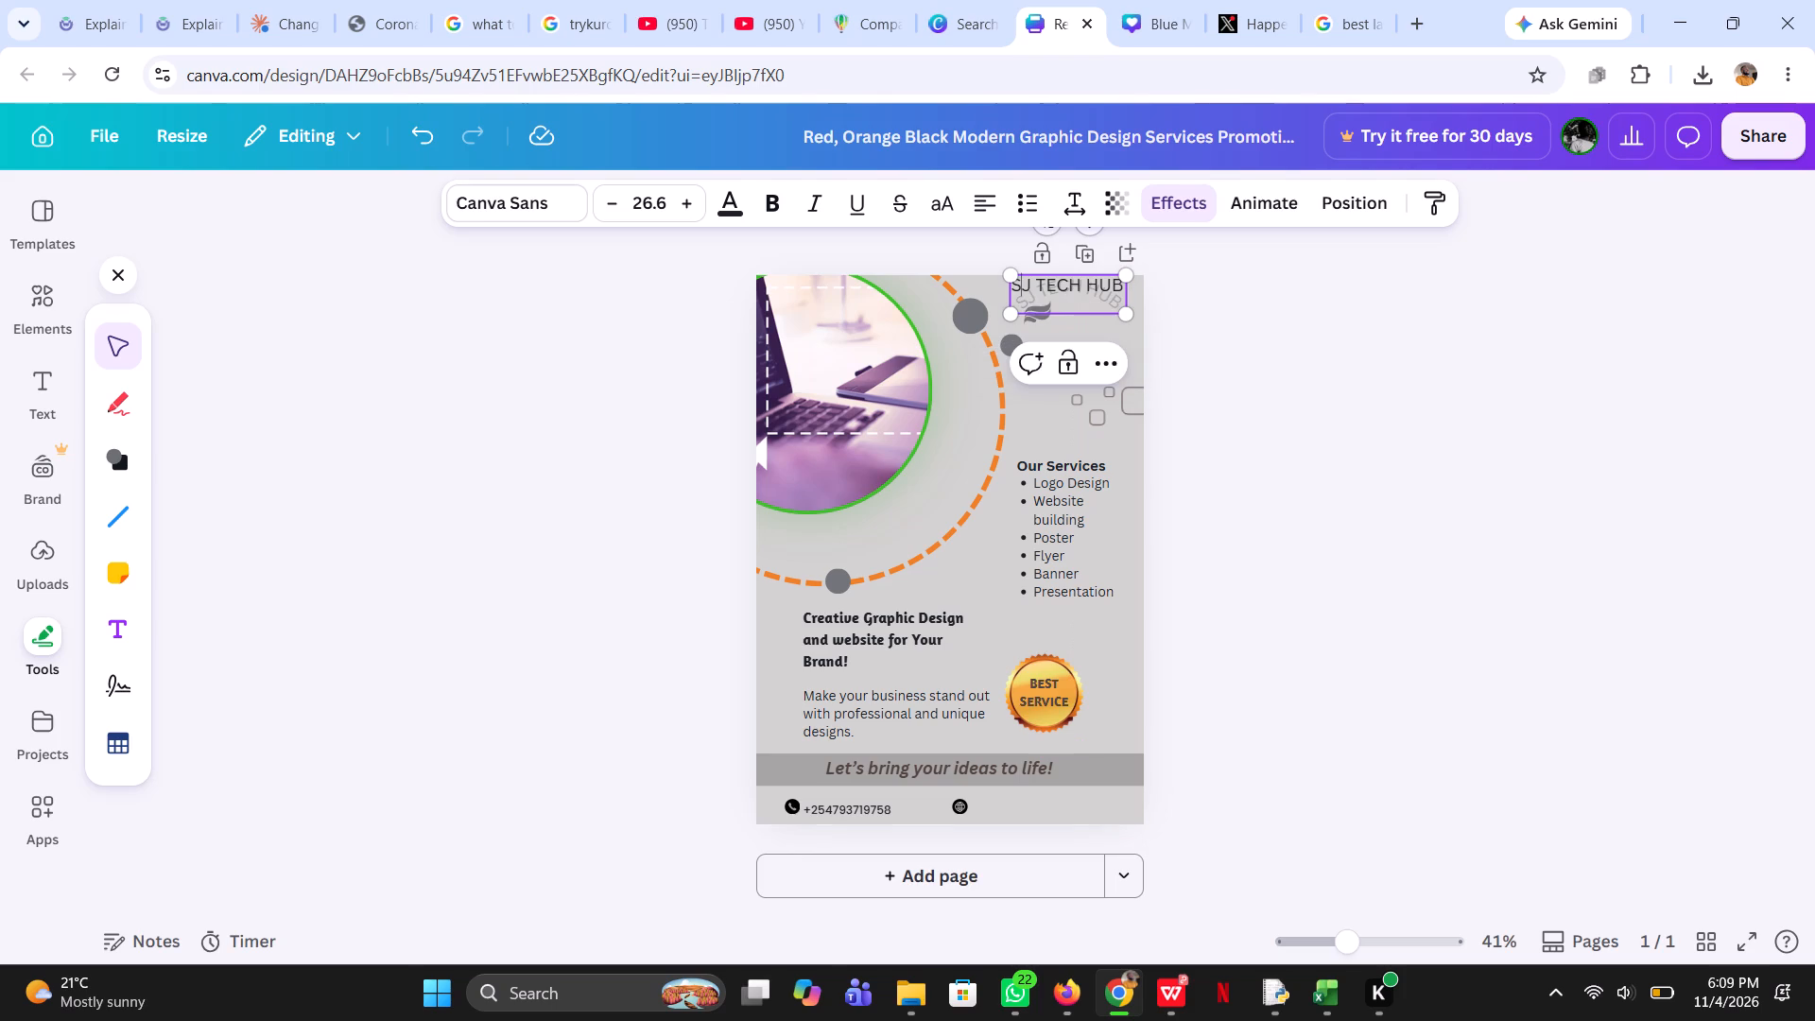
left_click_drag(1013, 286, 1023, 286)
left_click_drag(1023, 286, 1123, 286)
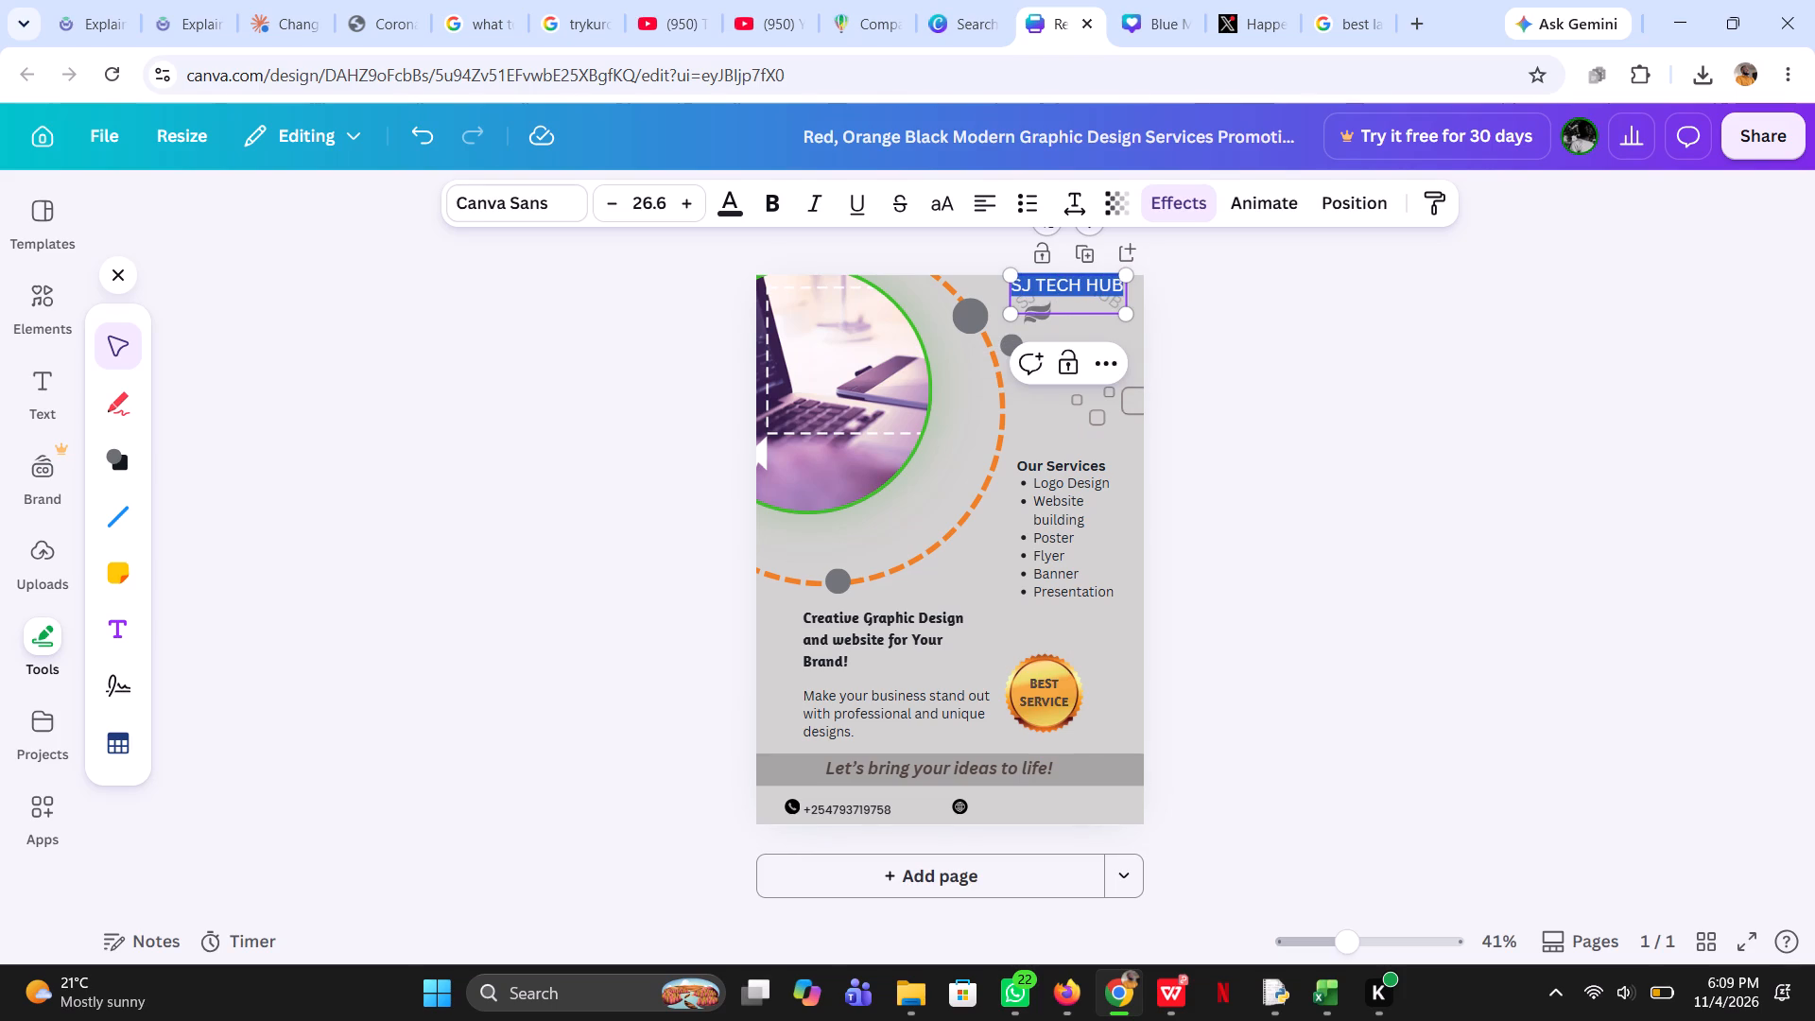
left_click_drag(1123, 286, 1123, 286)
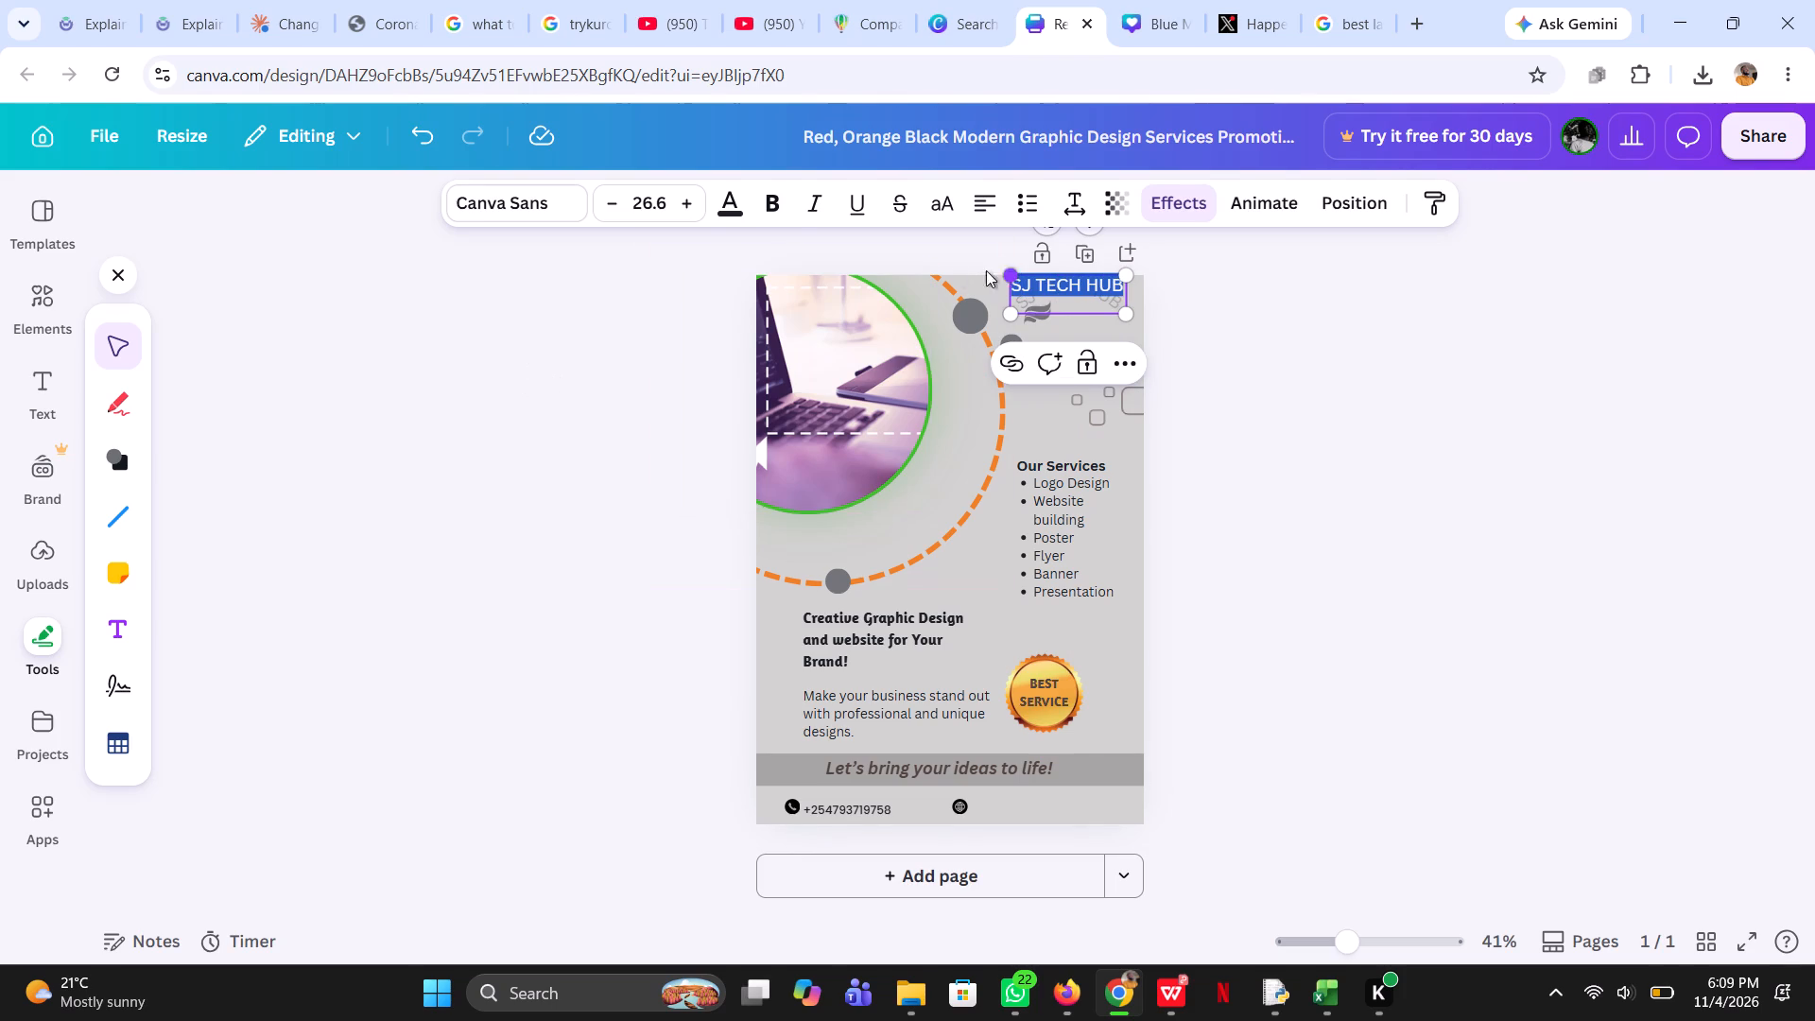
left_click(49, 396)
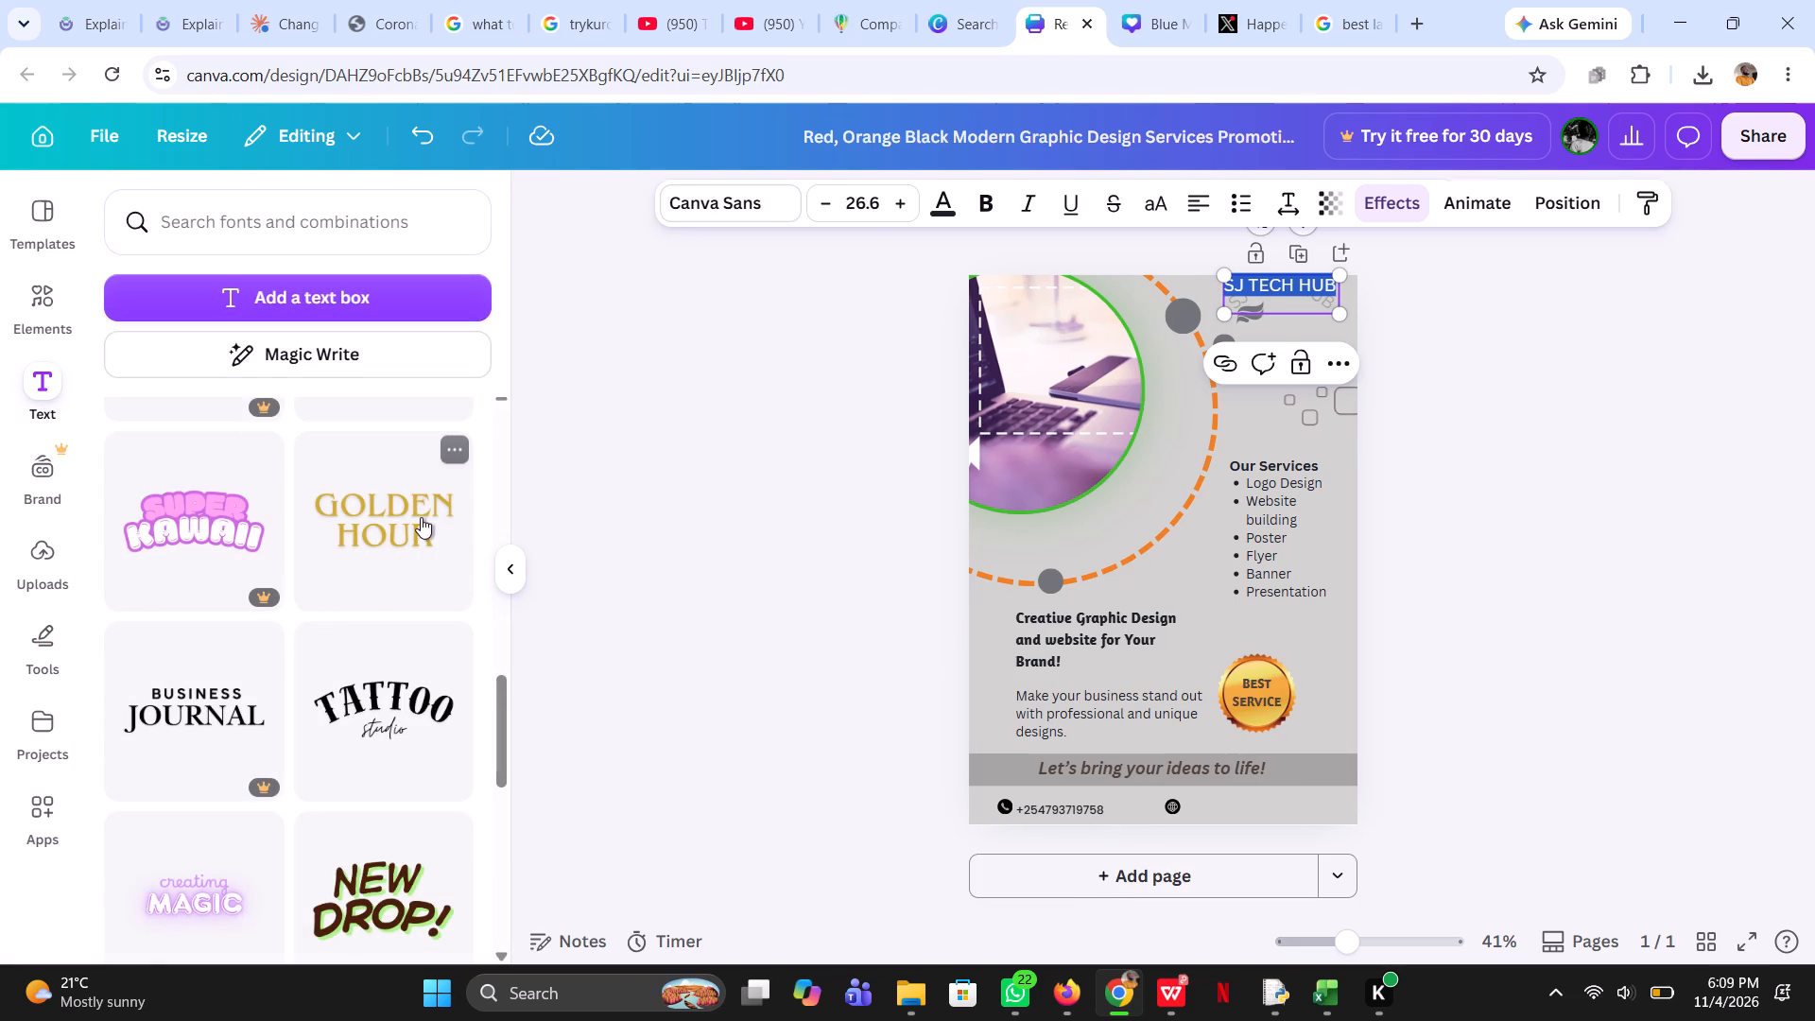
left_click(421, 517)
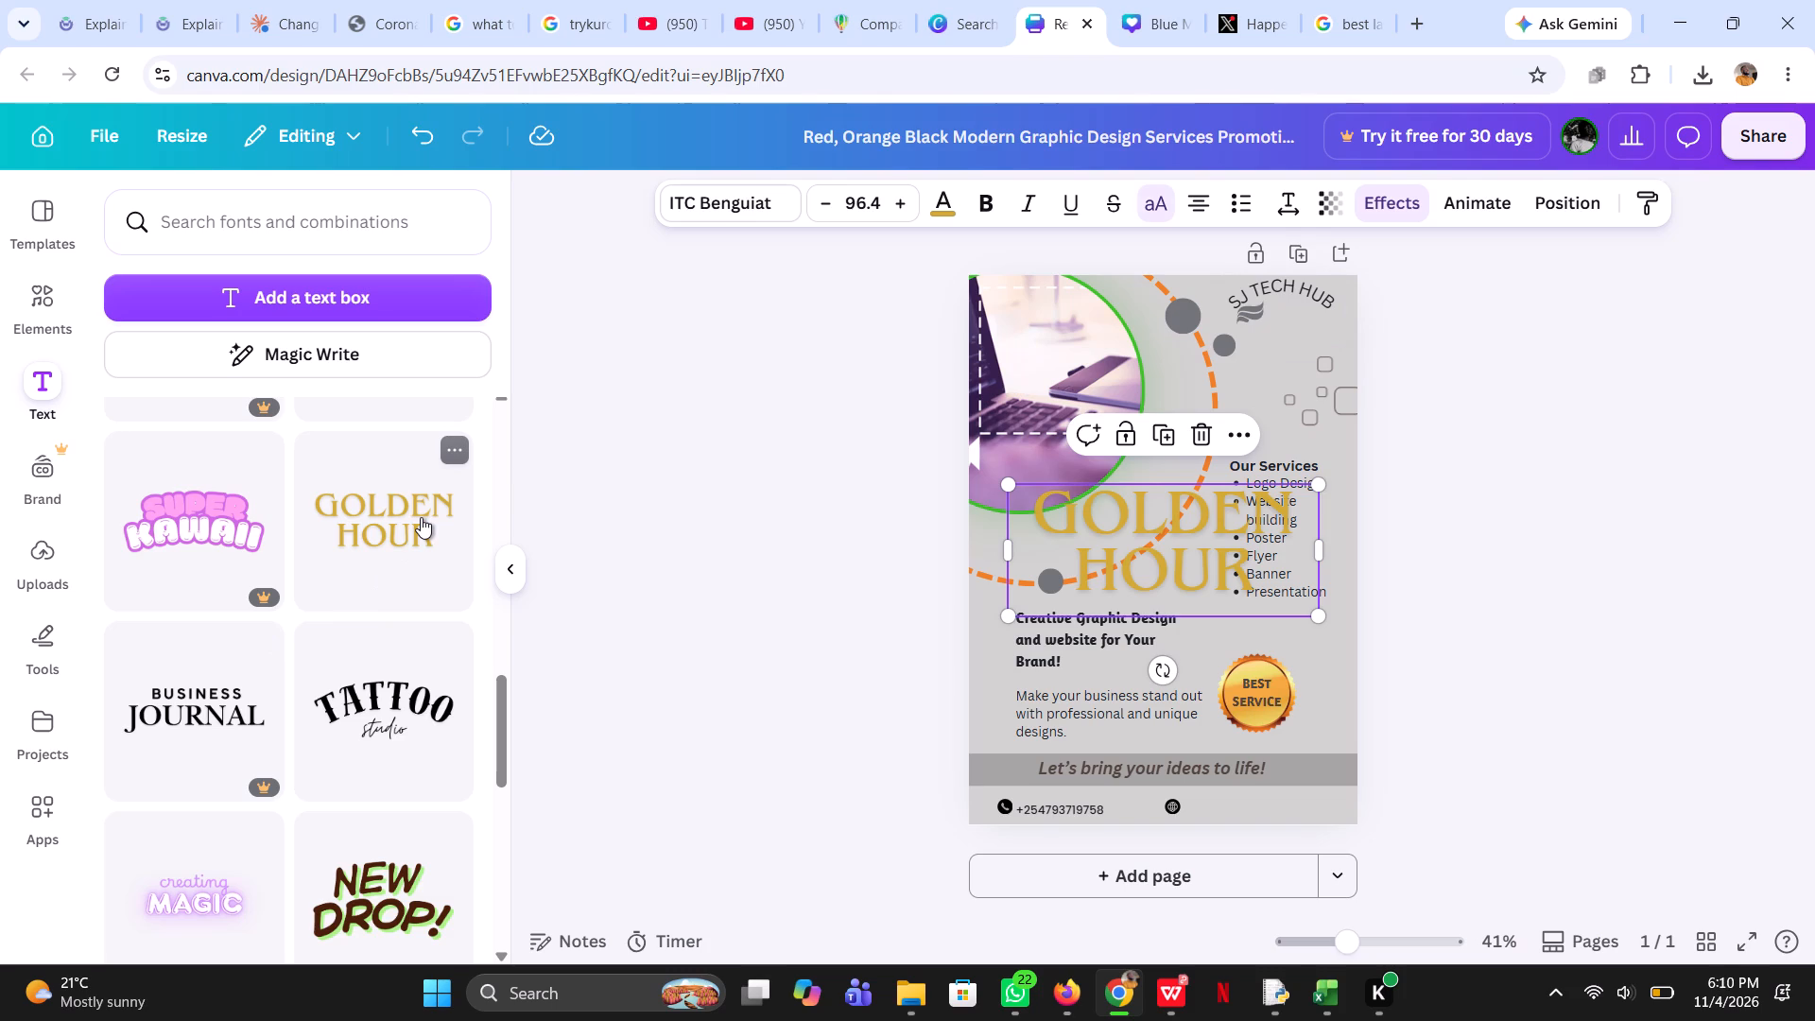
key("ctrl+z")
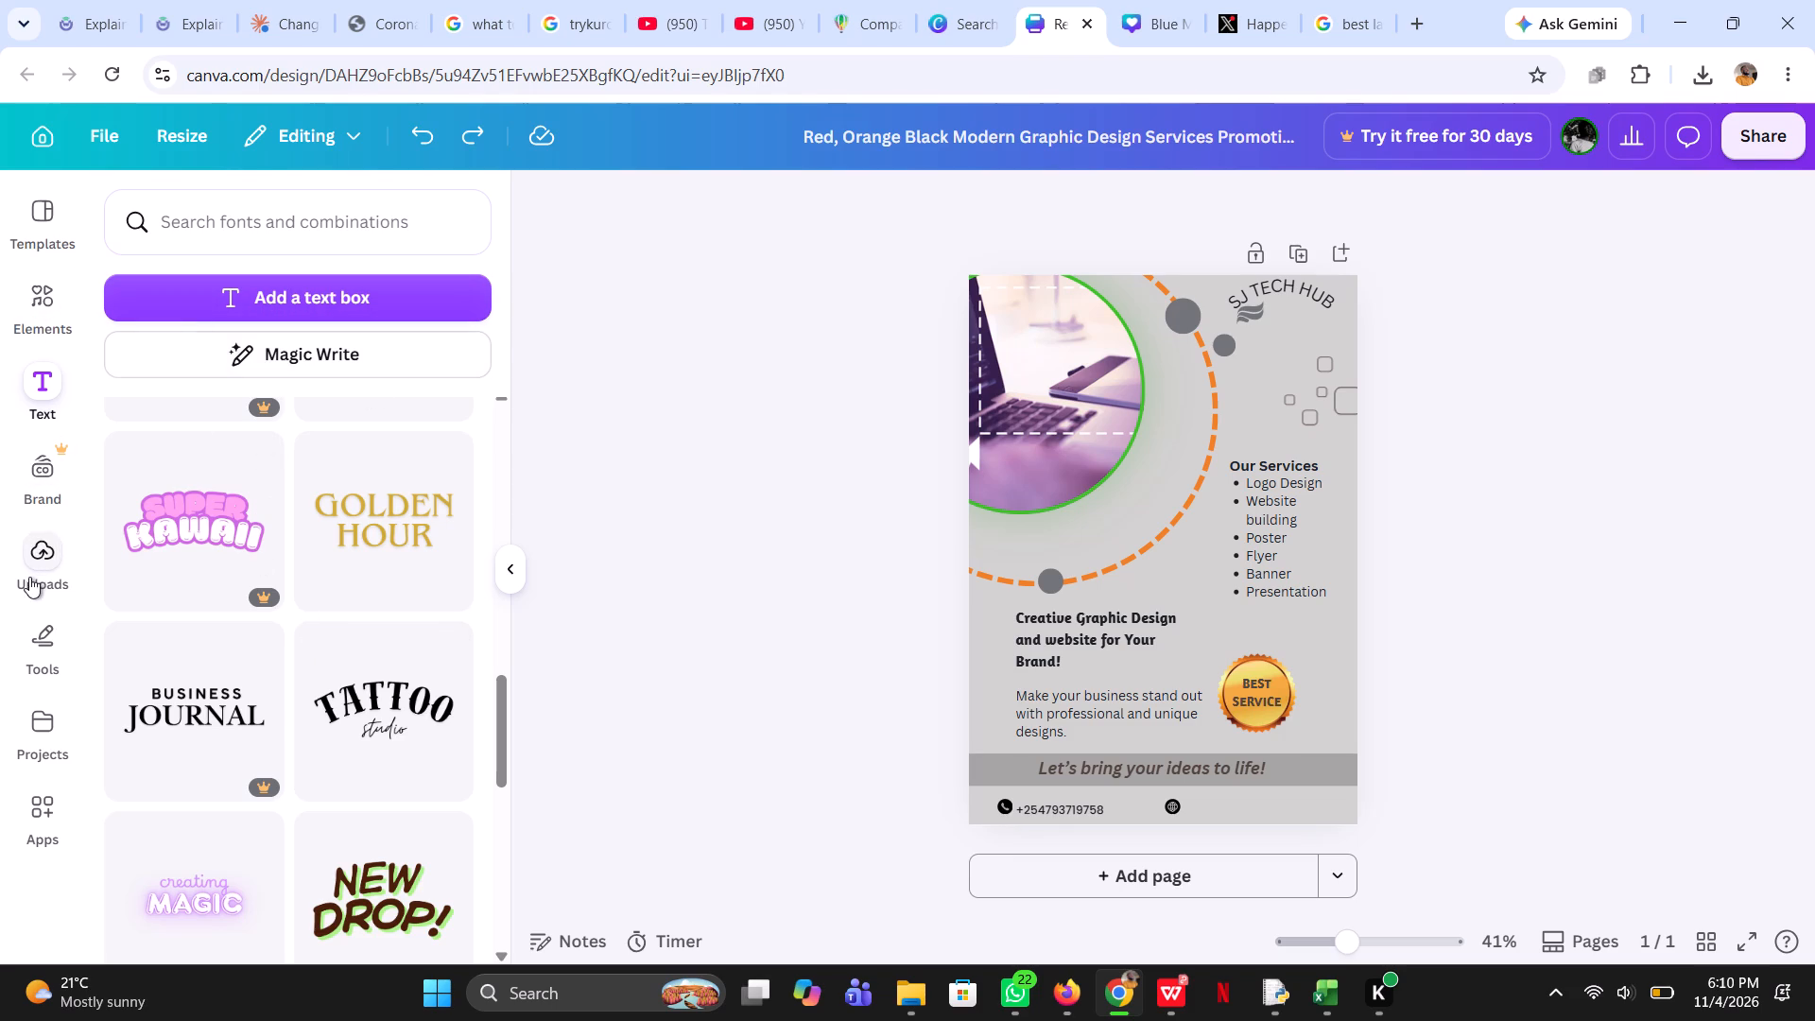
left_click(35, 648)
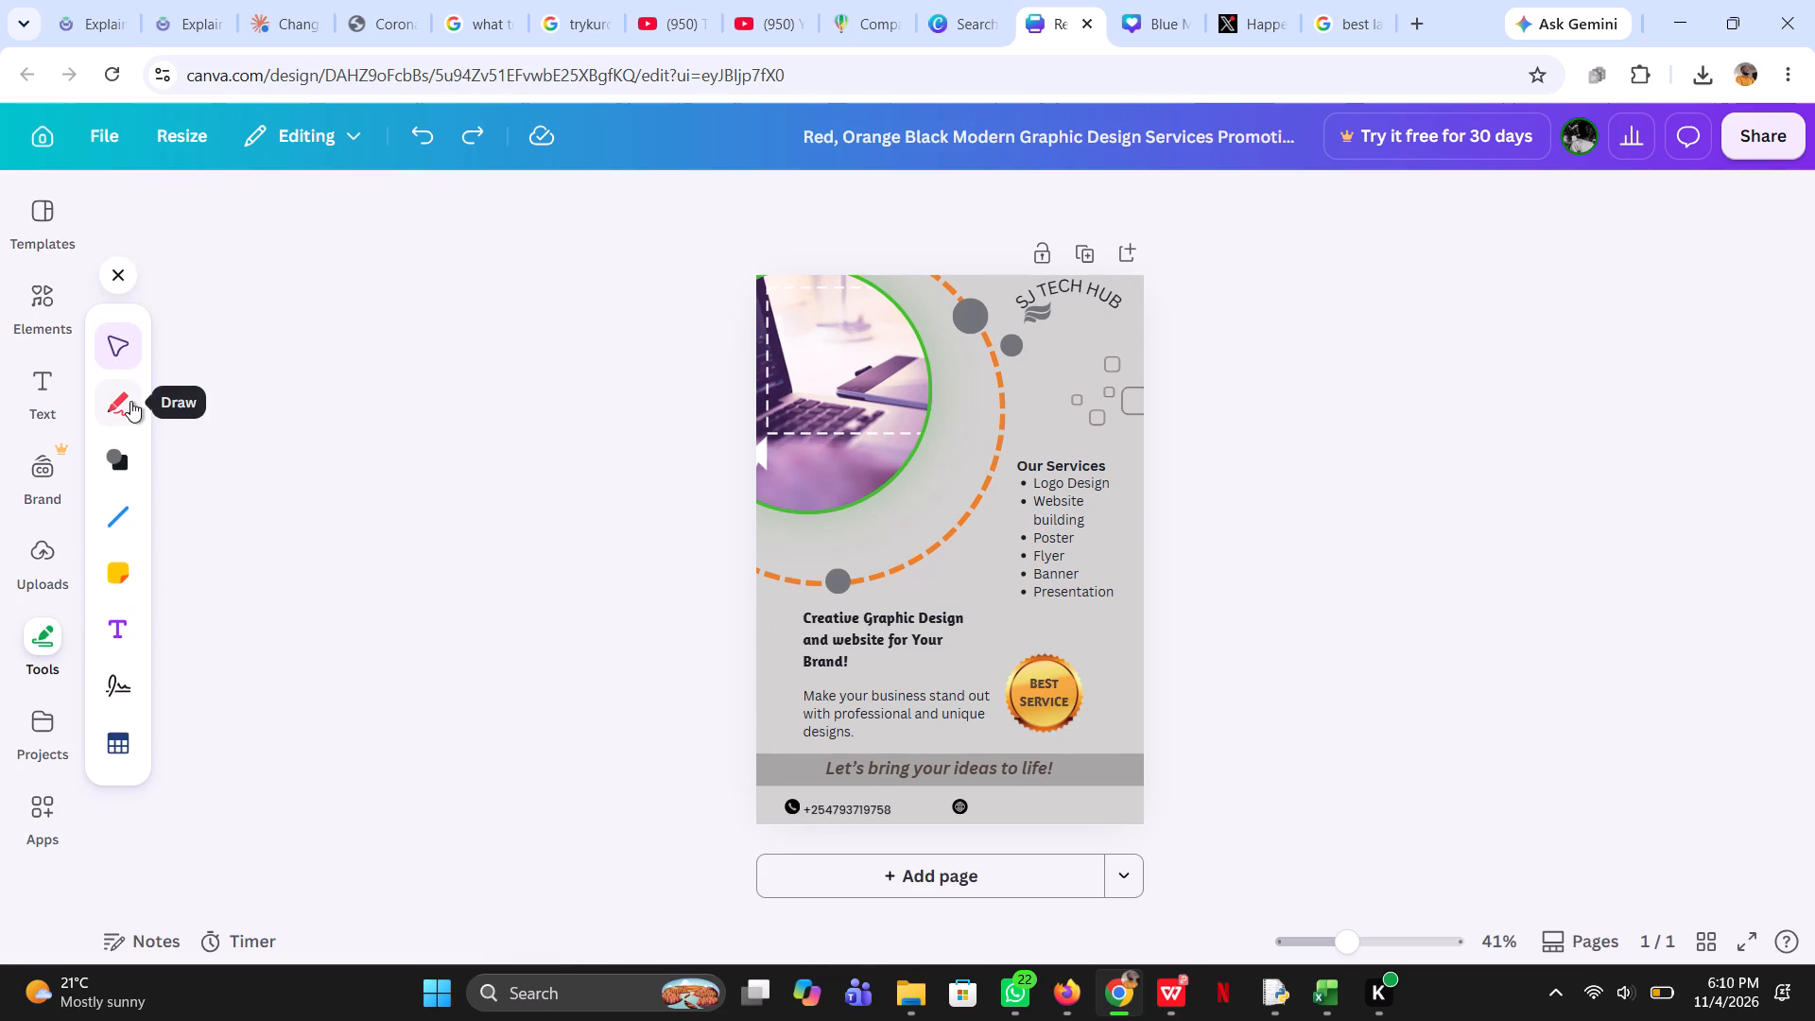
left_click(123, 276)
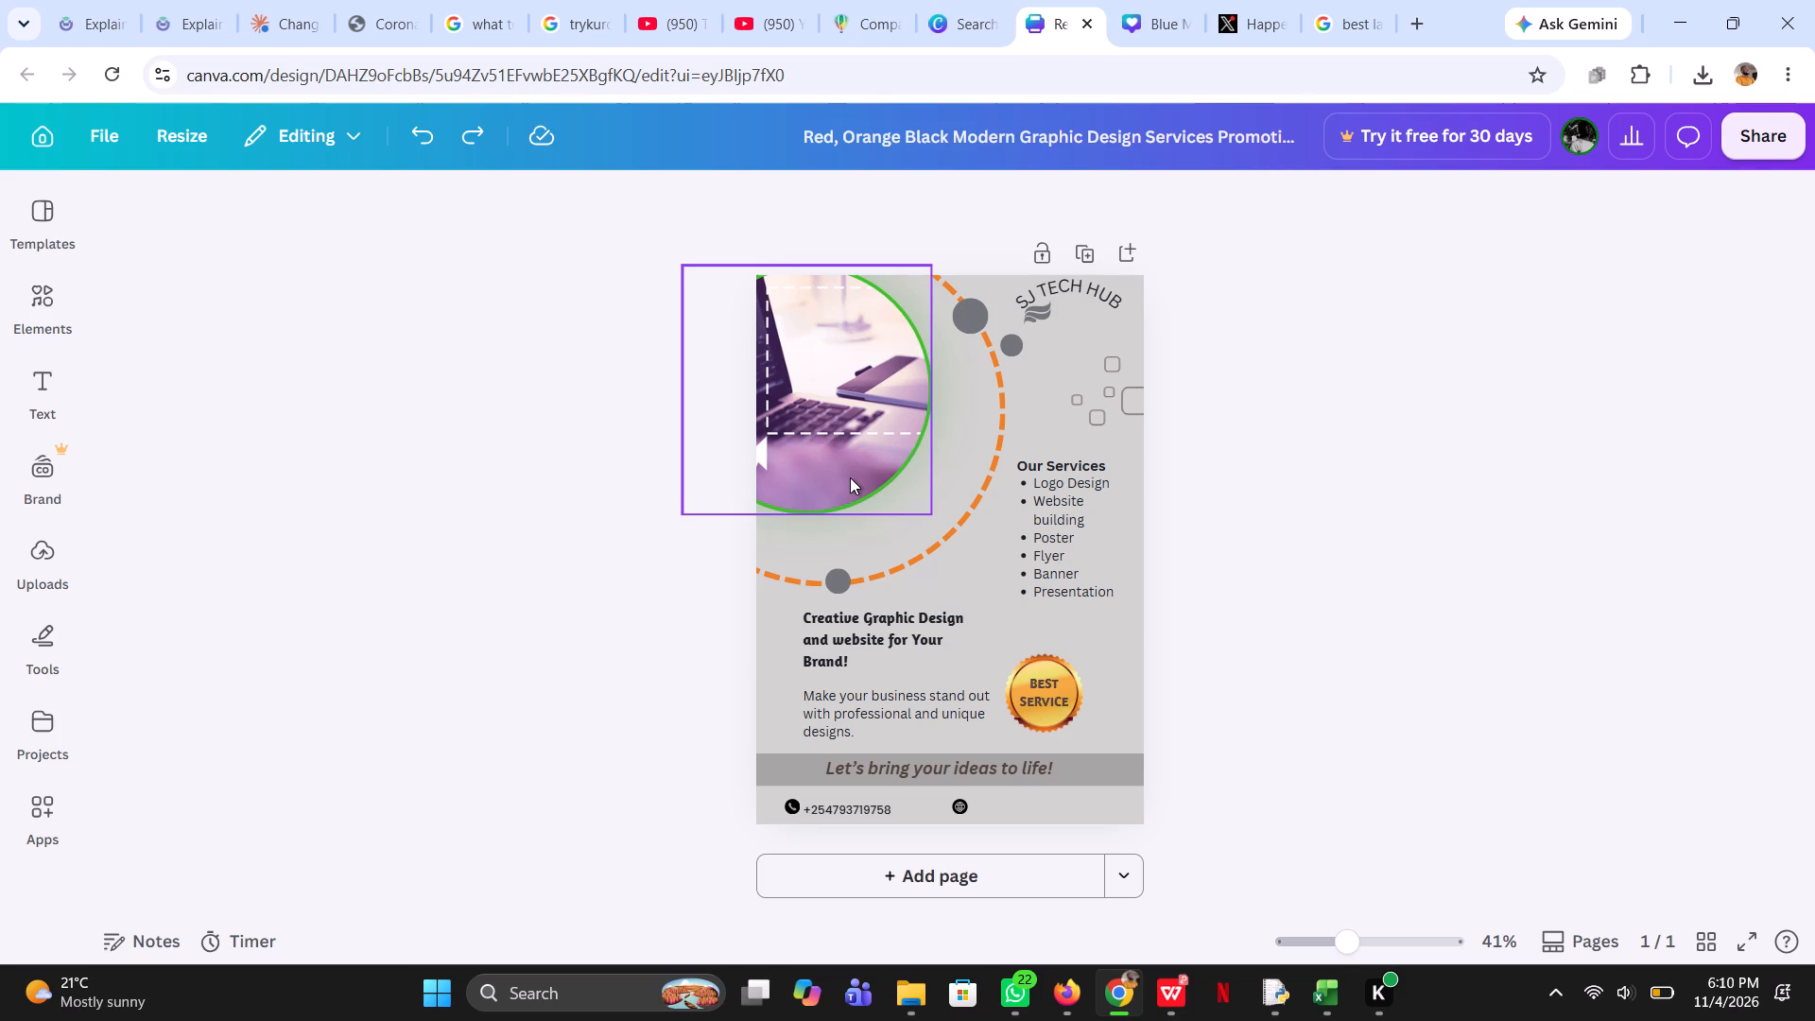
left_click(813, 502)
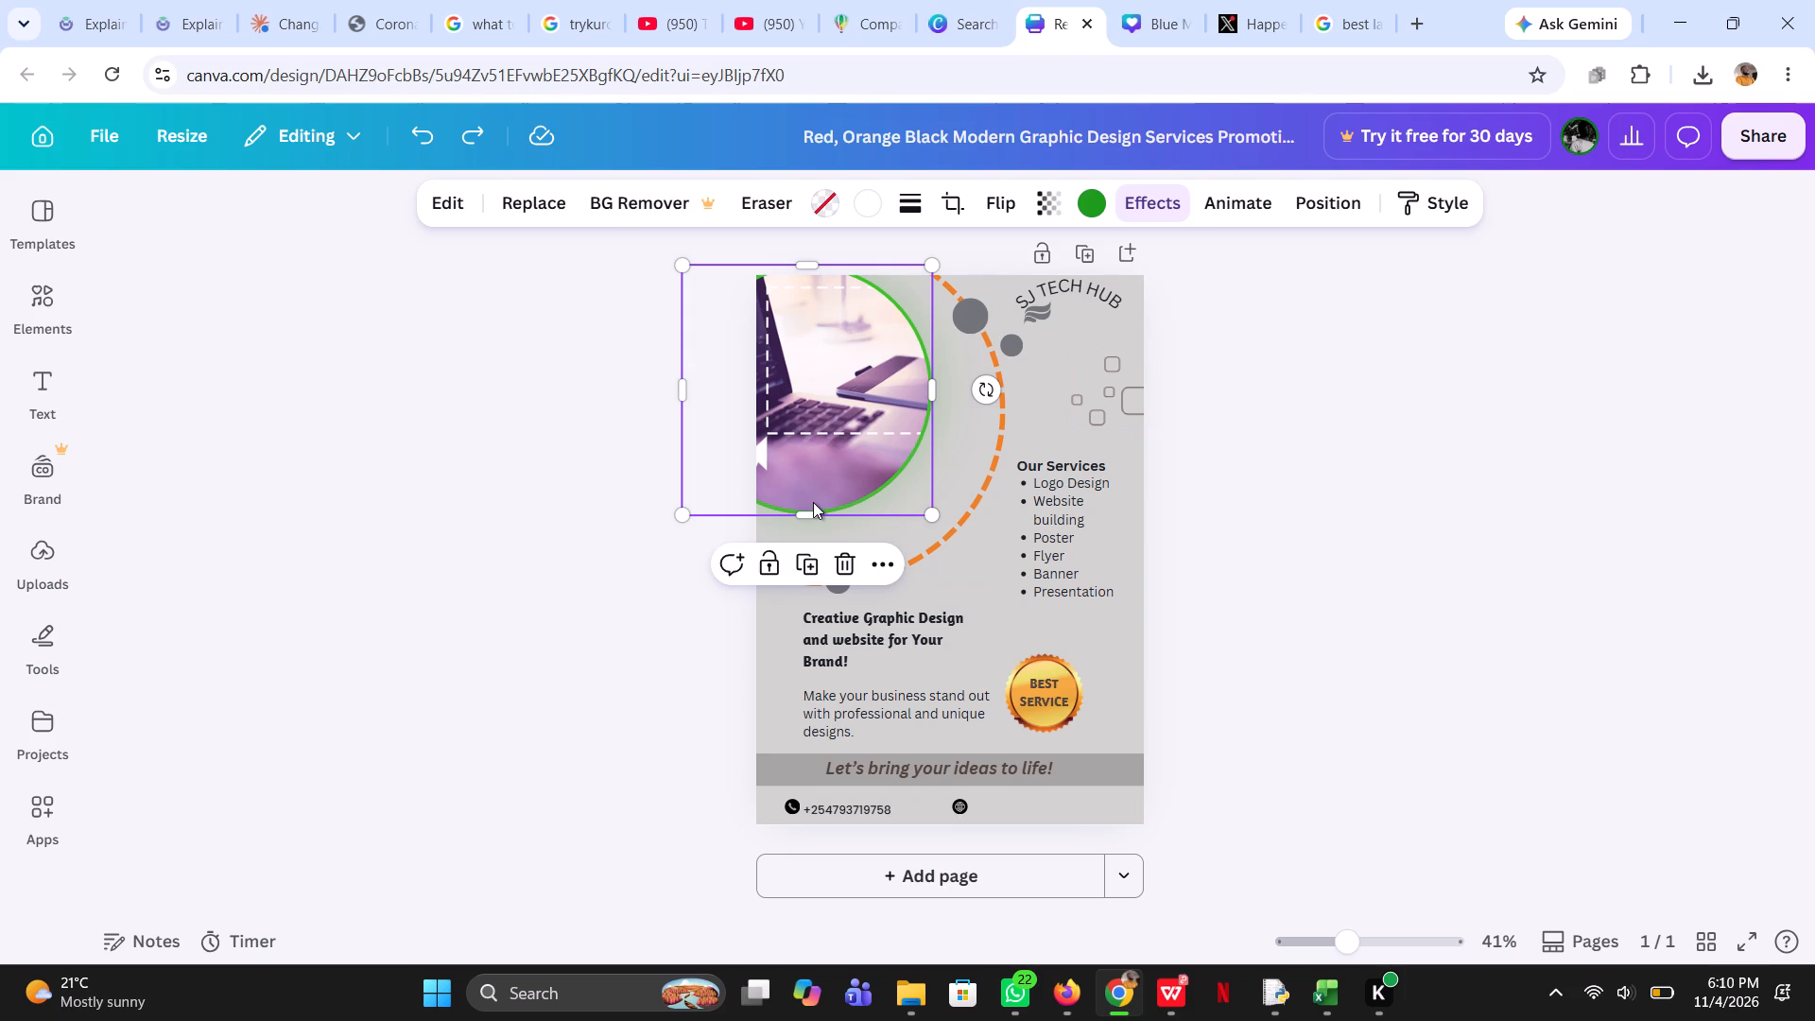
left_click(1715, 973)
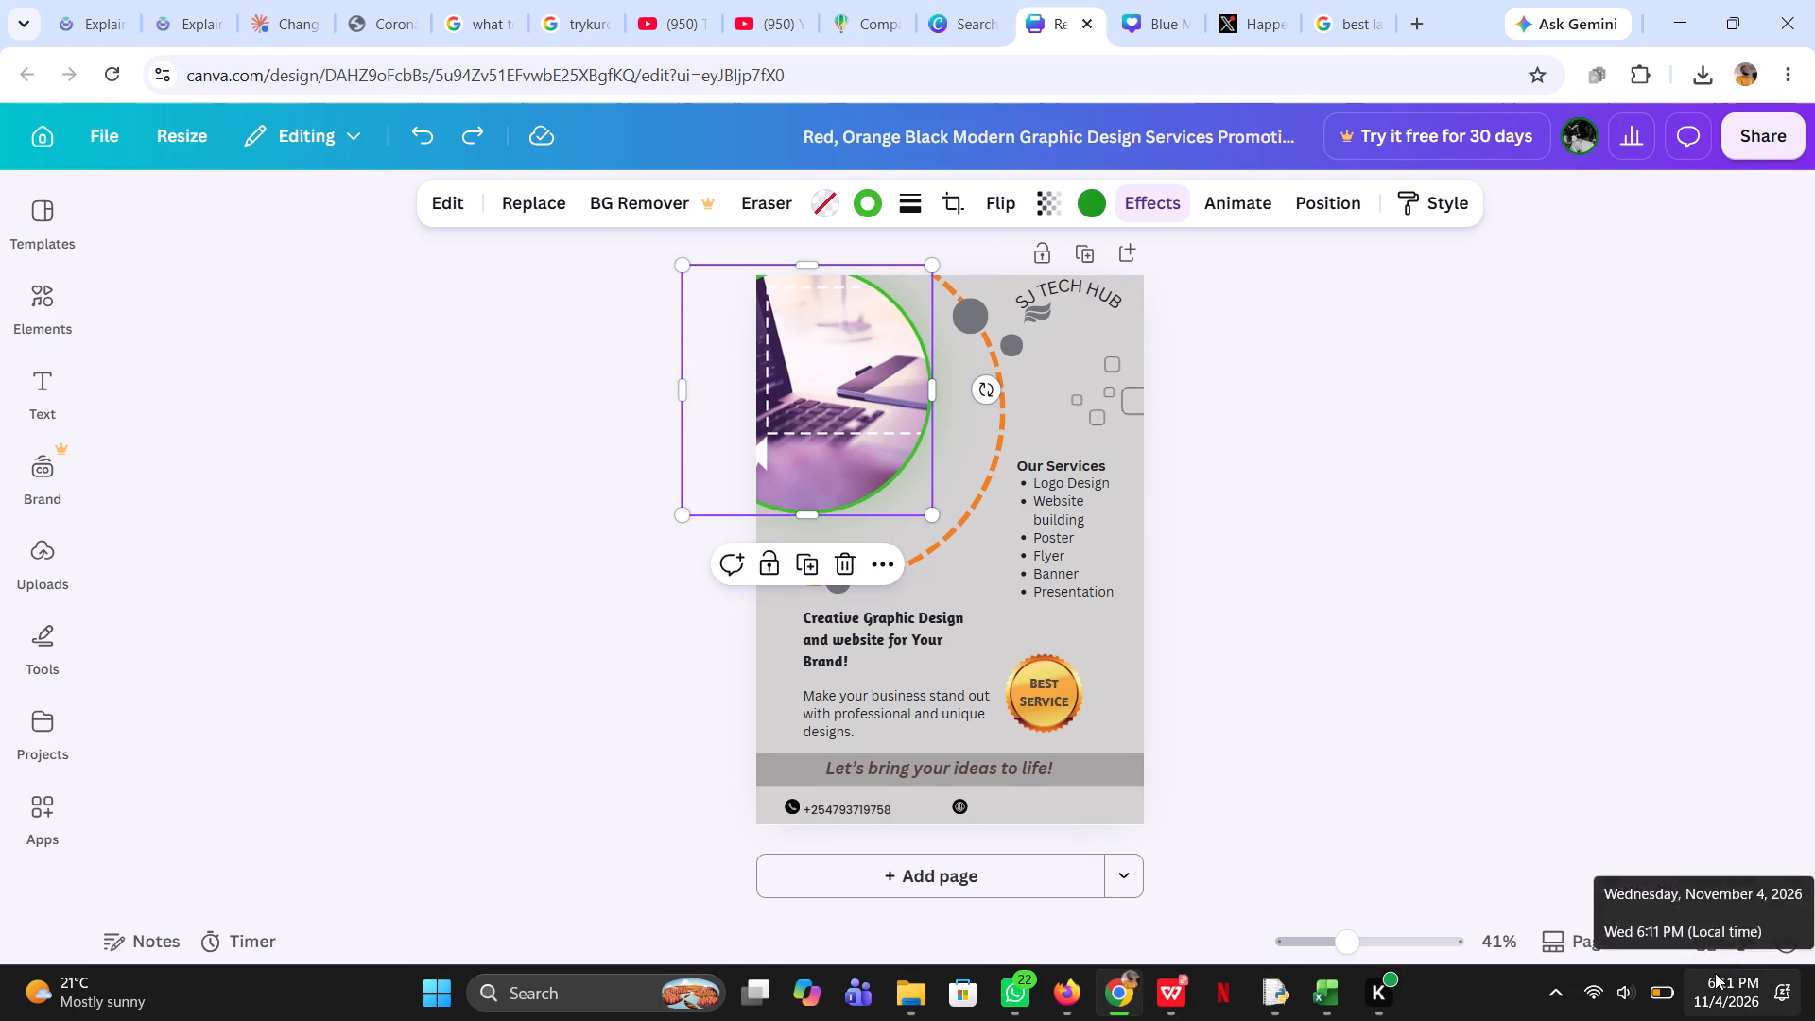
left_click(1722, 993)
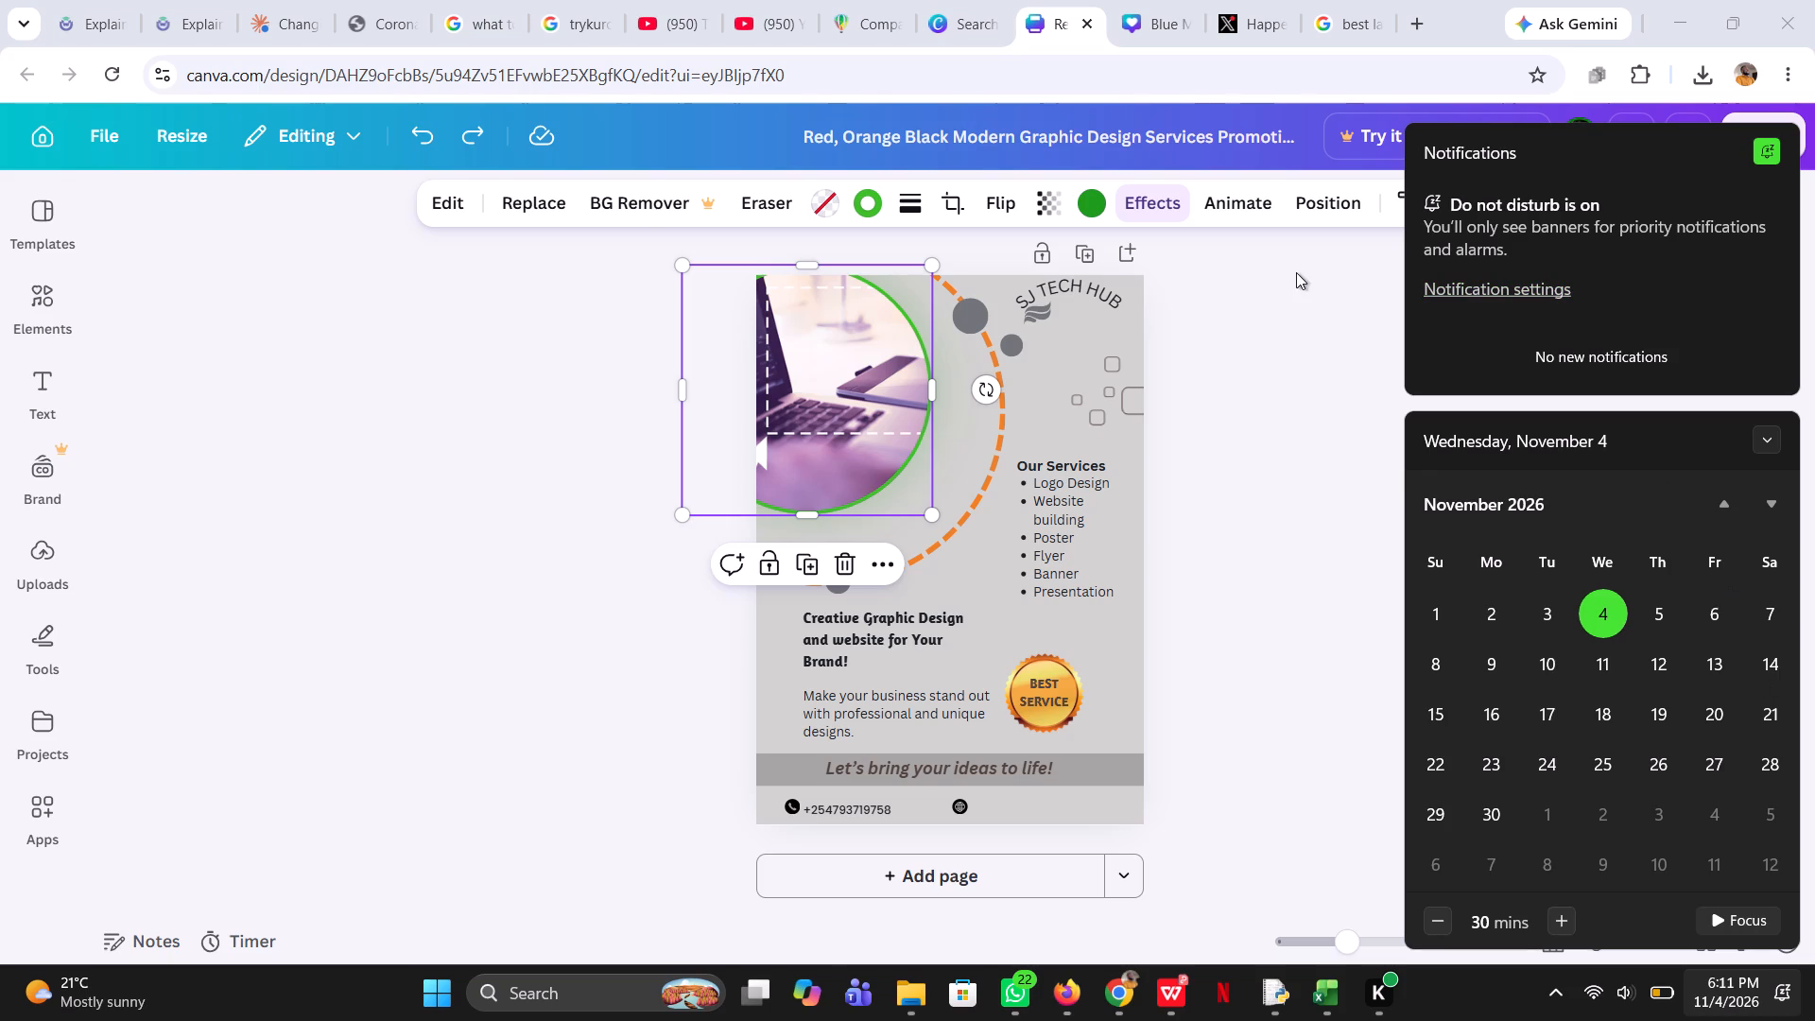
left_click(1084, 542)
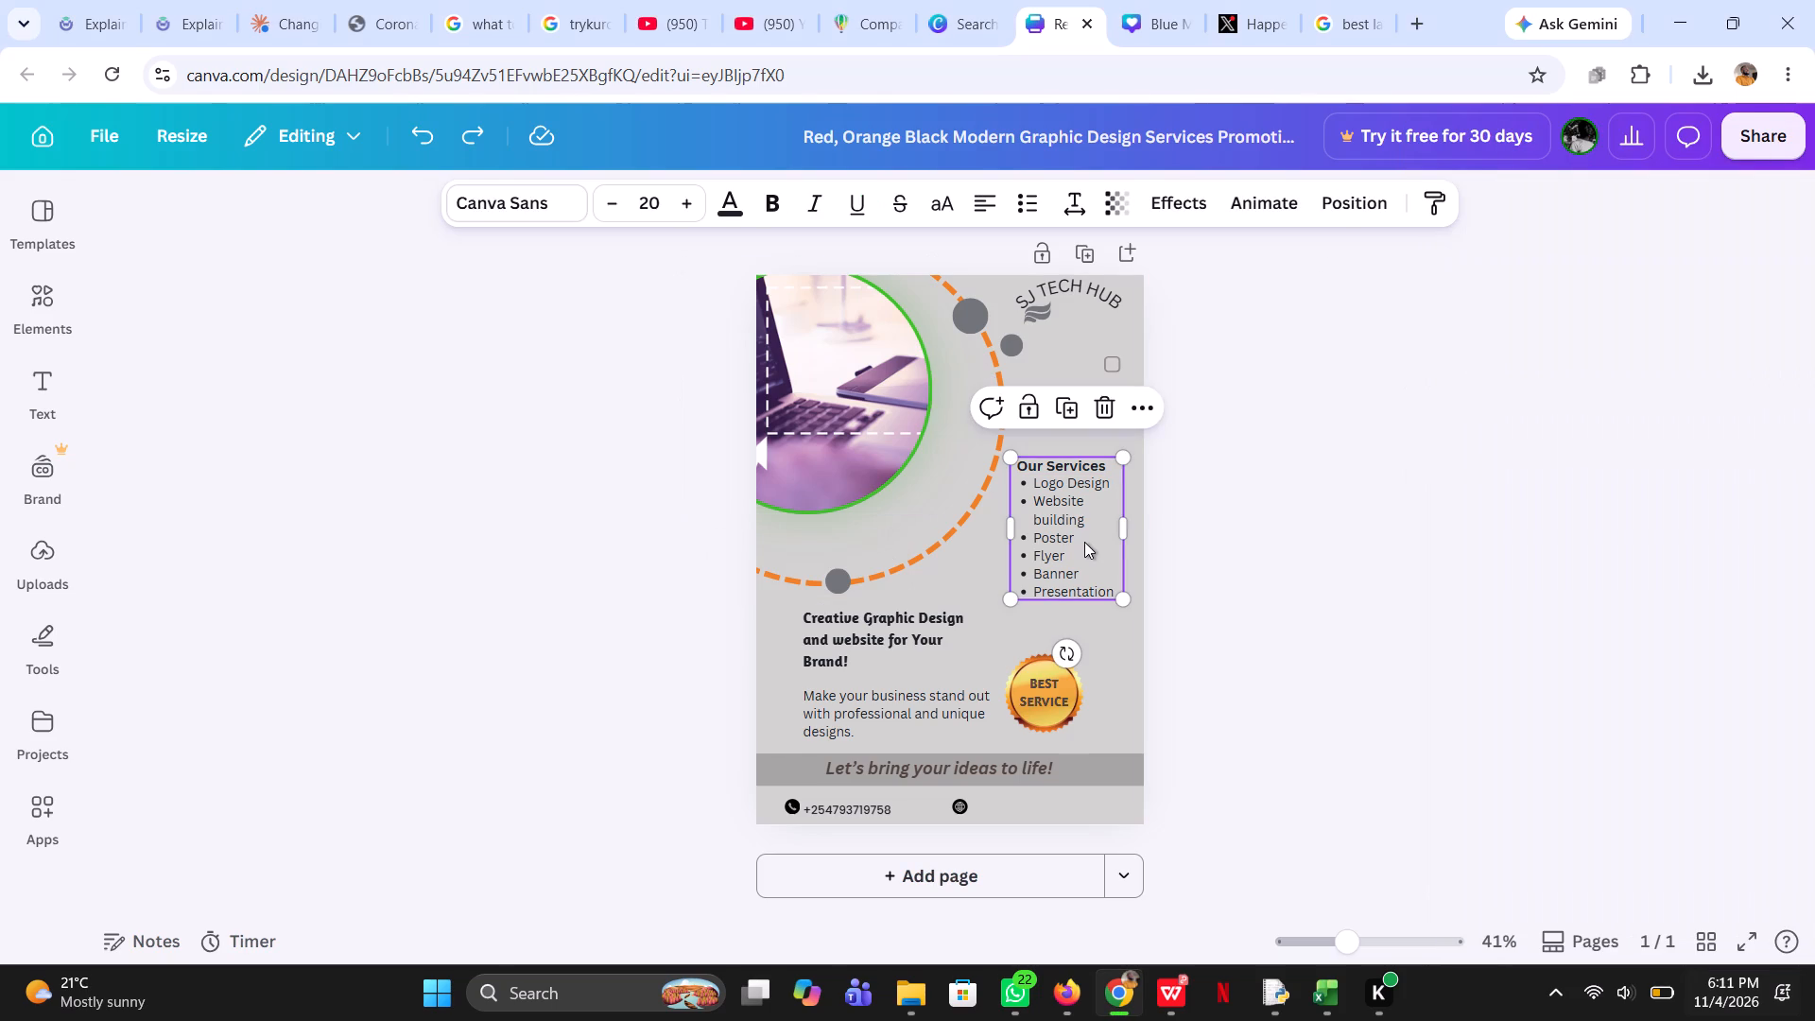
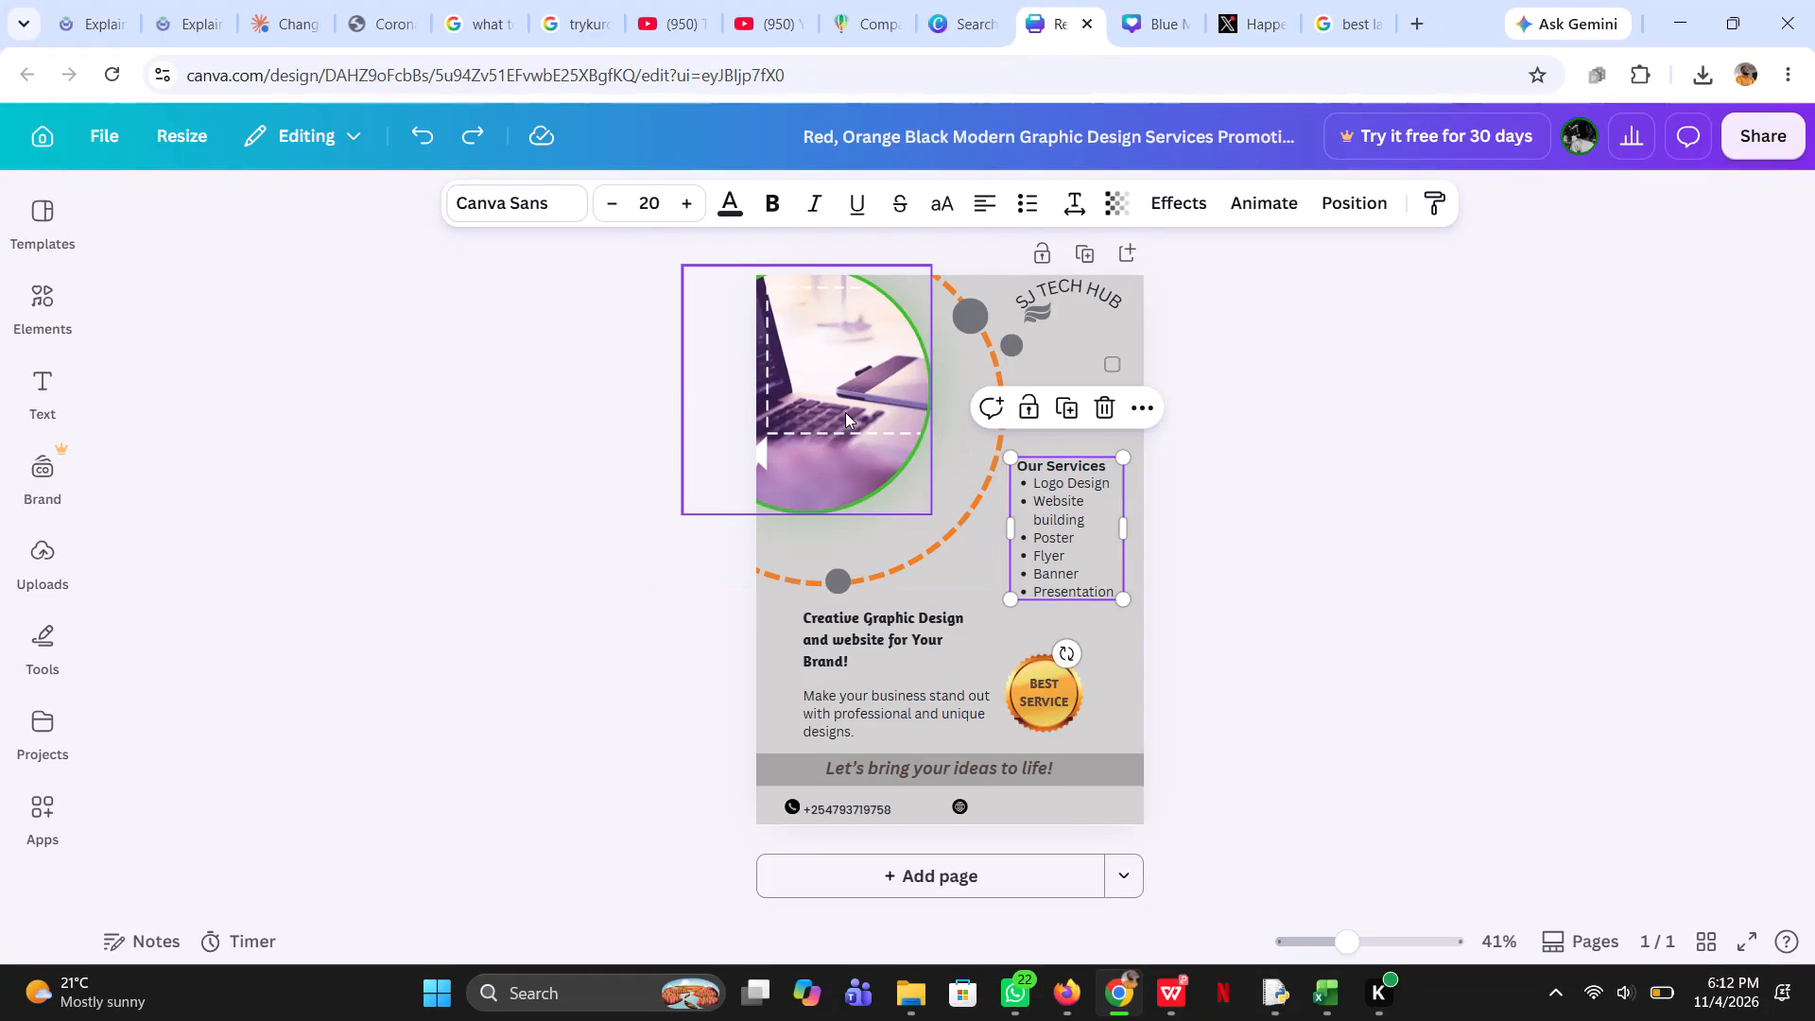
Enlarge the circular laptop photo to about 169 wide by 177 high so it fills the orange dashed ring.
left_click(881, 426)
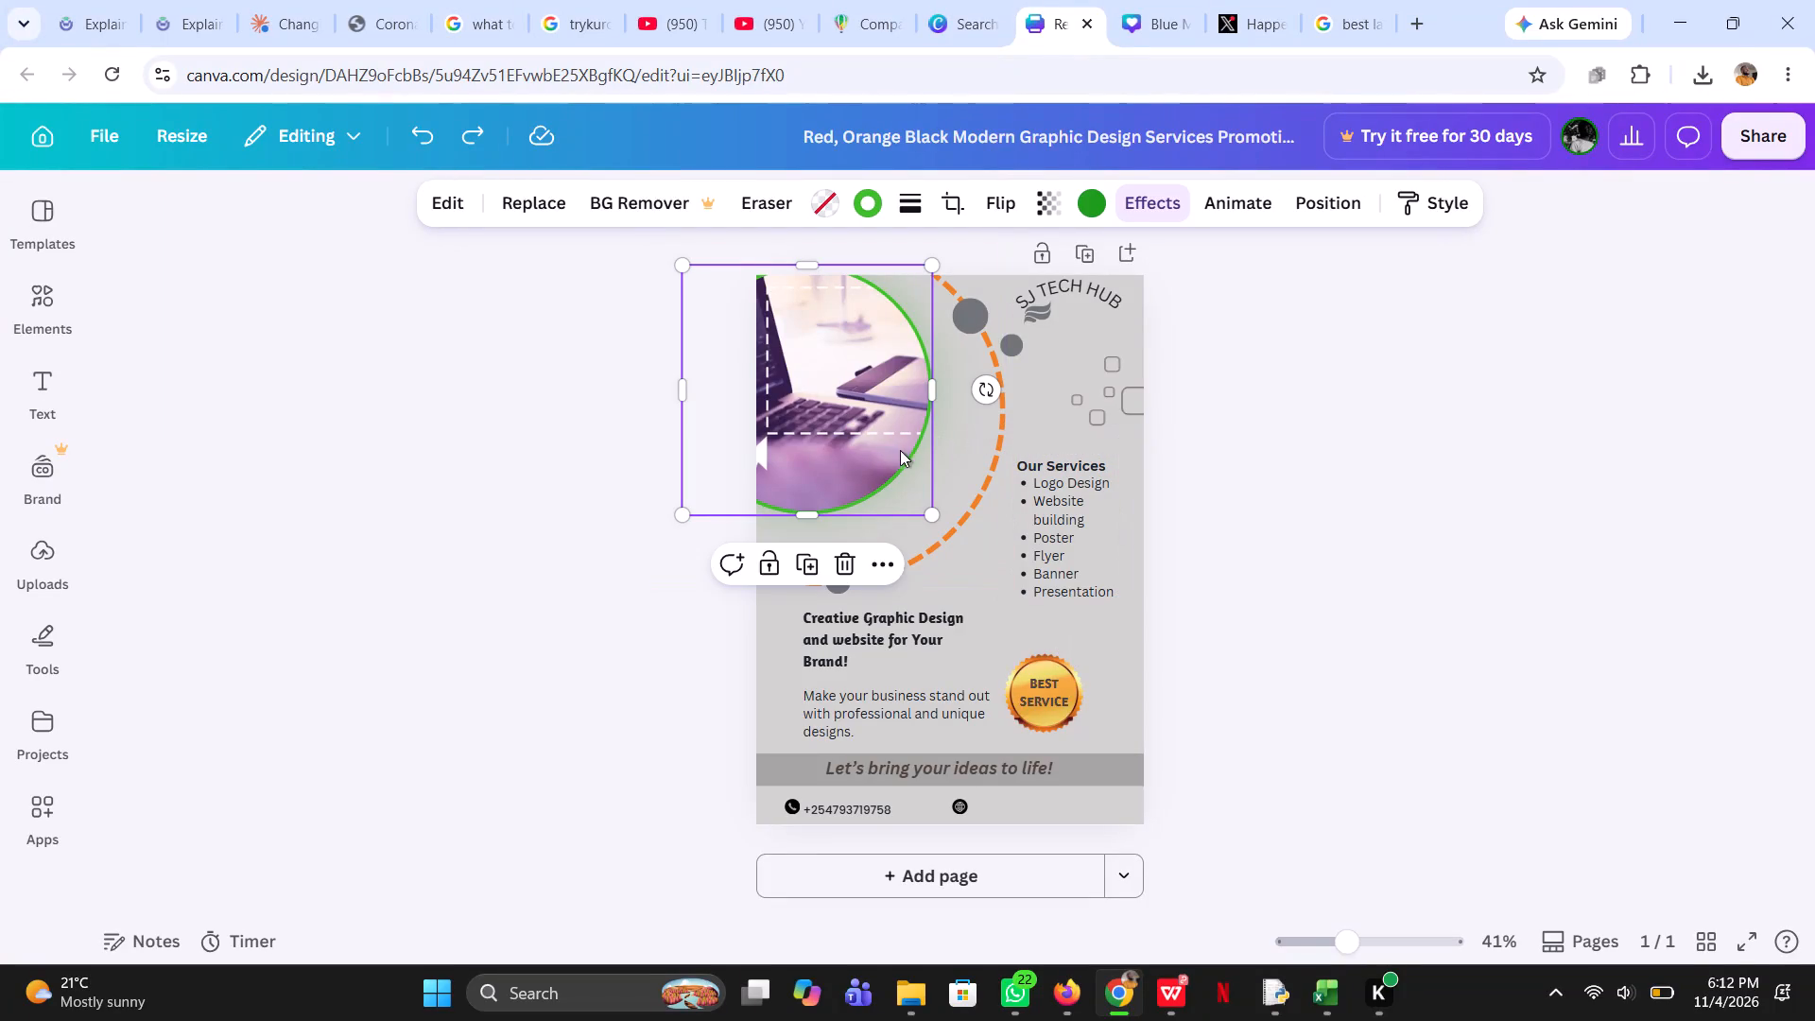
left_click_drag(931, 389, 939, 389)
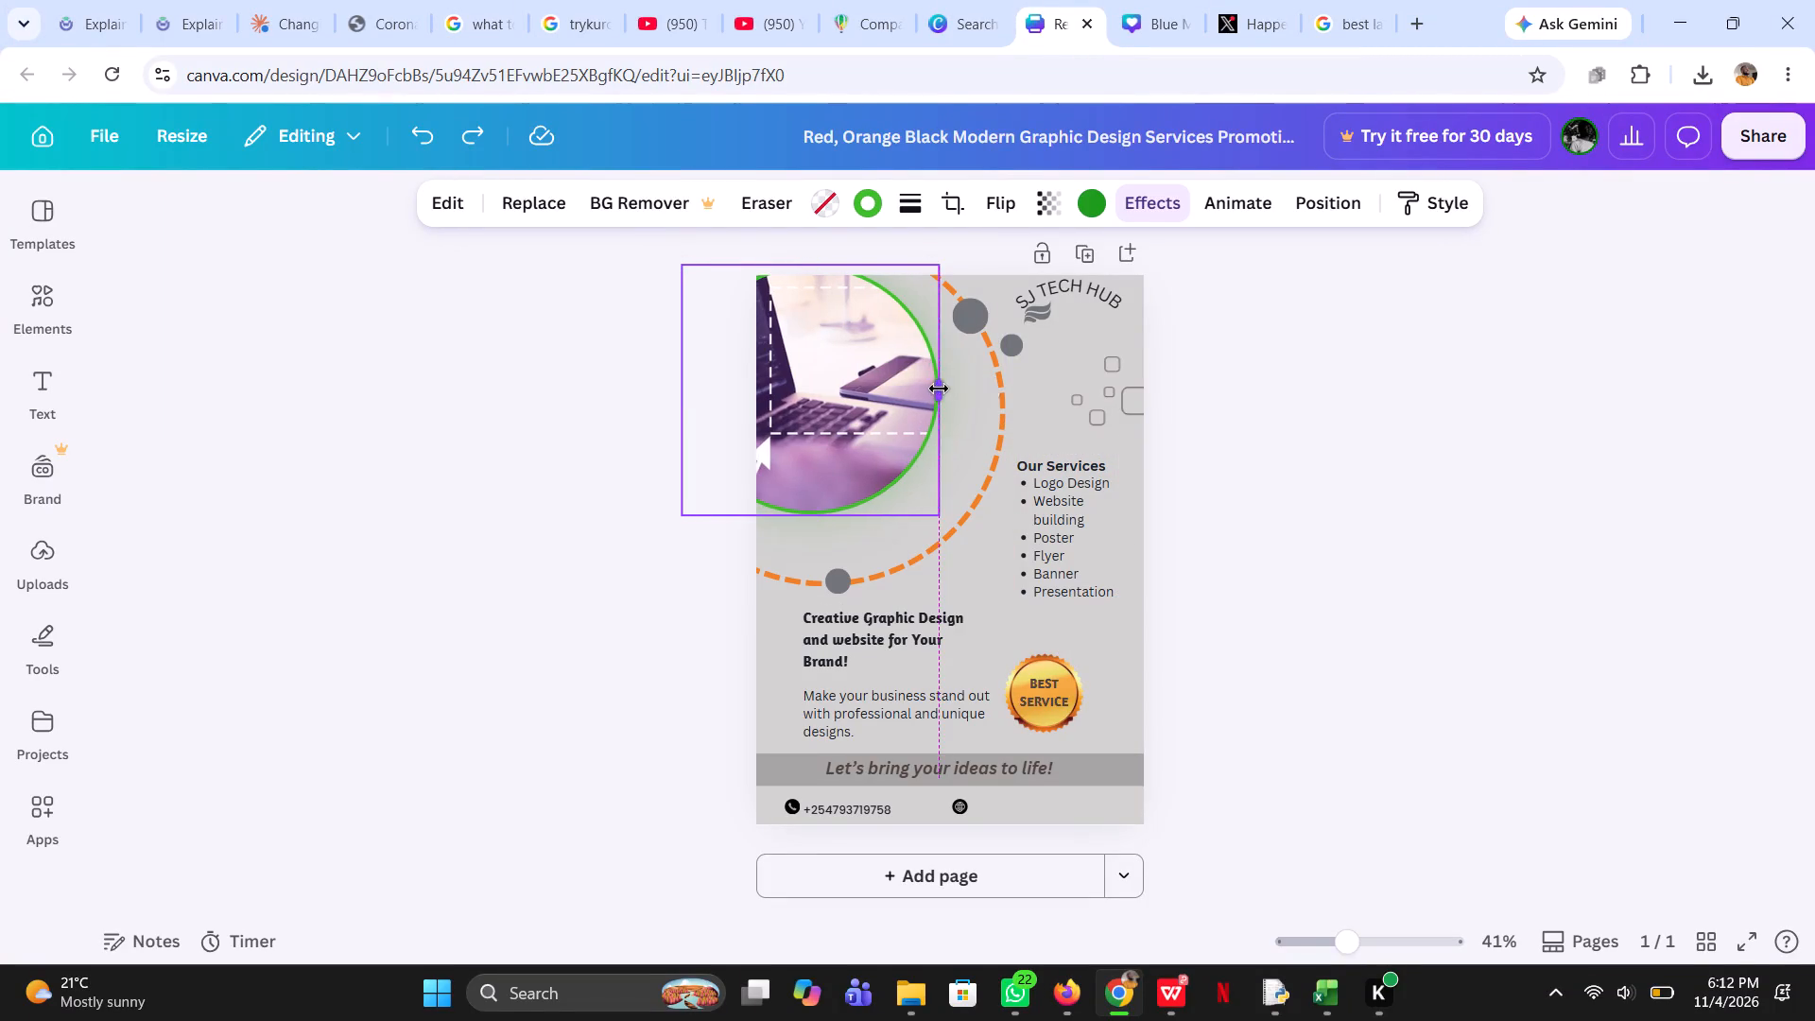
left_click_drag(939, 389, 985, 389)
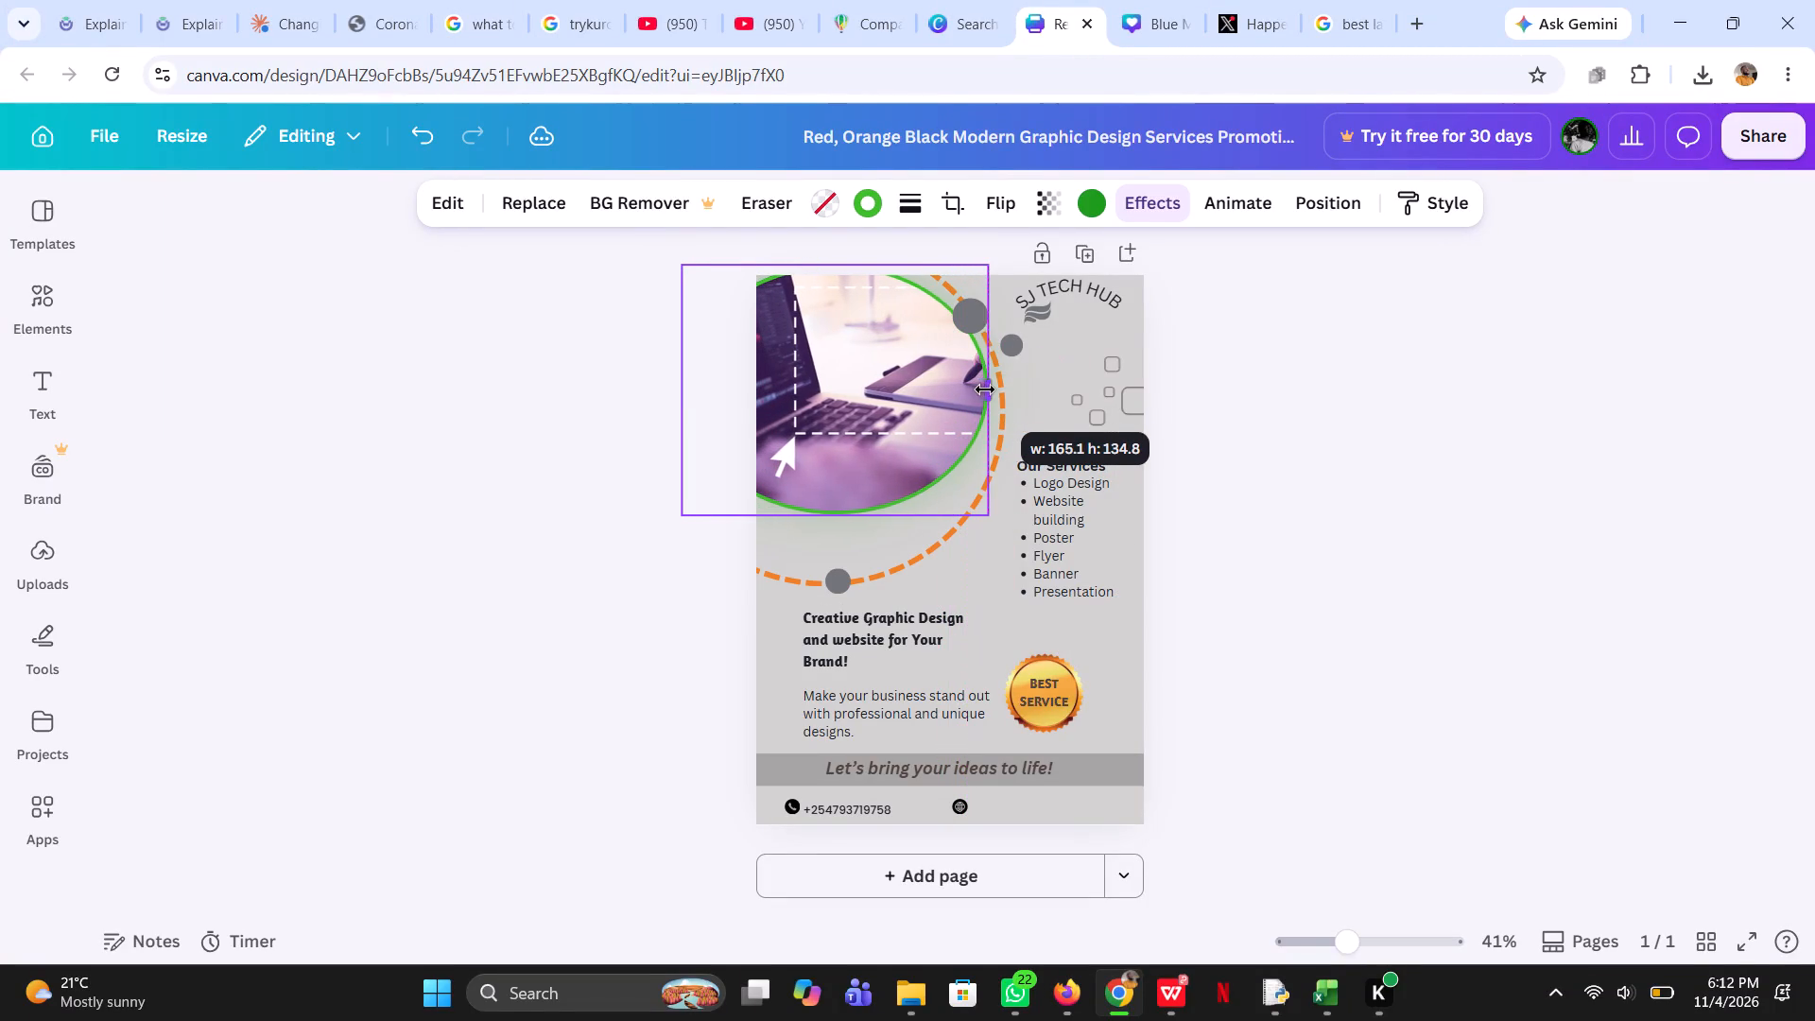
left_click_drag(985, 389, 994, 389)
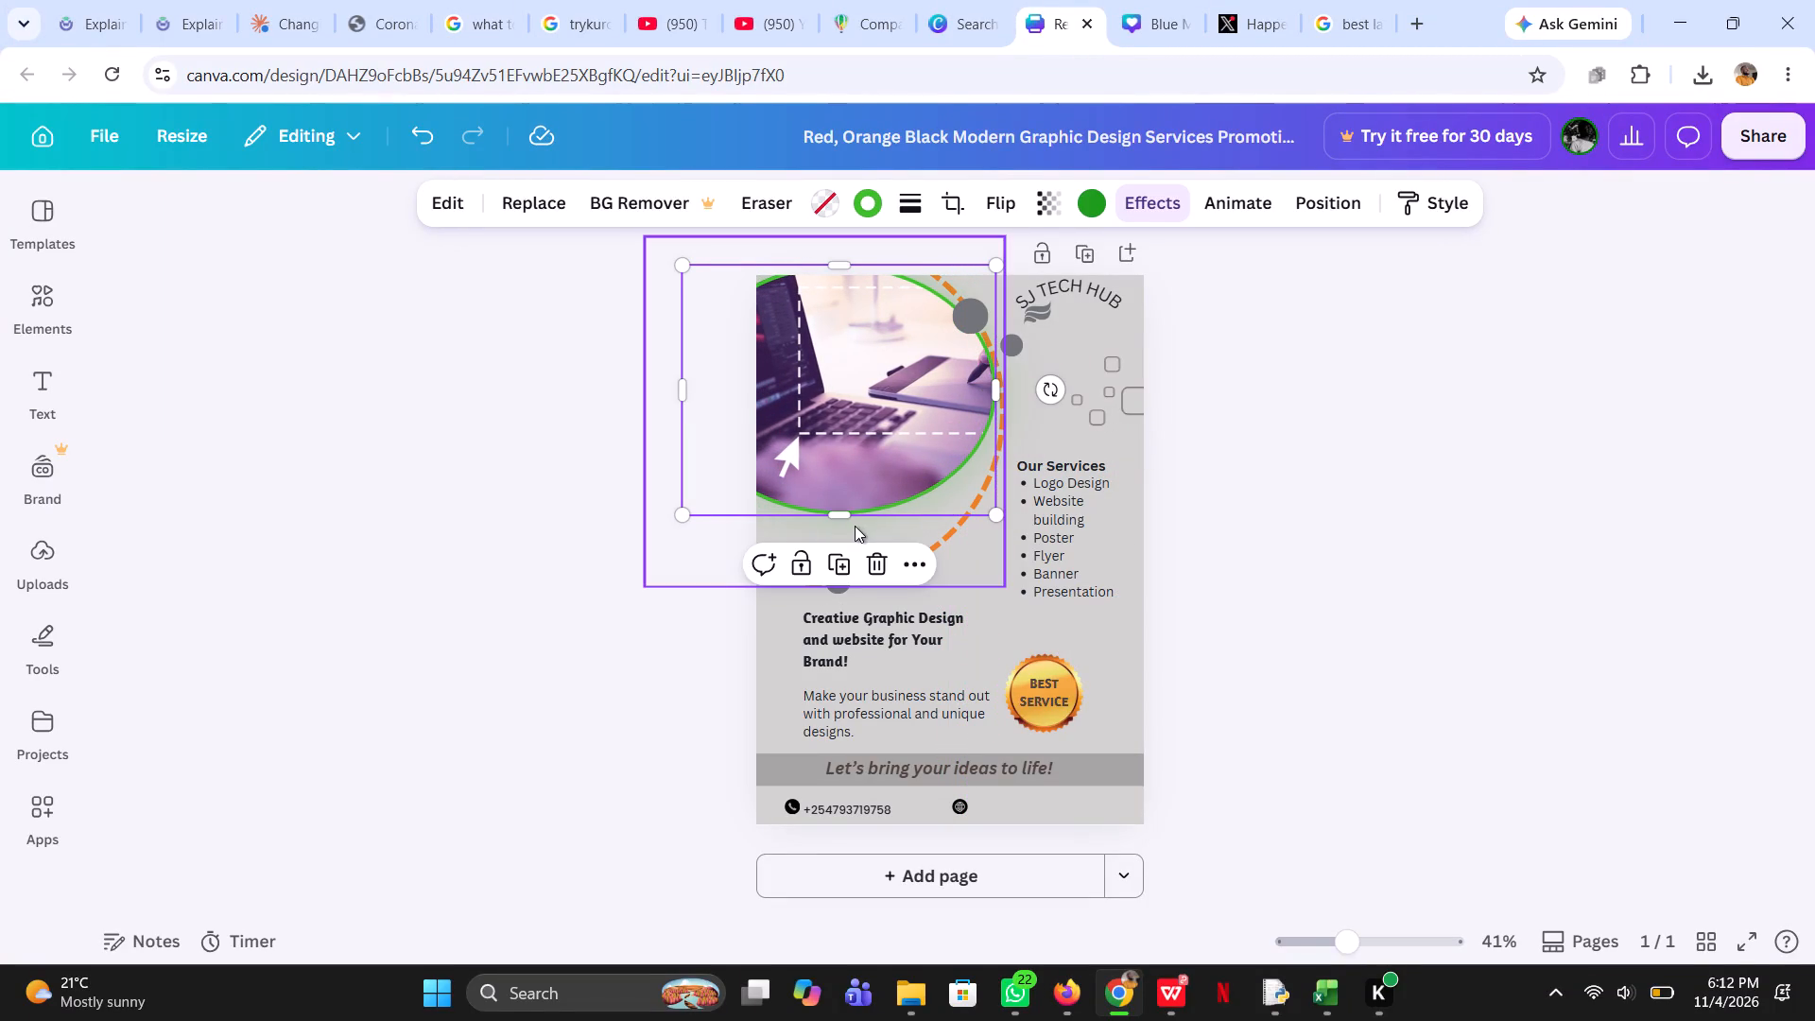
left_click_drag(840, 511, 851, 540)
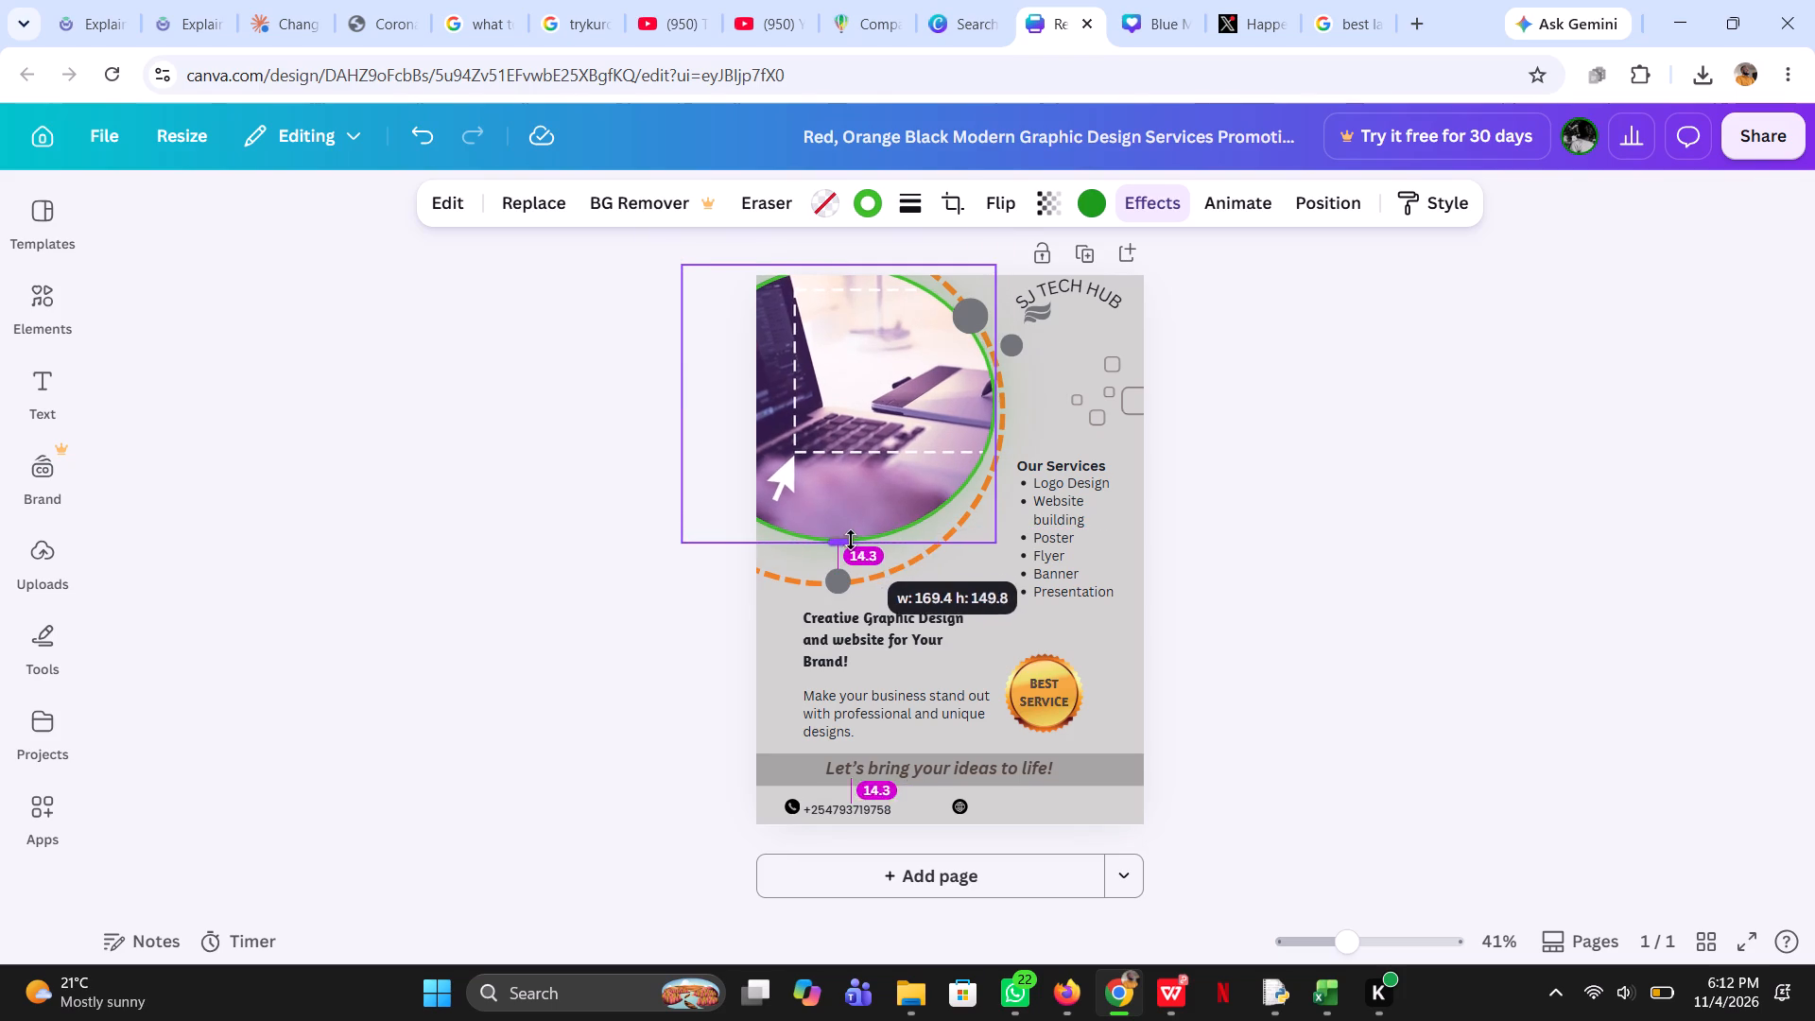
left_click_drag(851, 540, 844, 565)
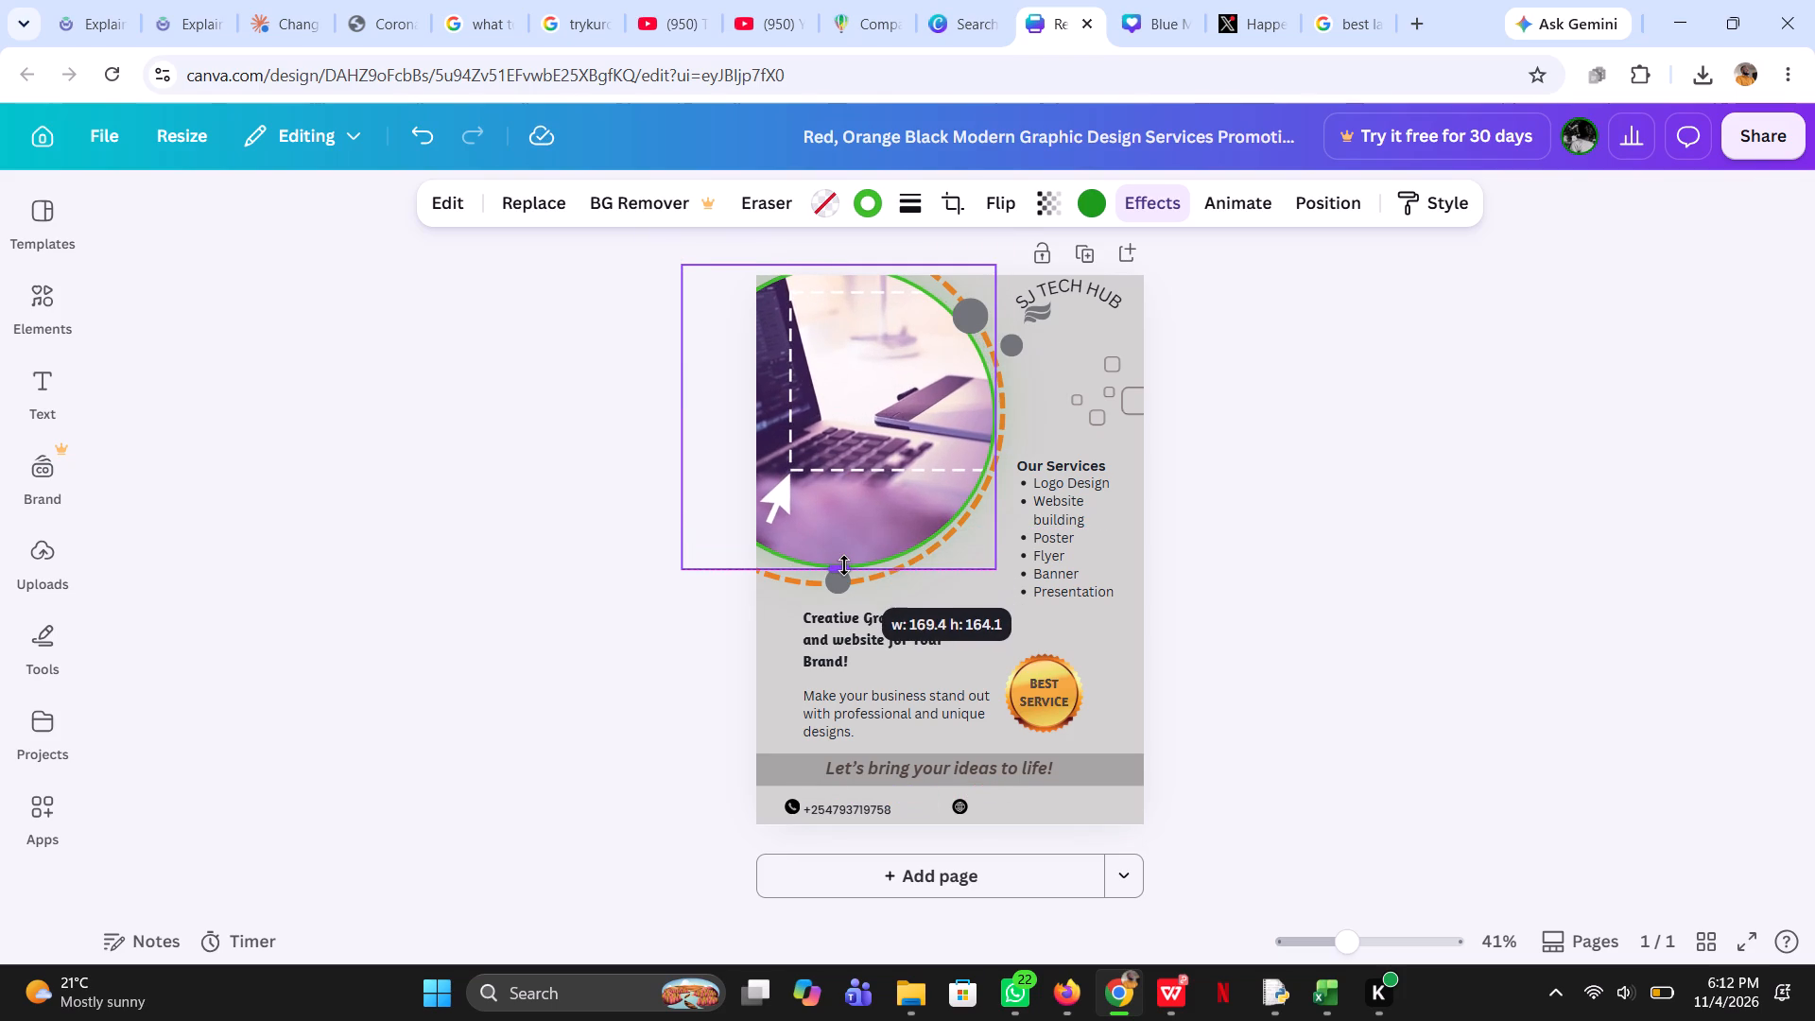
left_click_drag(844, 565, 864, 571)
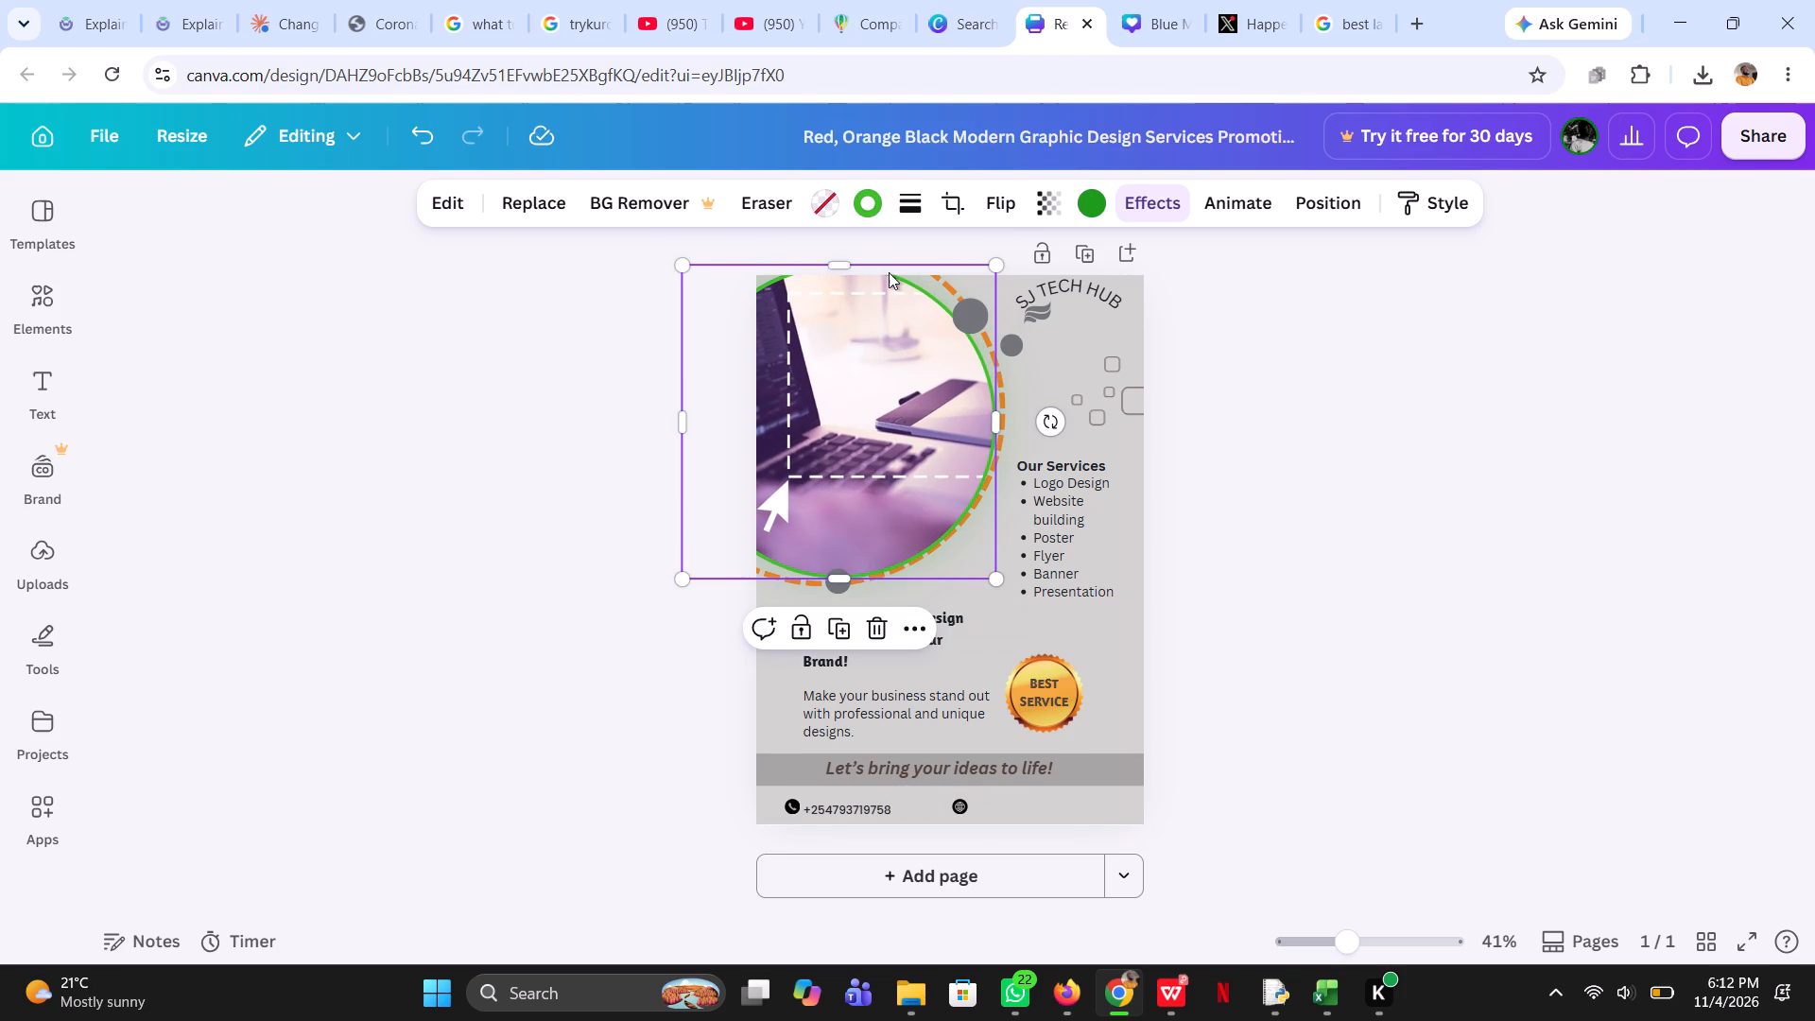
left_click_drag(841, 269, 856, 269)
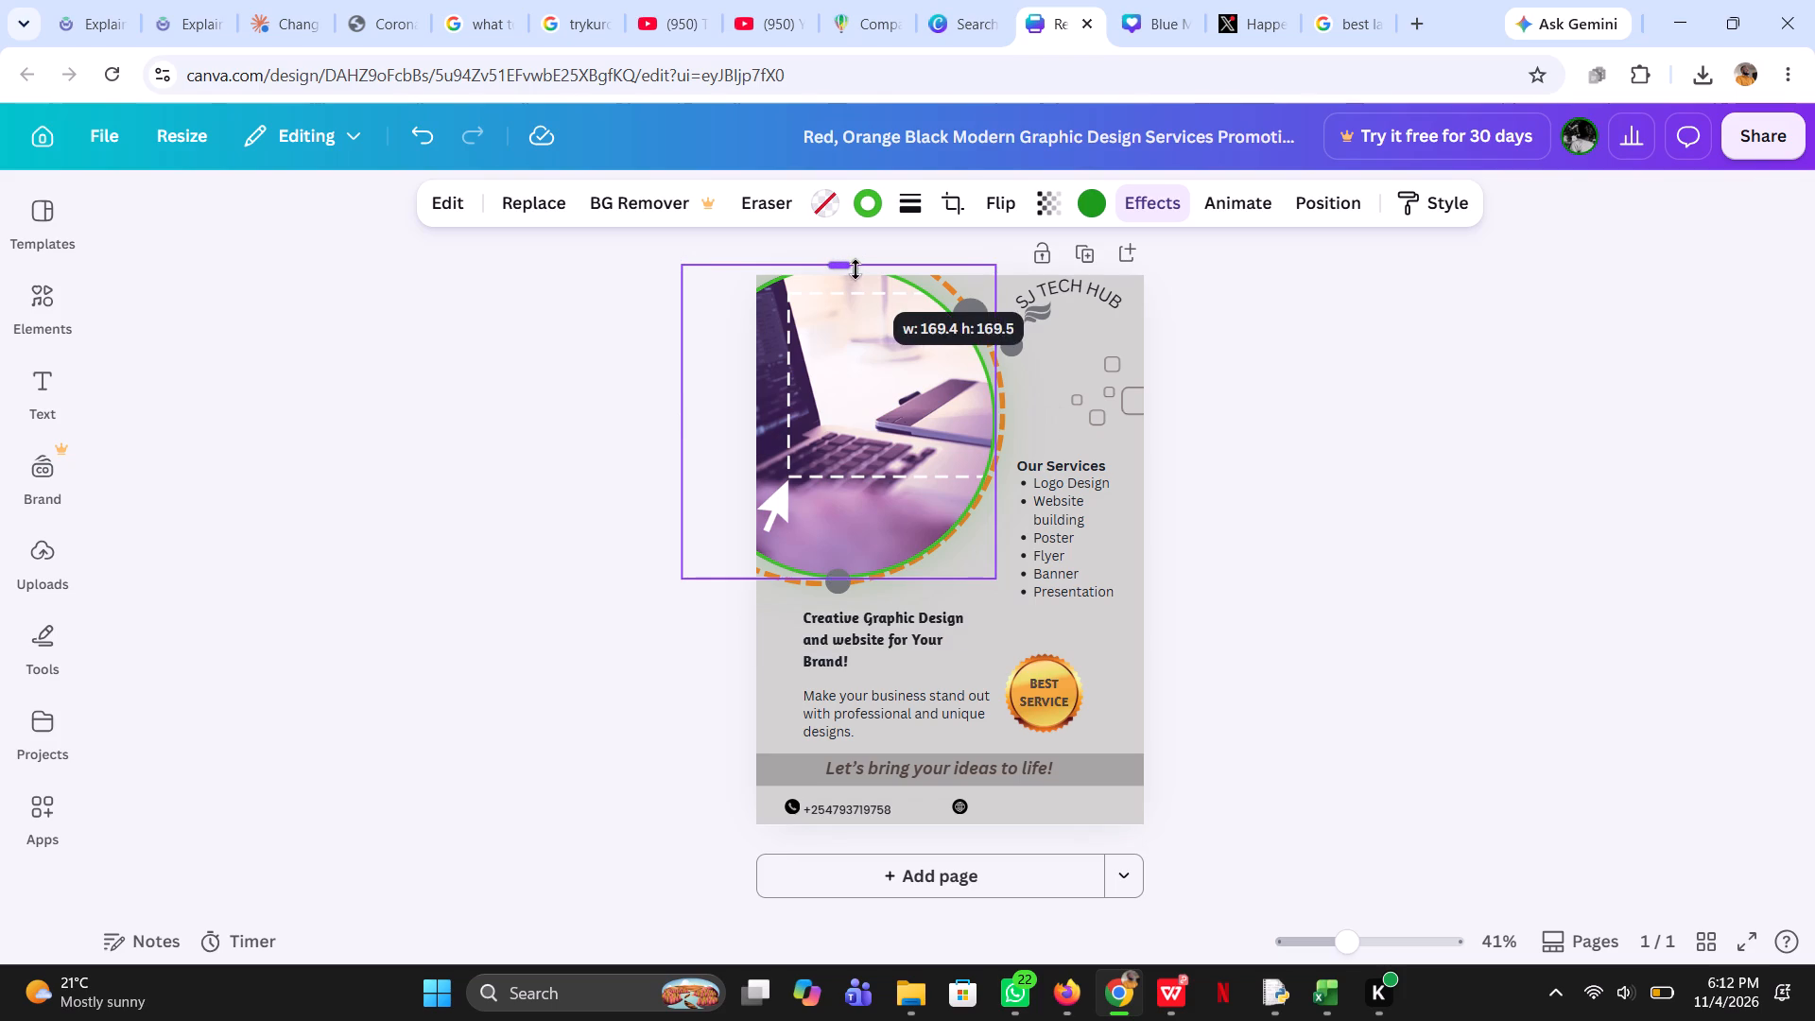
left_click_drag(856, 269, 871, 260)
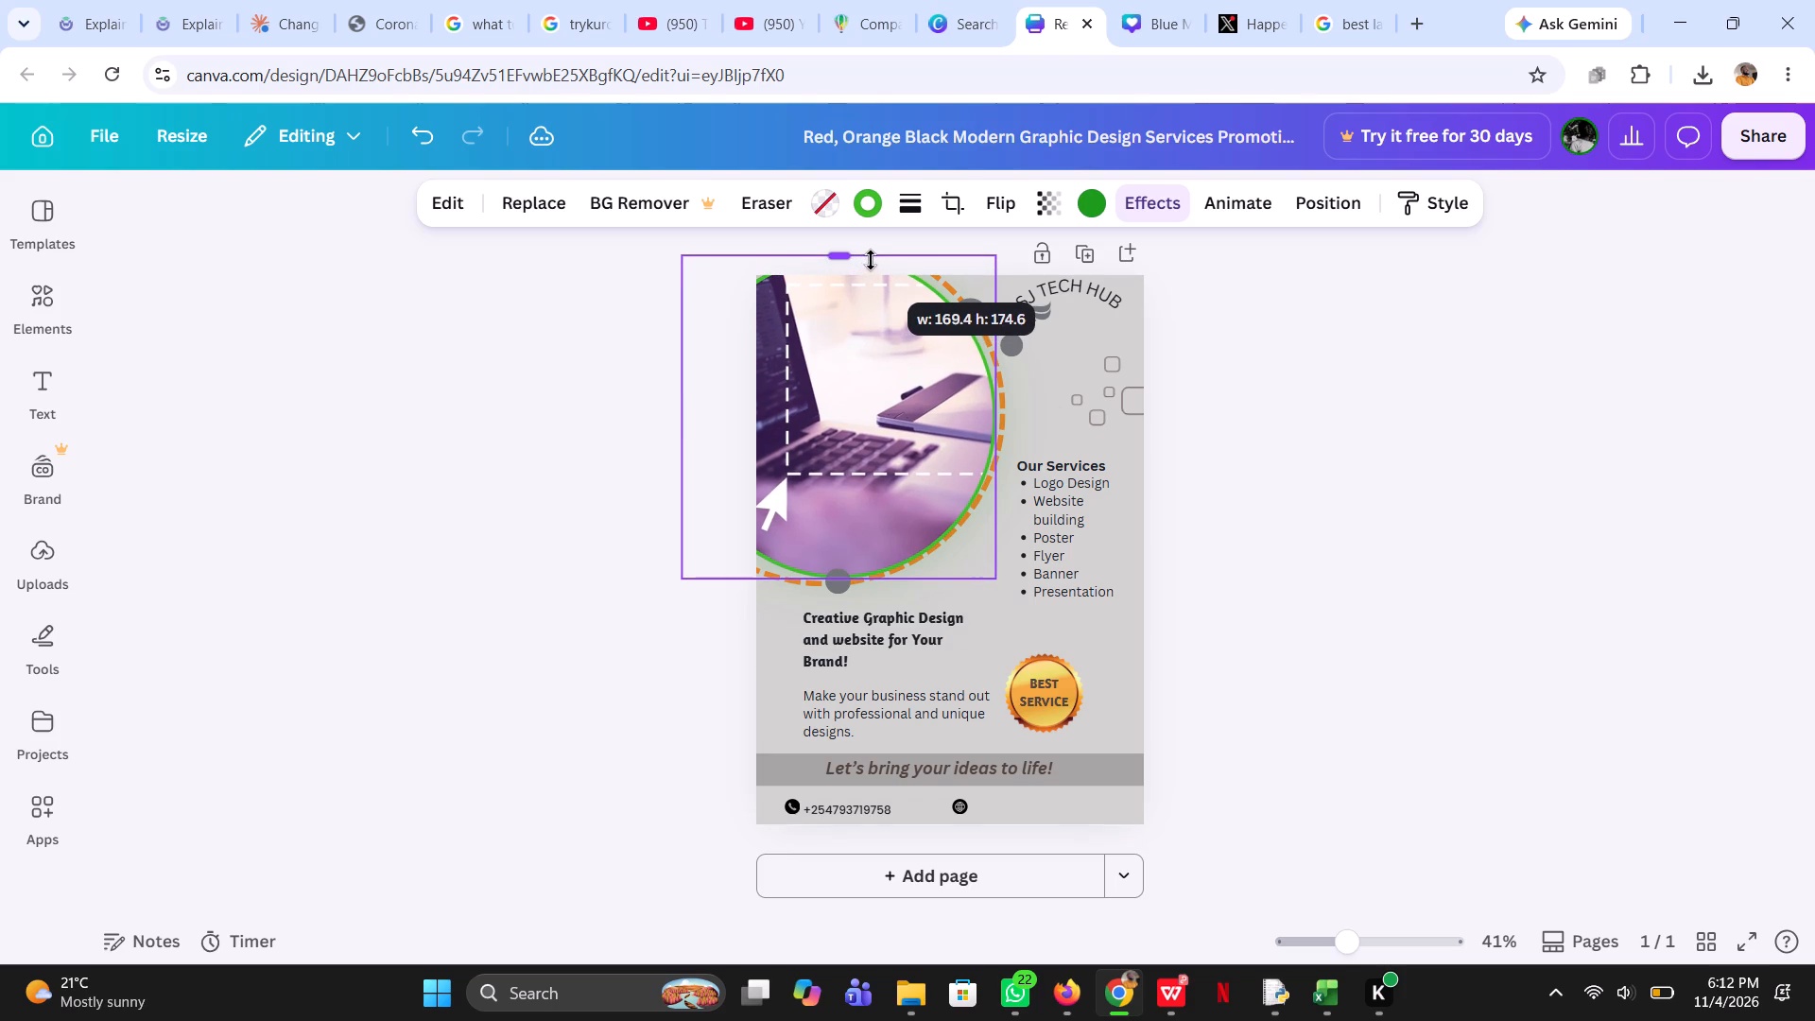
left_click_drag(871, 260, 877, 255)
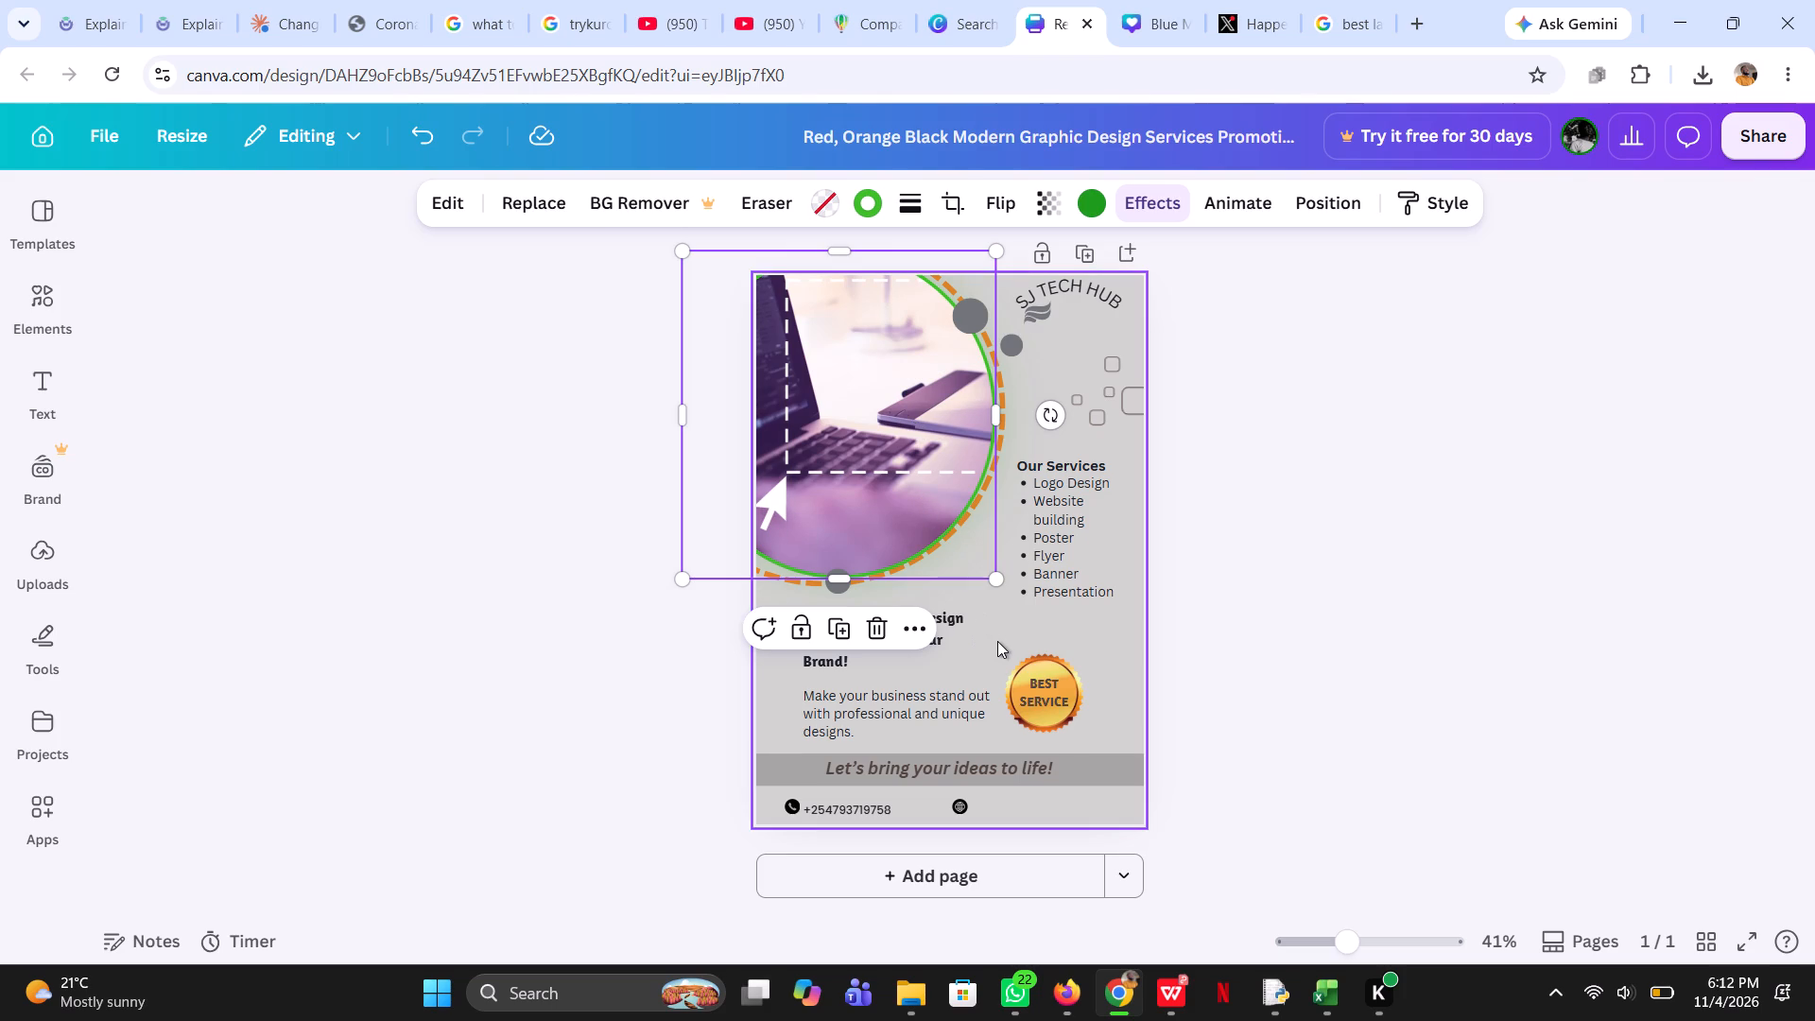
left_click(1256, 608)
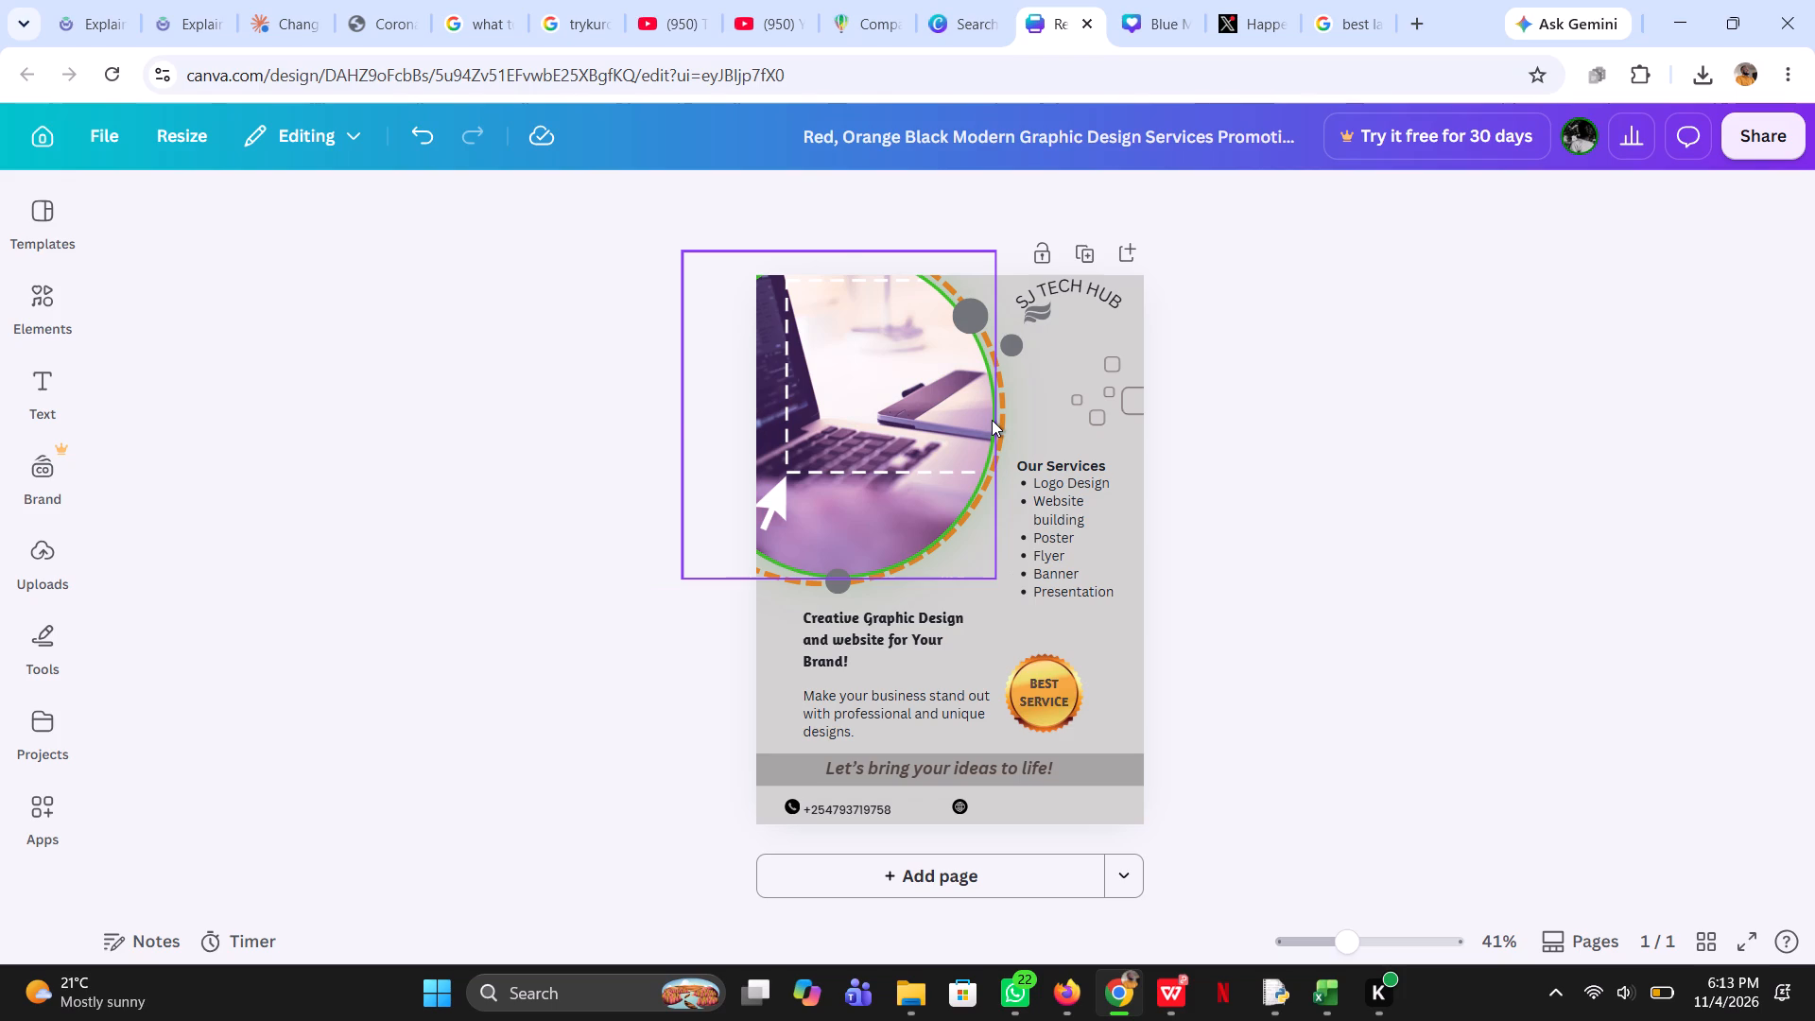
Widen the circular laptop photo to about 174, extending its edge over the dashed ring on the services-list side.
left_click(992, 420)
left_click_drag(992, 420, 999, 420)
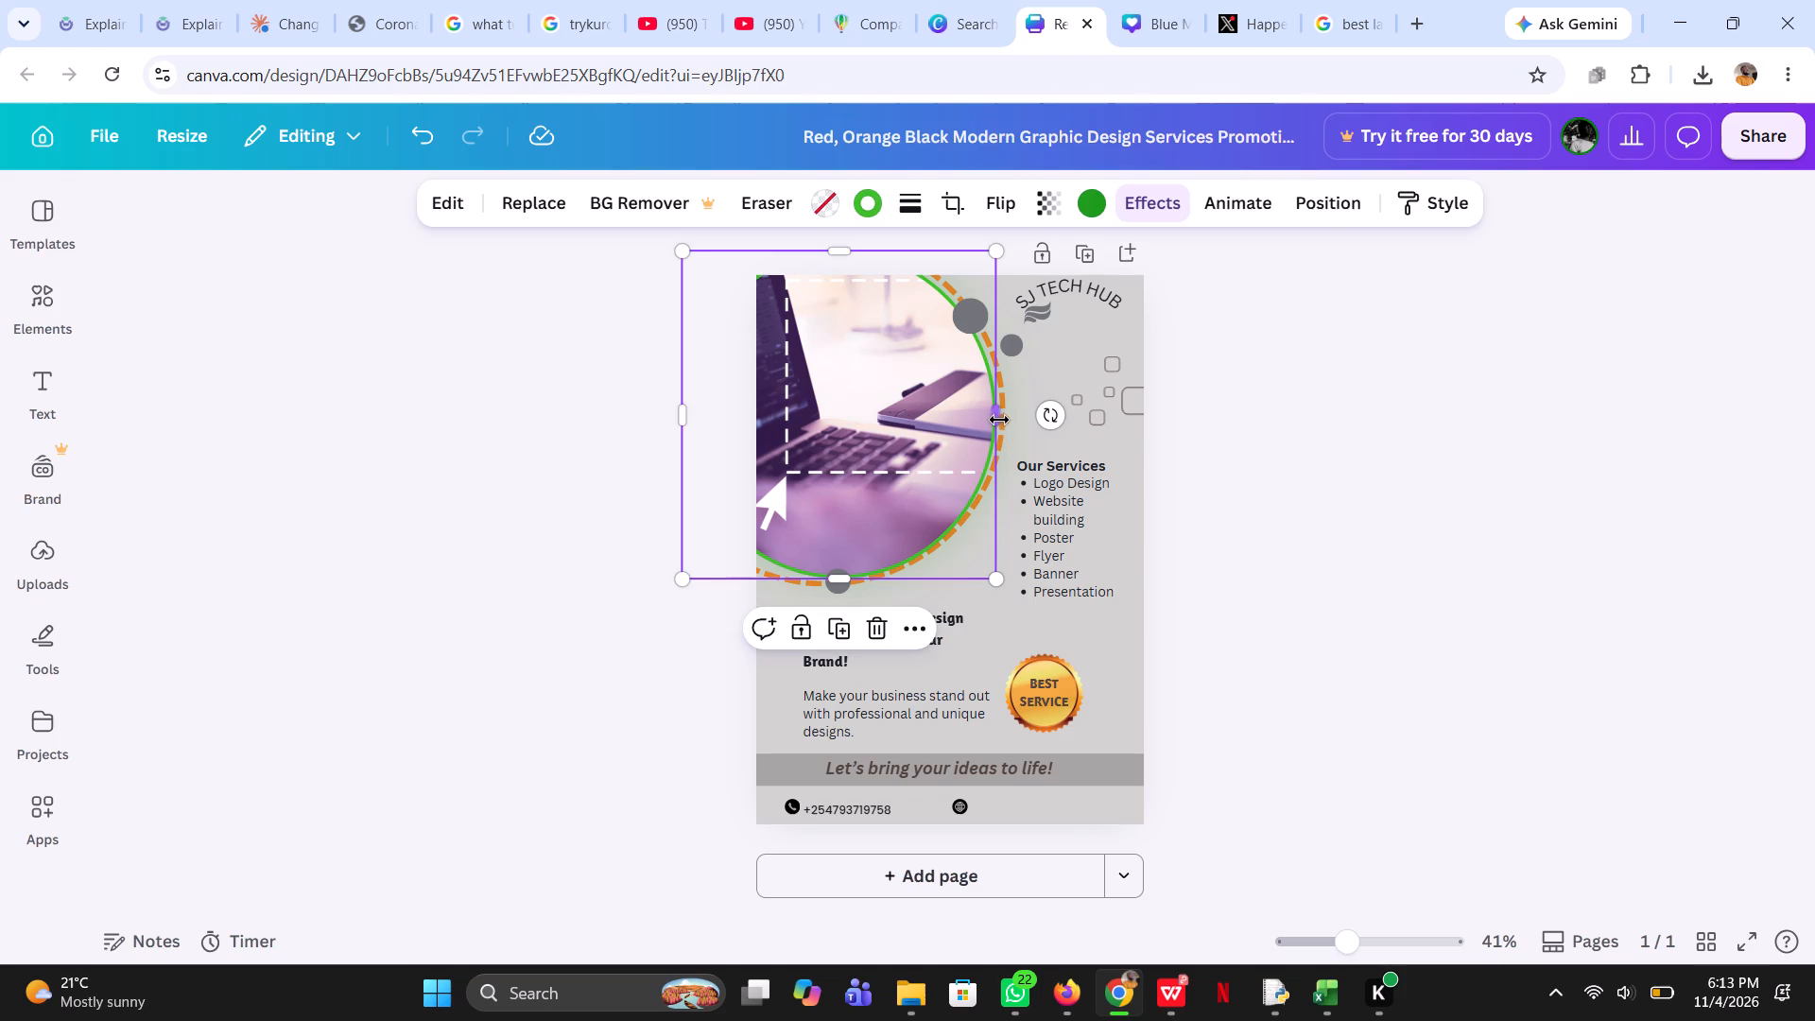
left_click_drag(999, 420, 1002, 420)
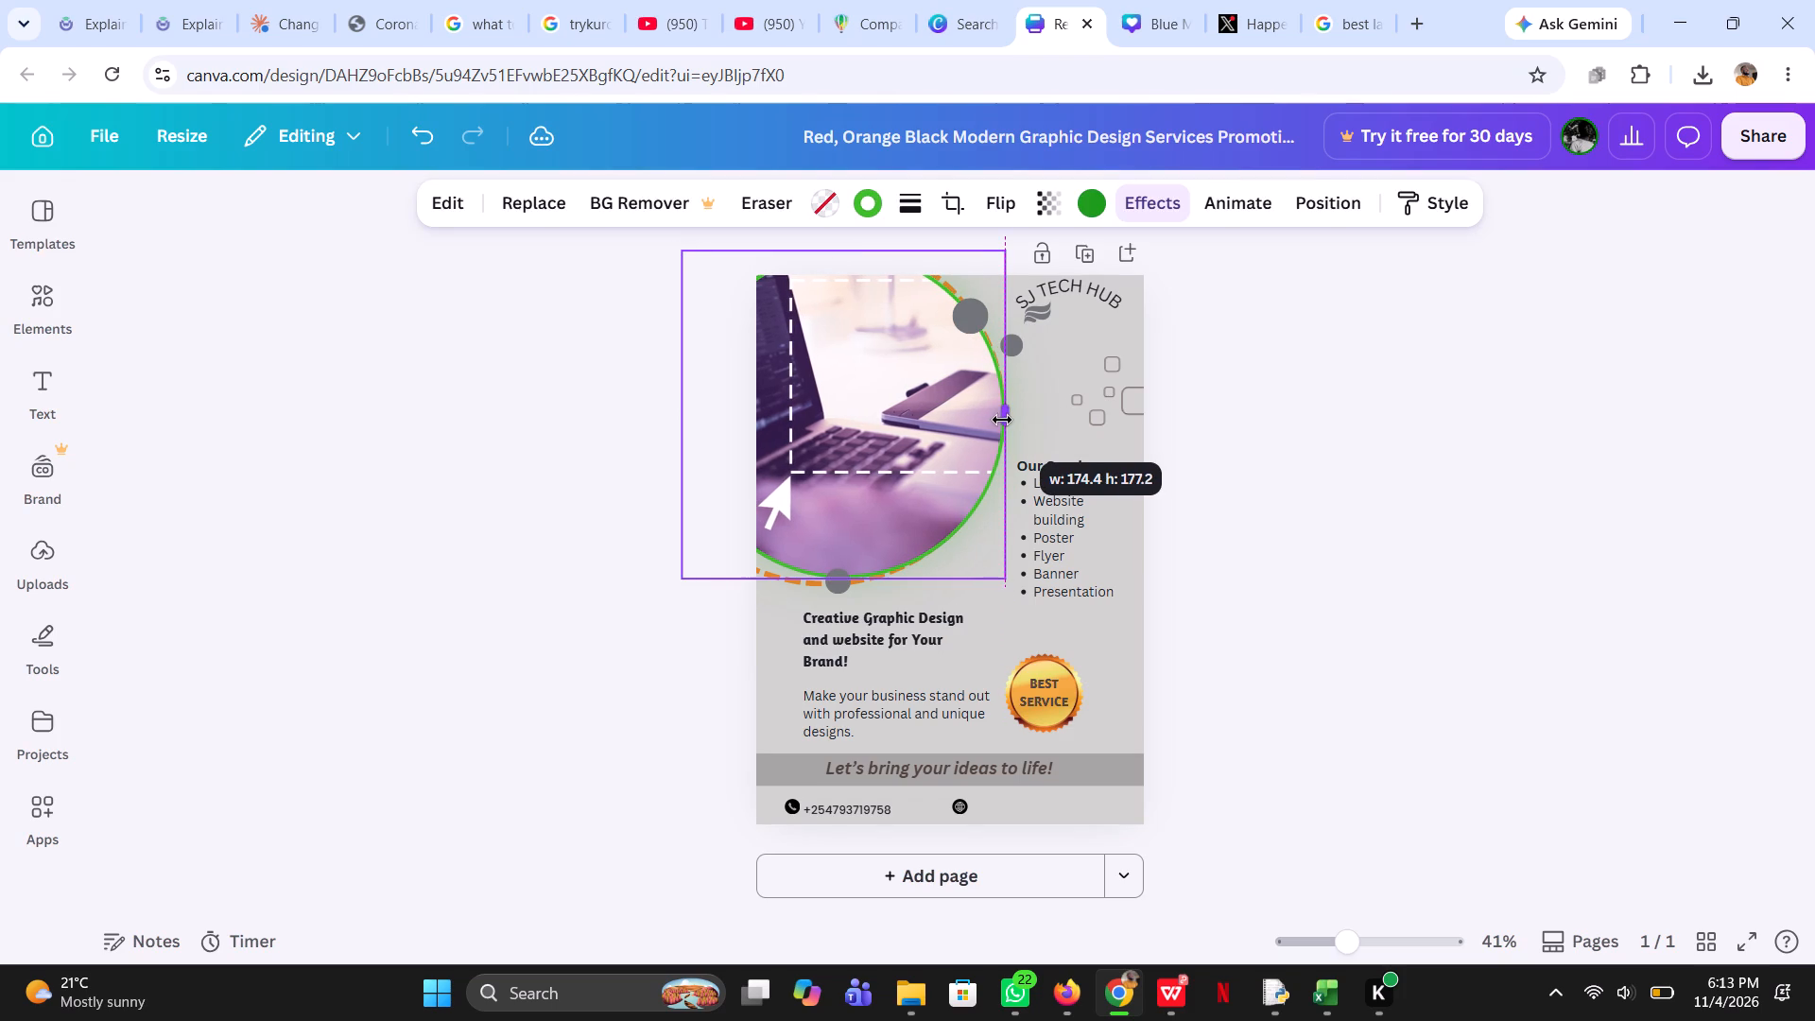
left_click_drag(1002, 420, 1002, 418)
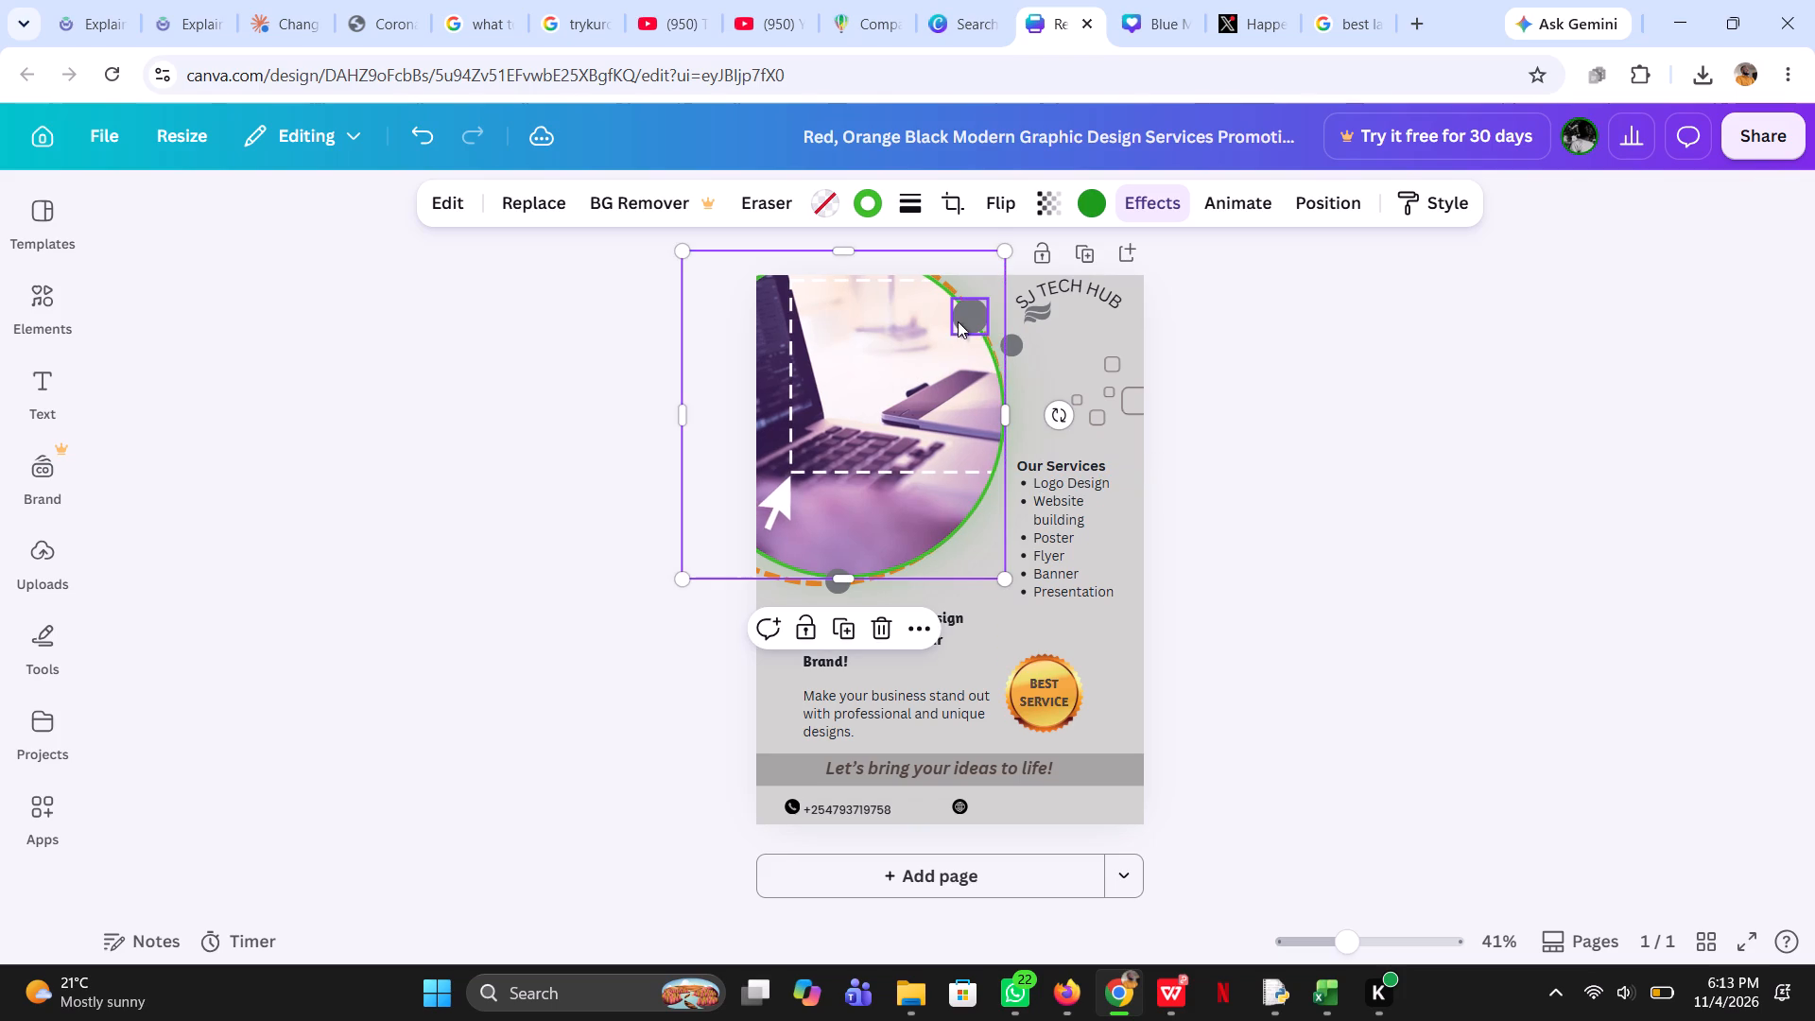
Delete the large grey dot on the dashed ring beside the SJ TECH HUB logo, moving it off the photo first.
left_click_drag(960, 312, 969, 309)
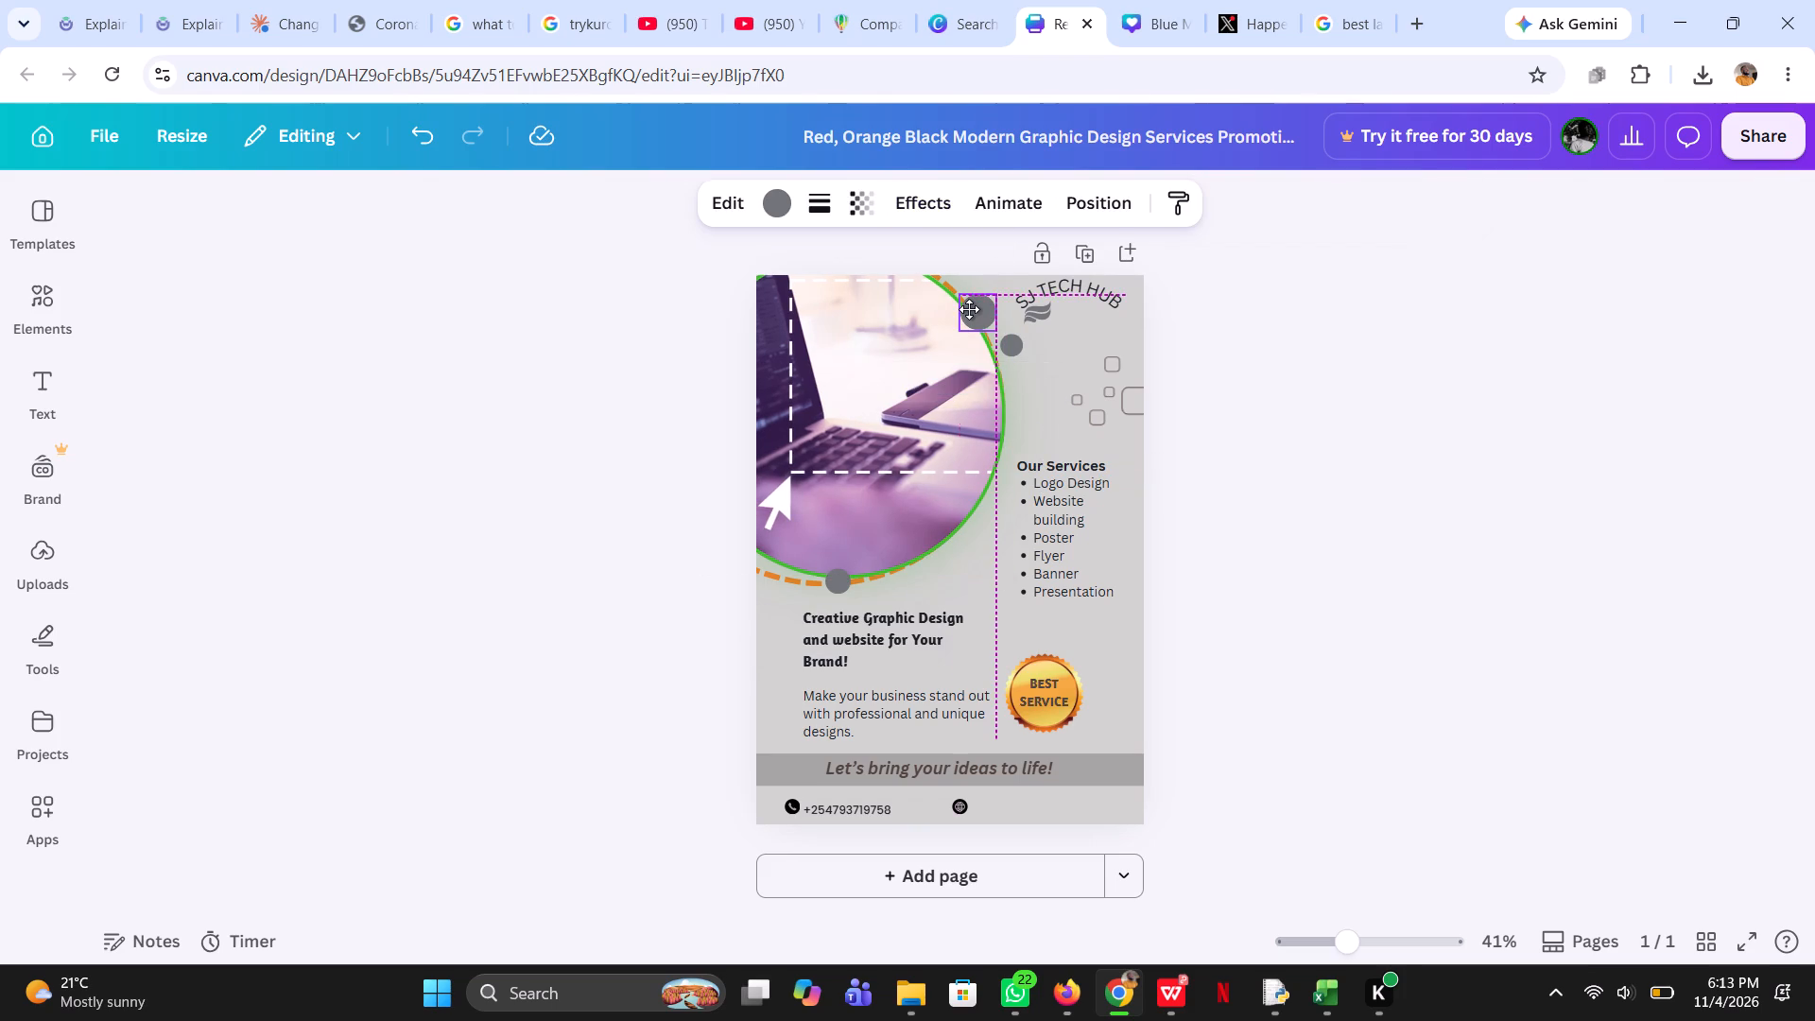
left_click_drag(969, 309, 1046, 350)
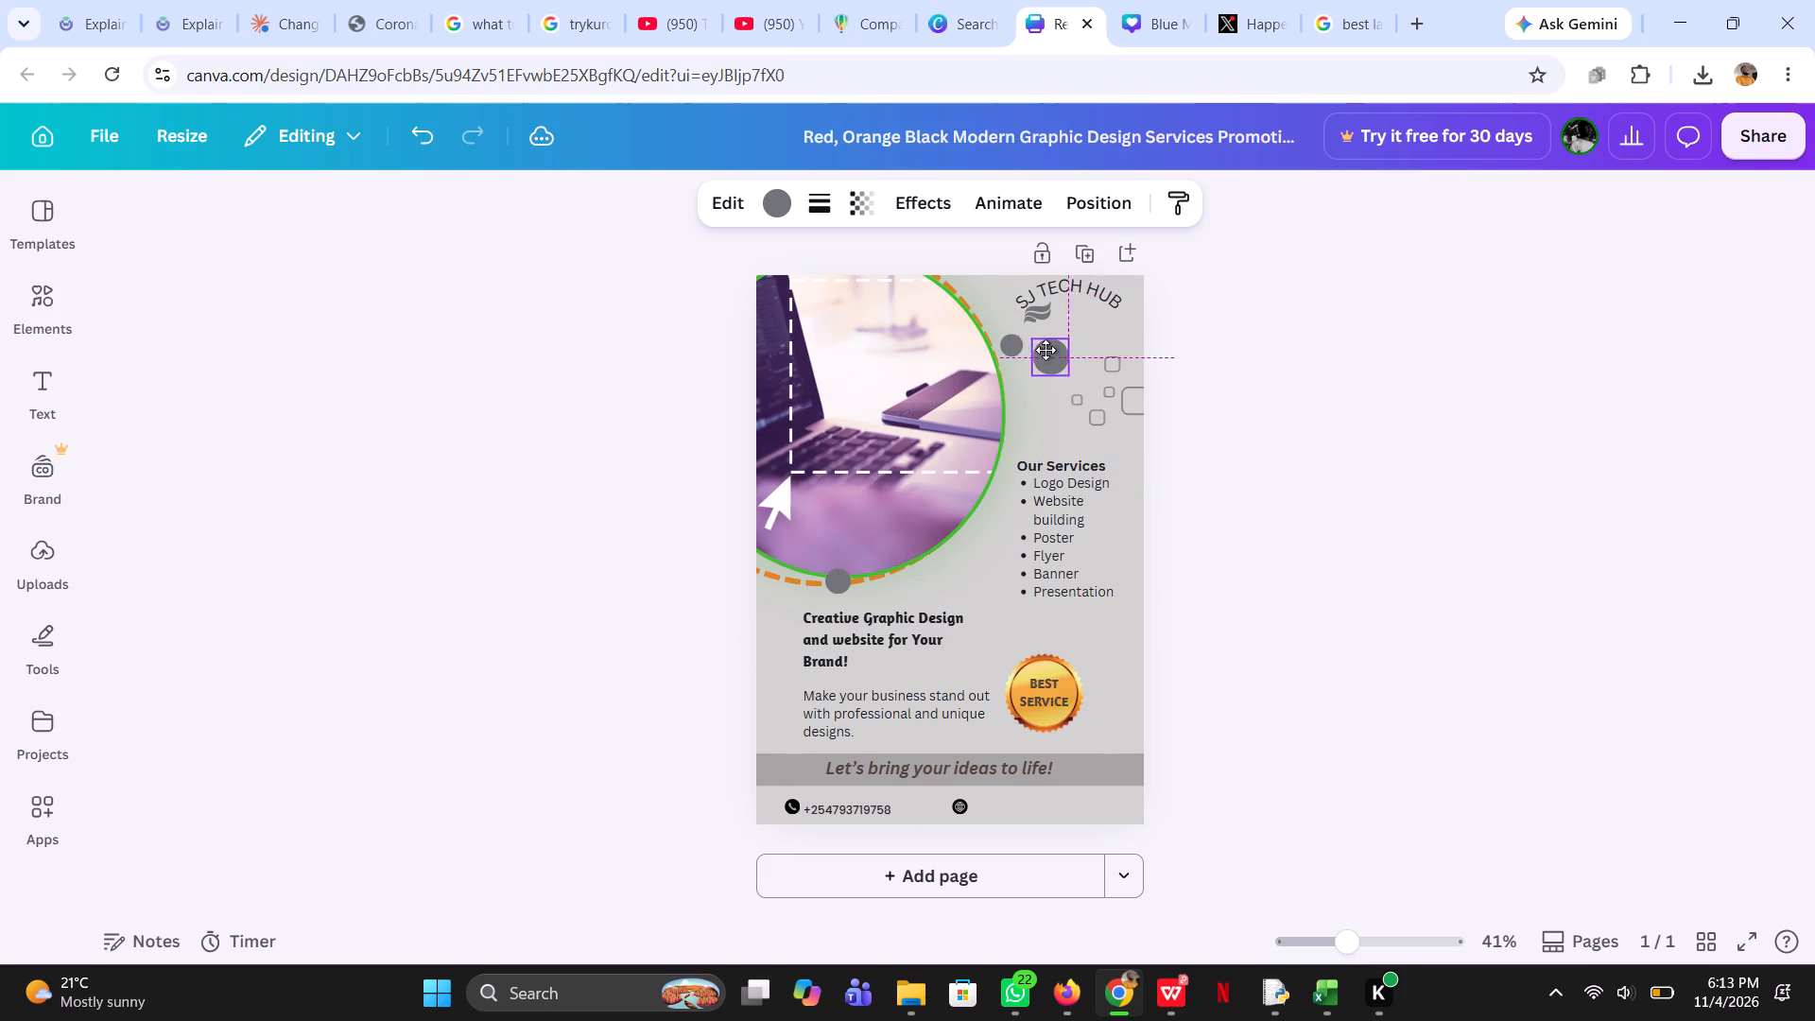
left_click_drag(1046, 350, 1066, 337)
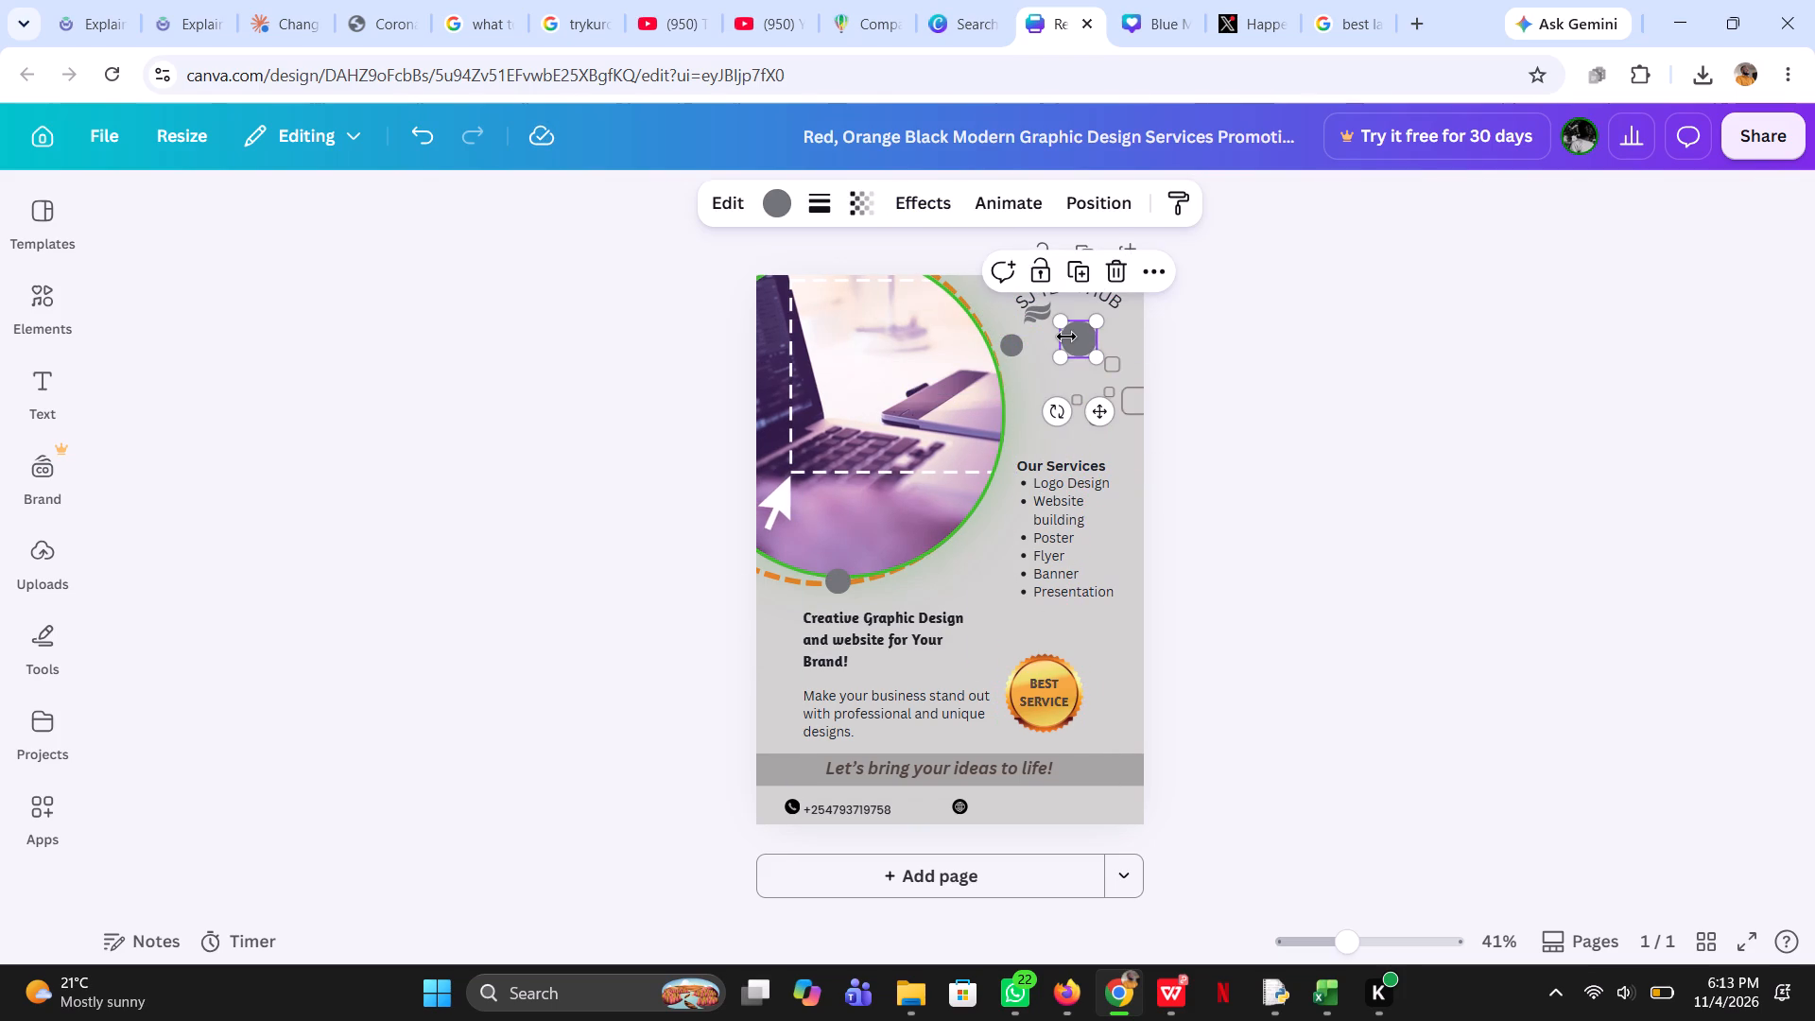
left_click(1112, 259)
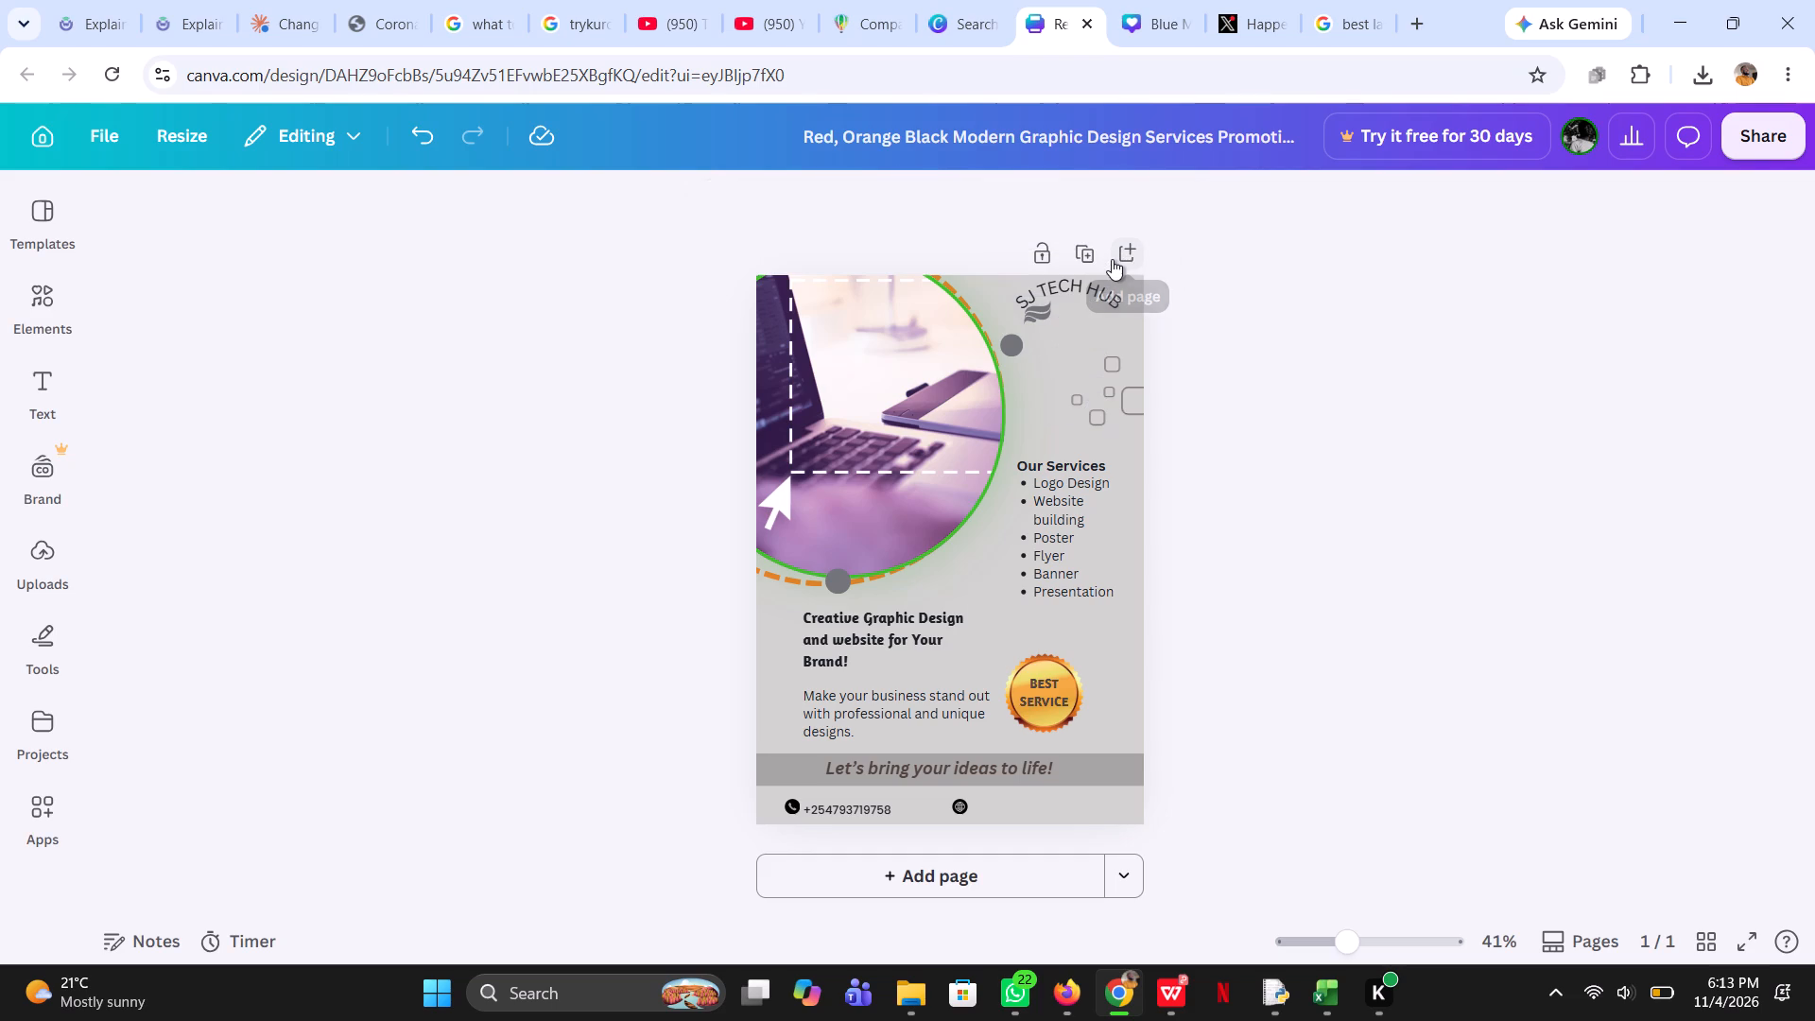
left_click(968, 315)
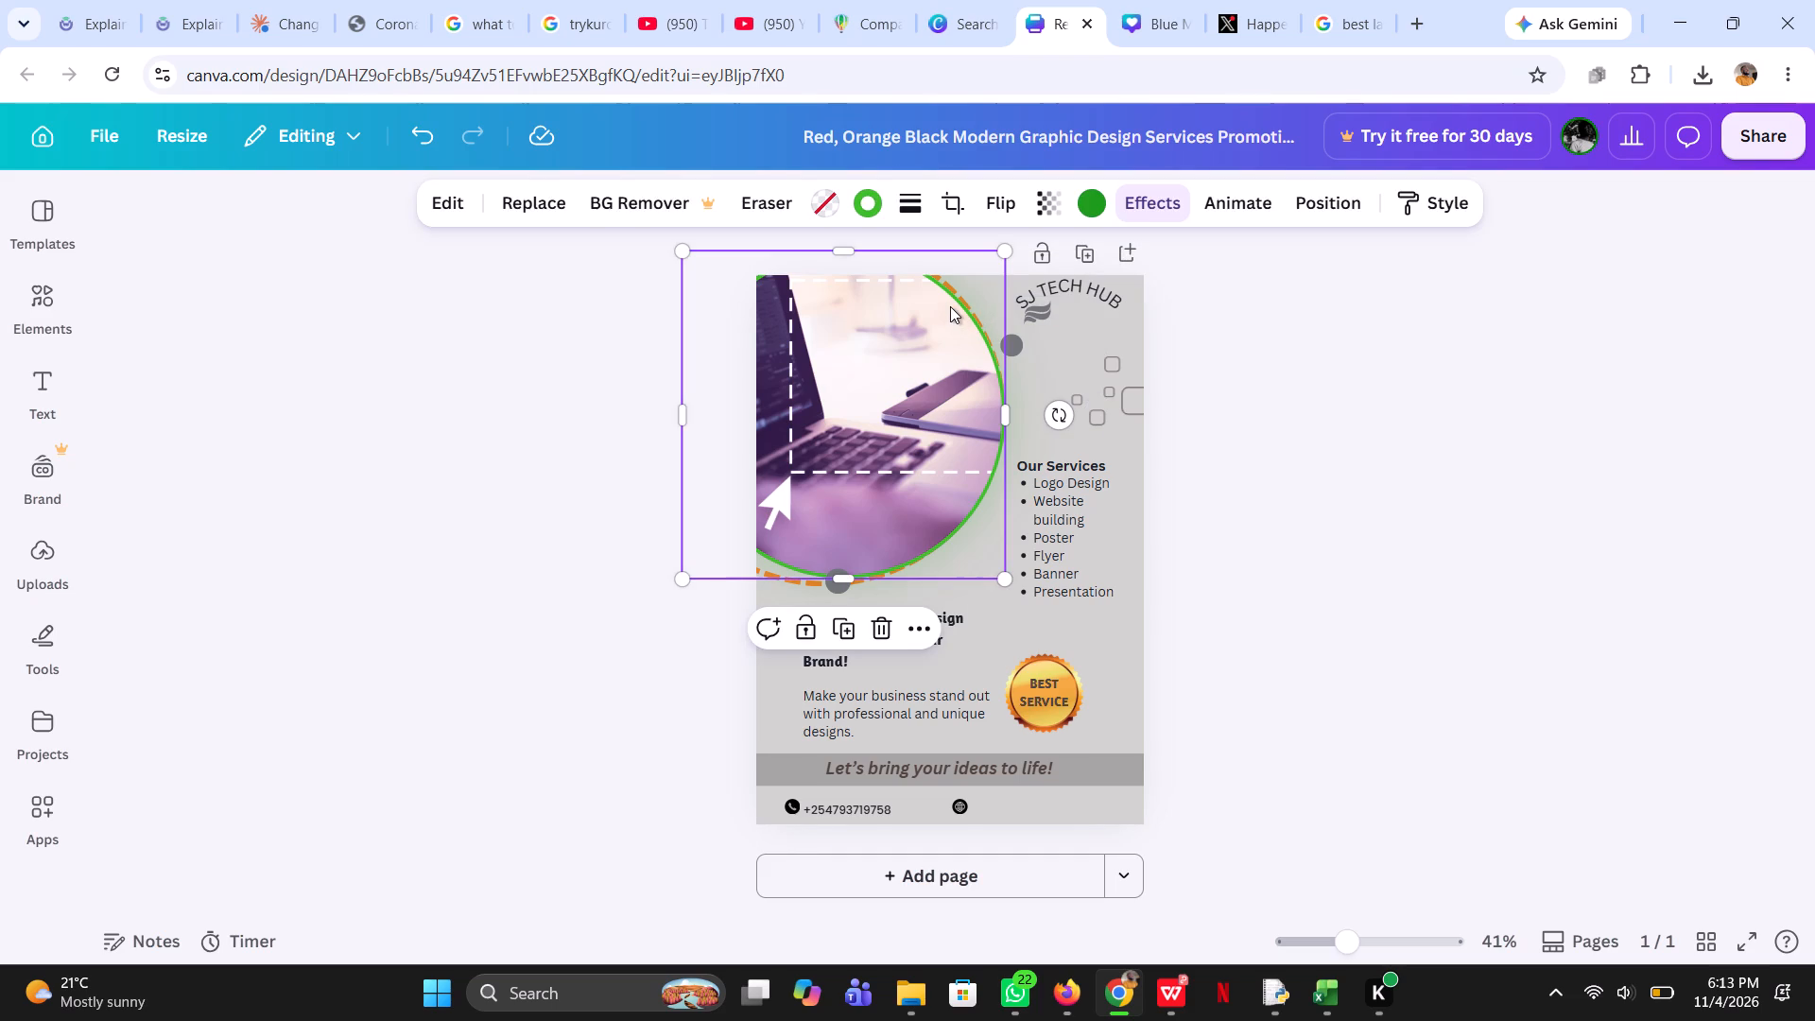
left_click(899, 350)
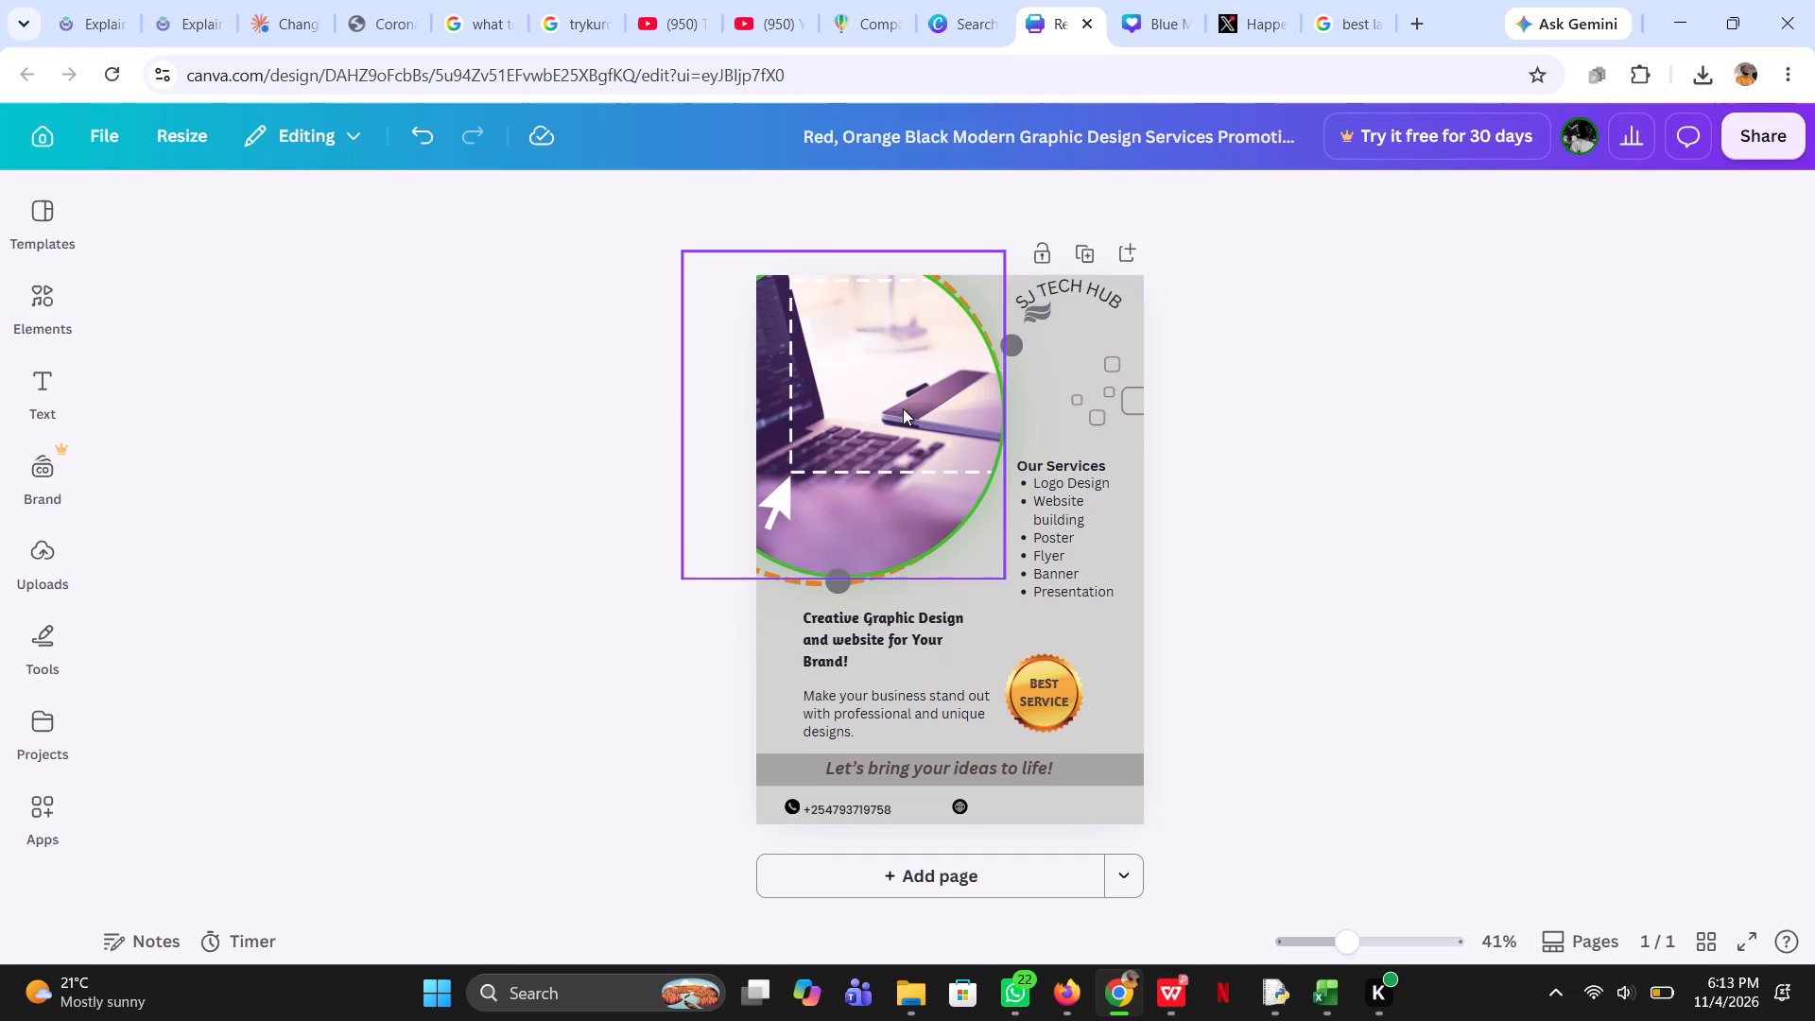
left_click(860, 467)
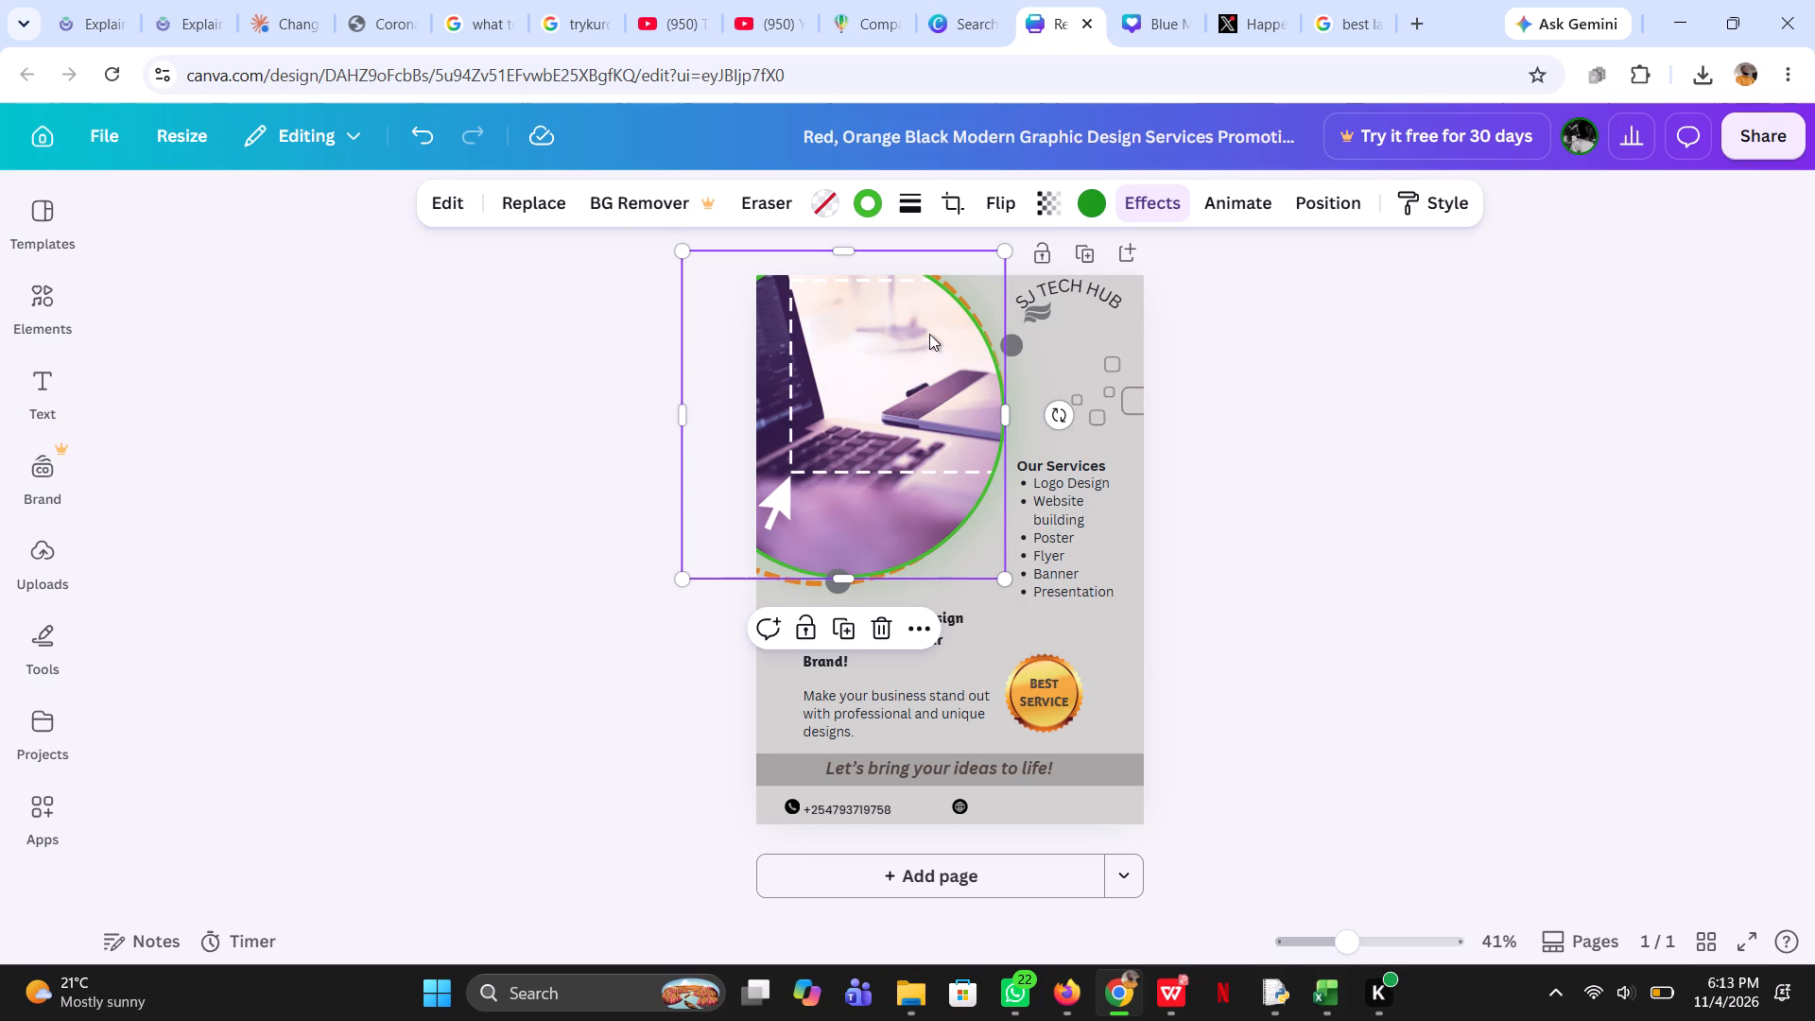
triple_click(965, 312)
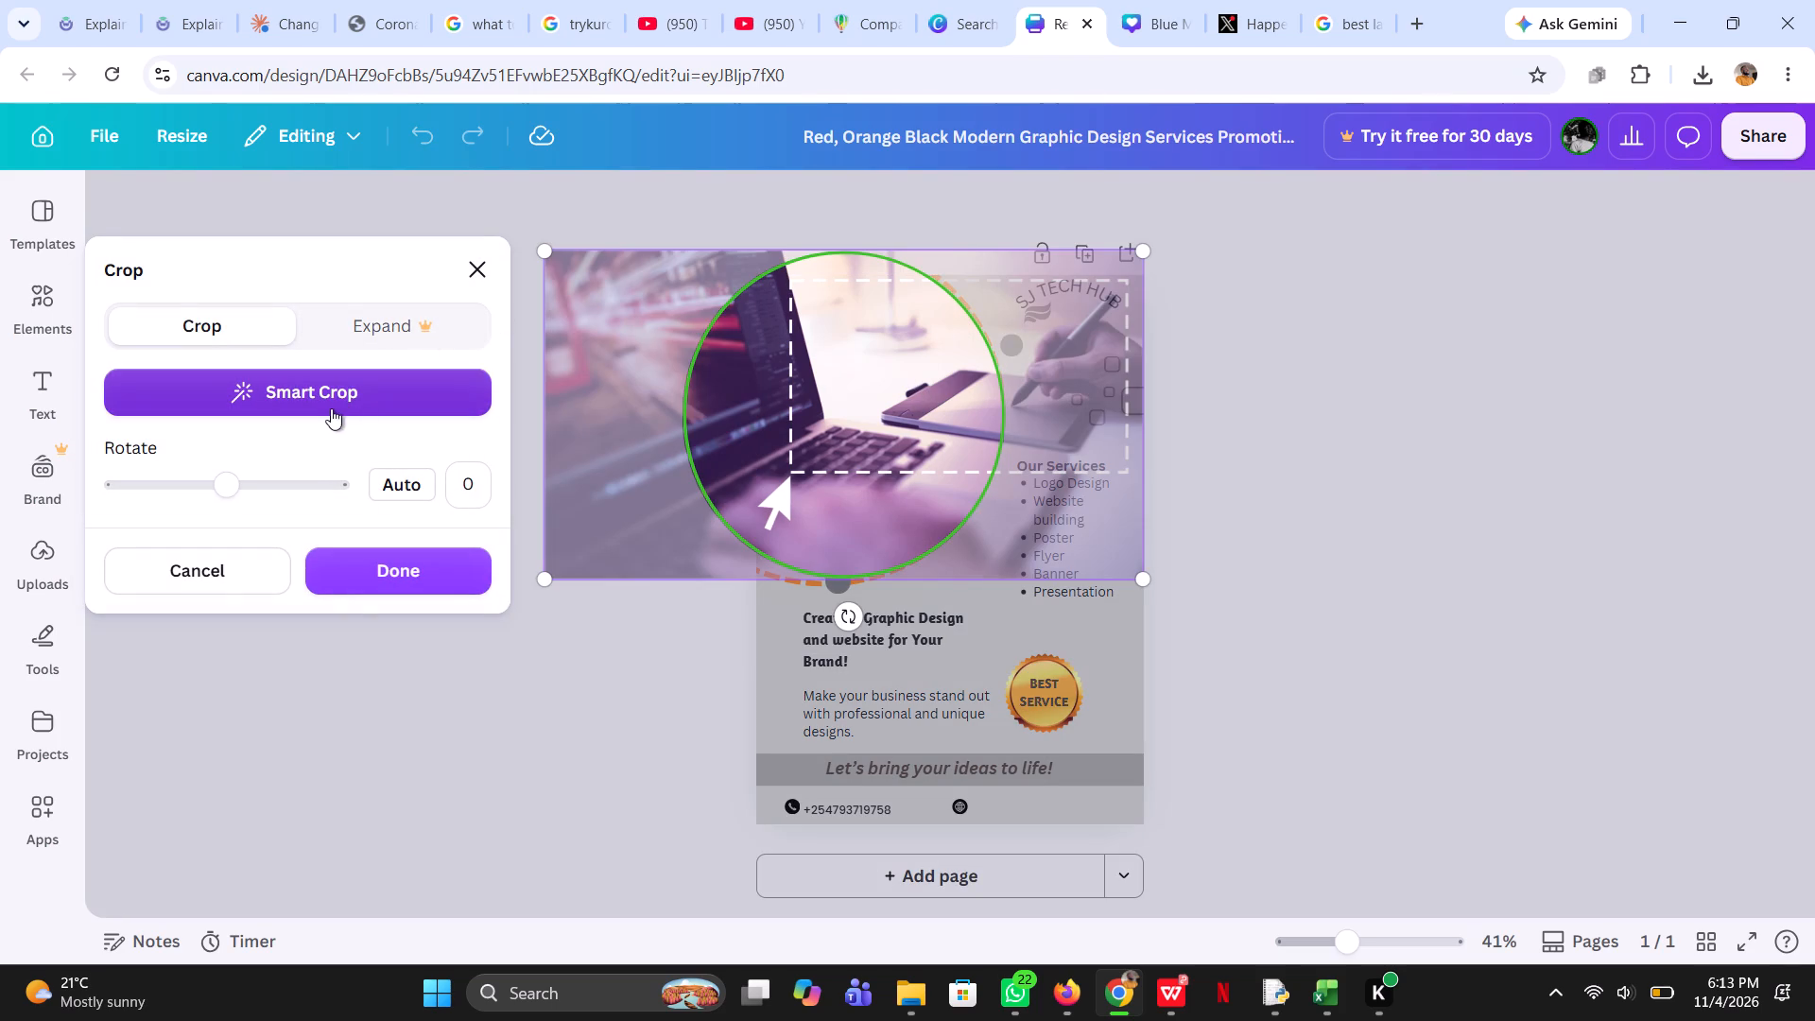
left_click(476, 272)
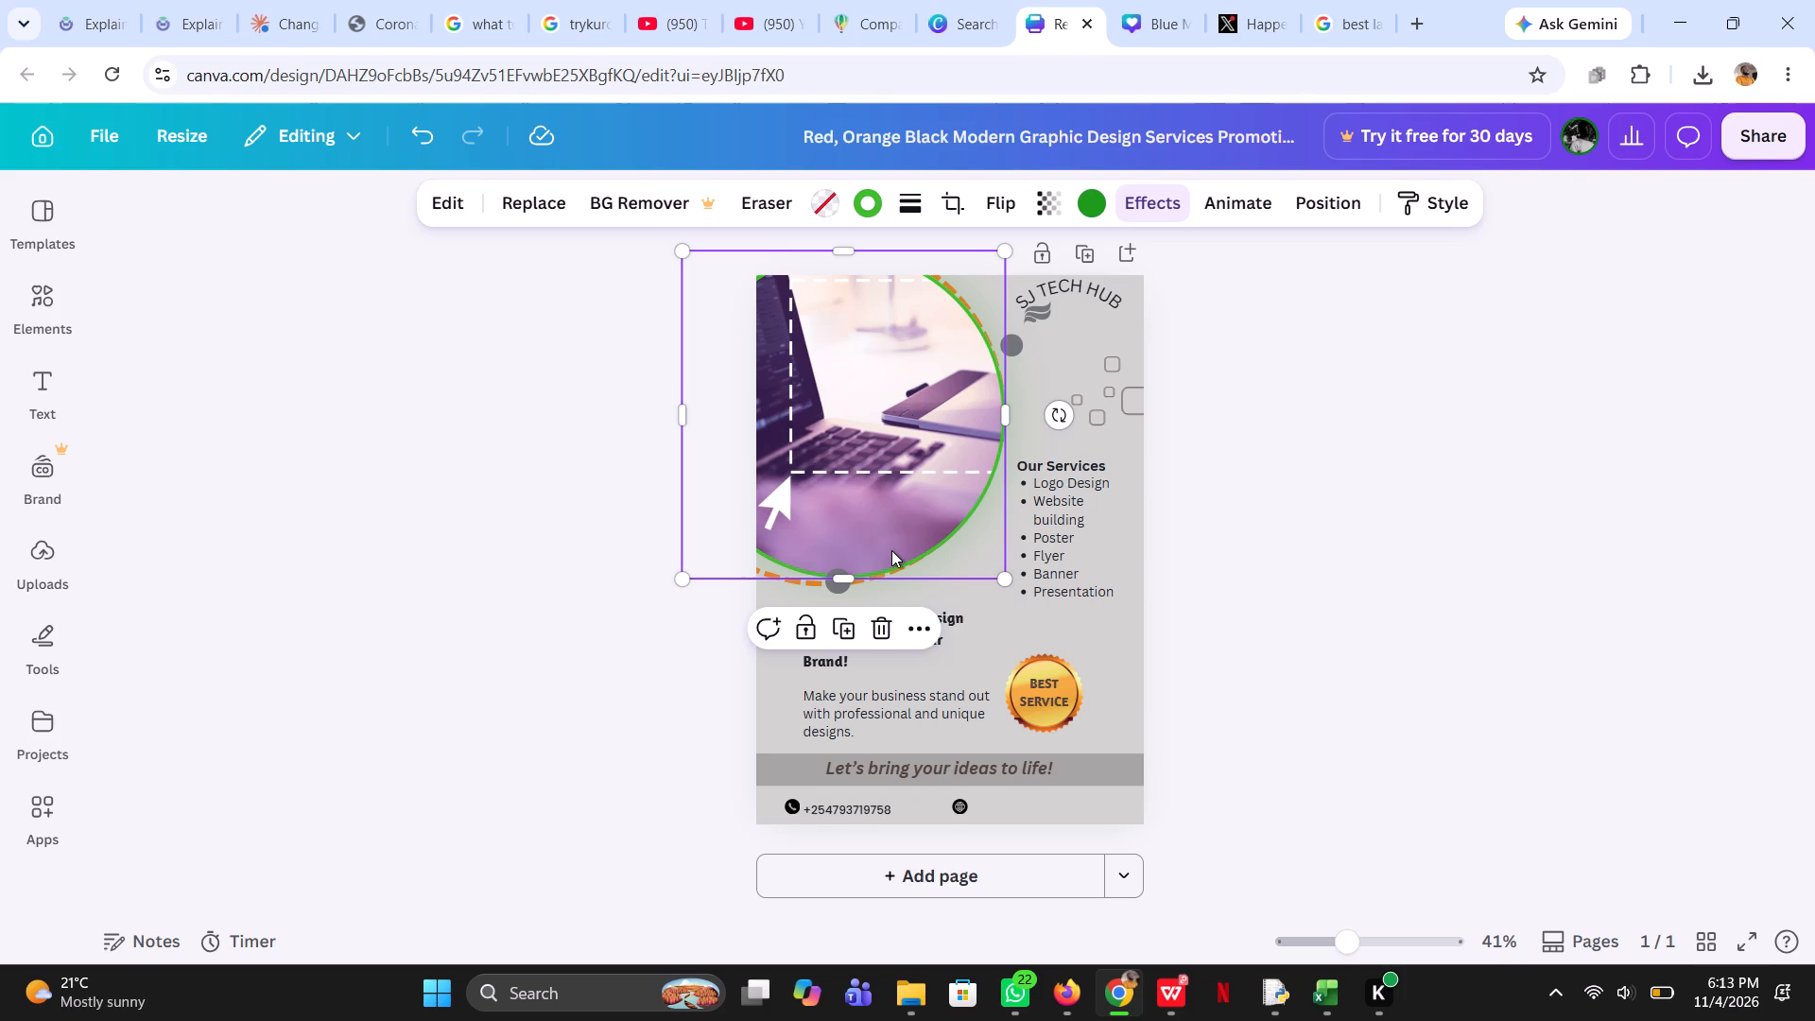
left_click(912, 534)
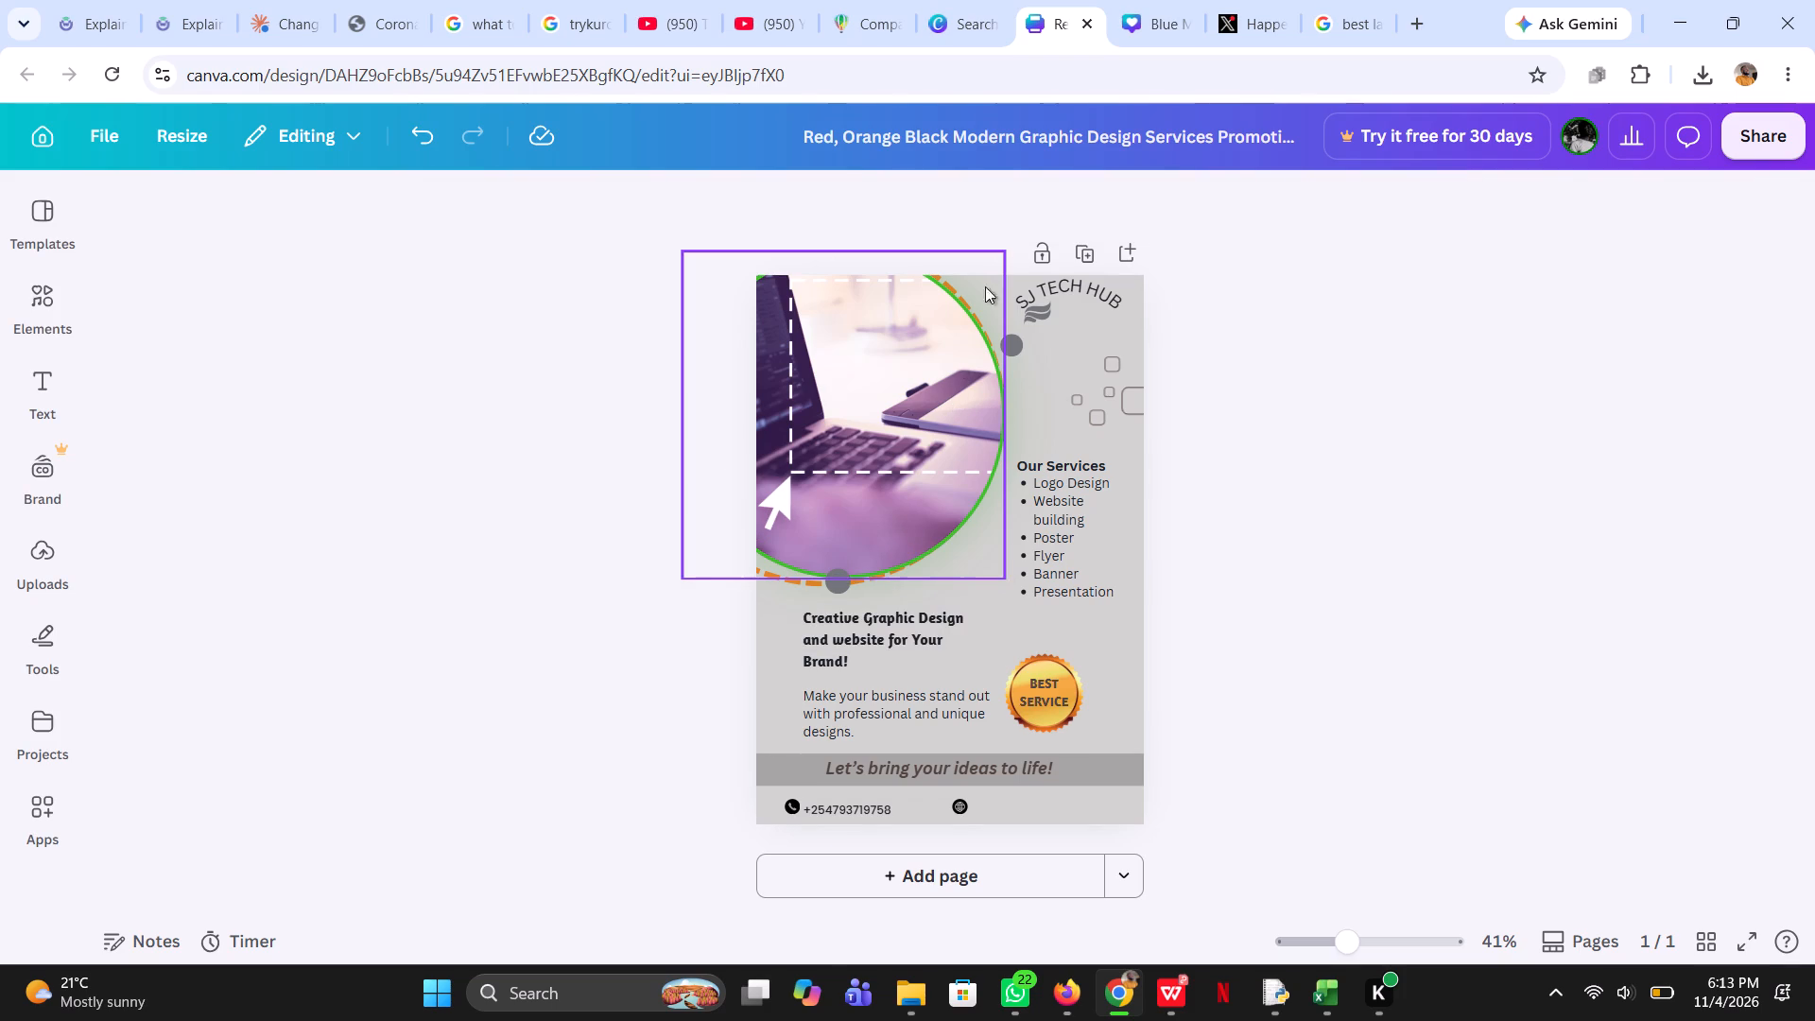
Reposition the circular laptop photo slightly down and further off the page's left edge, uncovering the dashed ring's outer side.
left_click(949, 309)
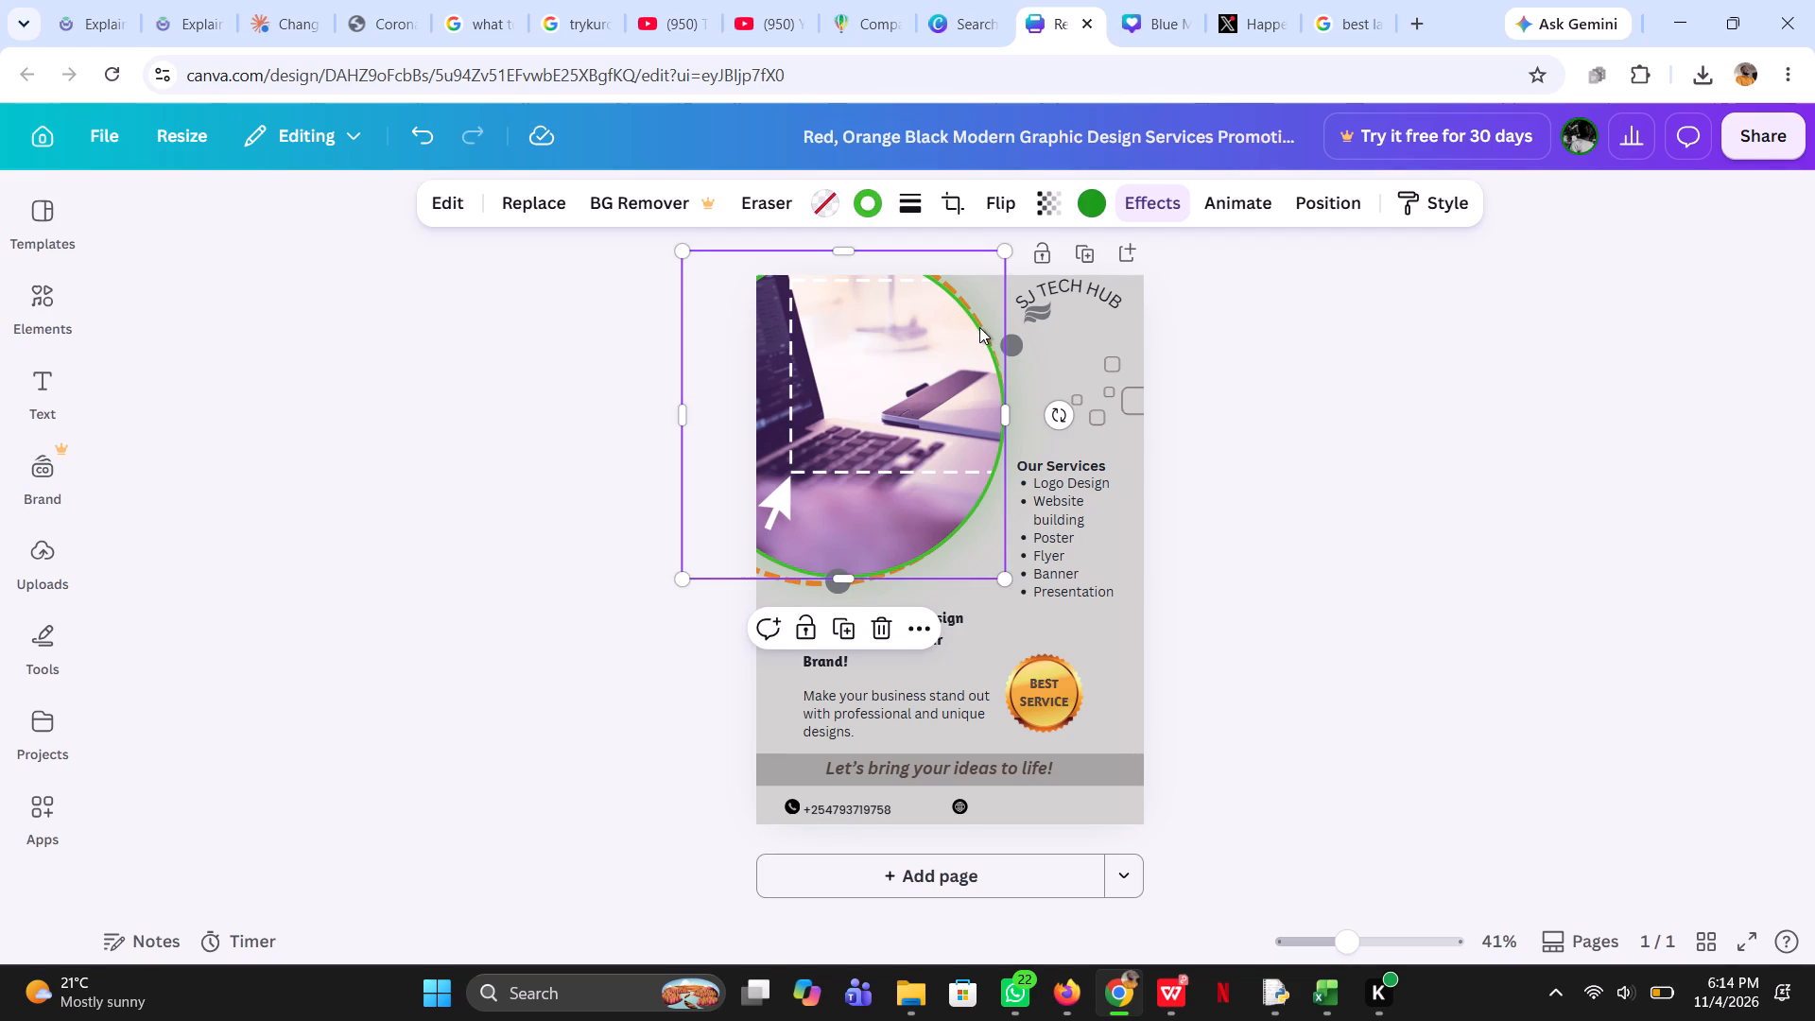
left_click(979, 327)
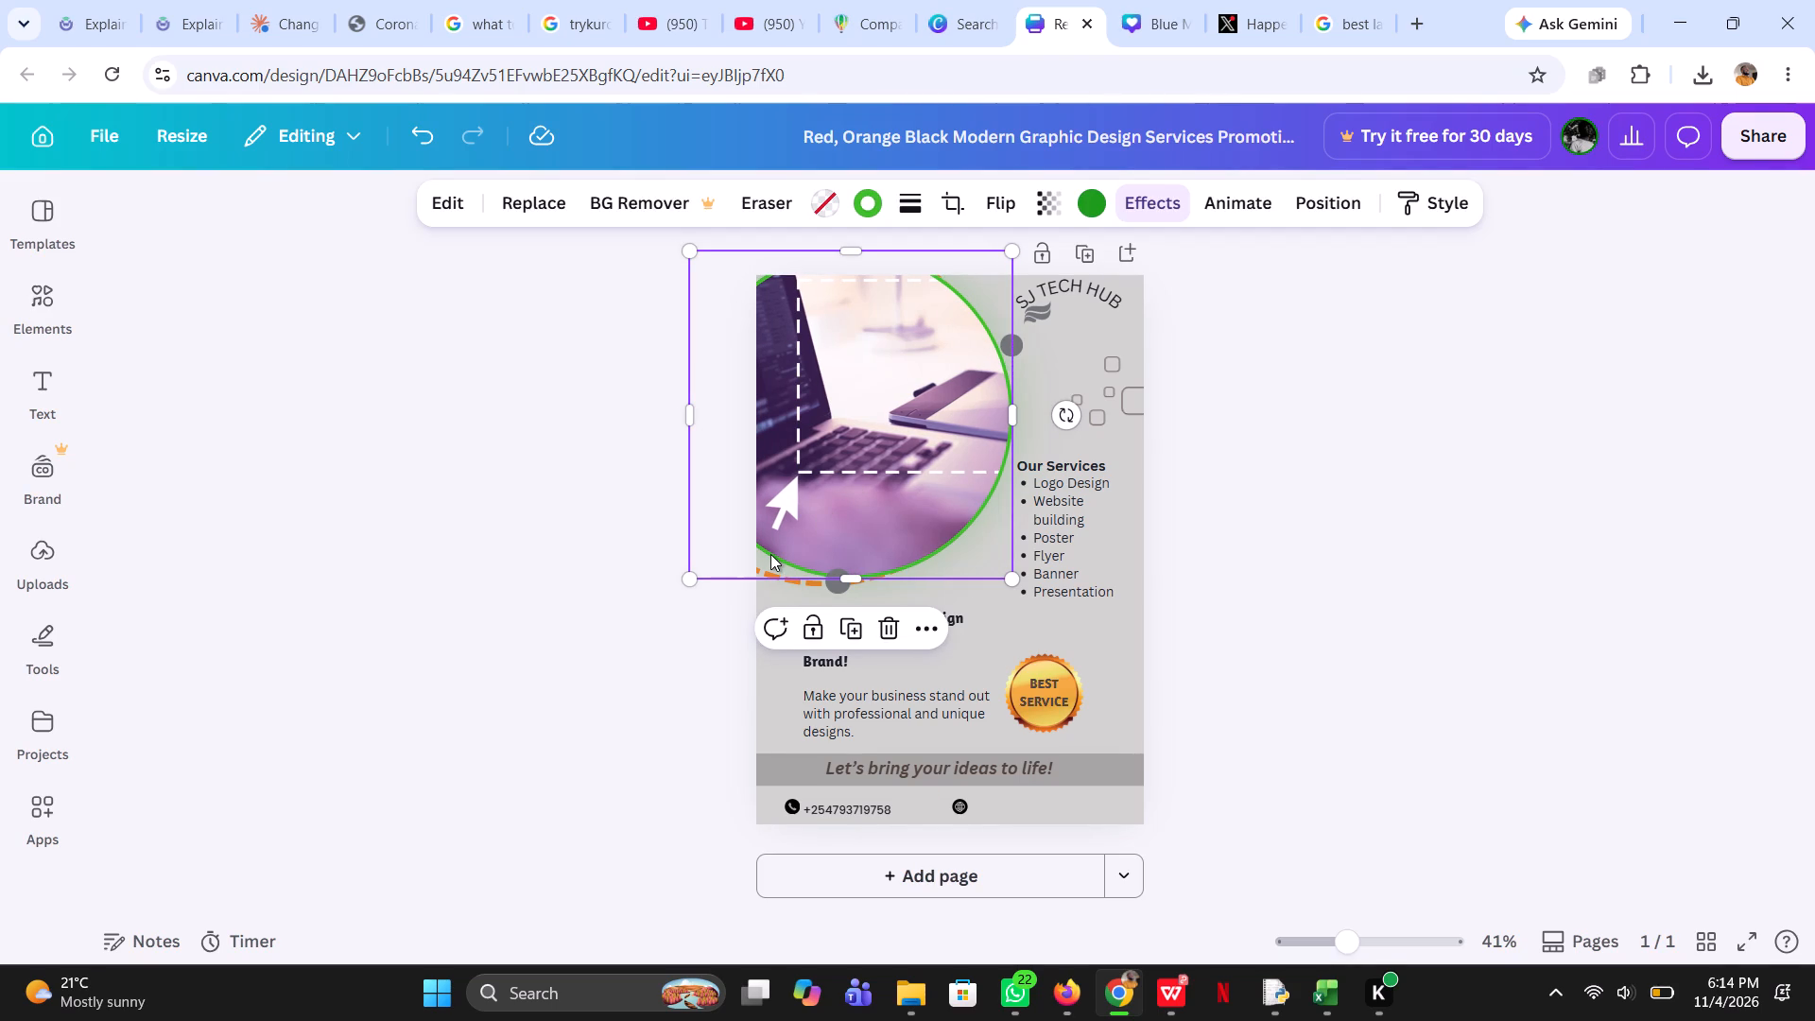
left_click_drag(770, 554, 764, 562)
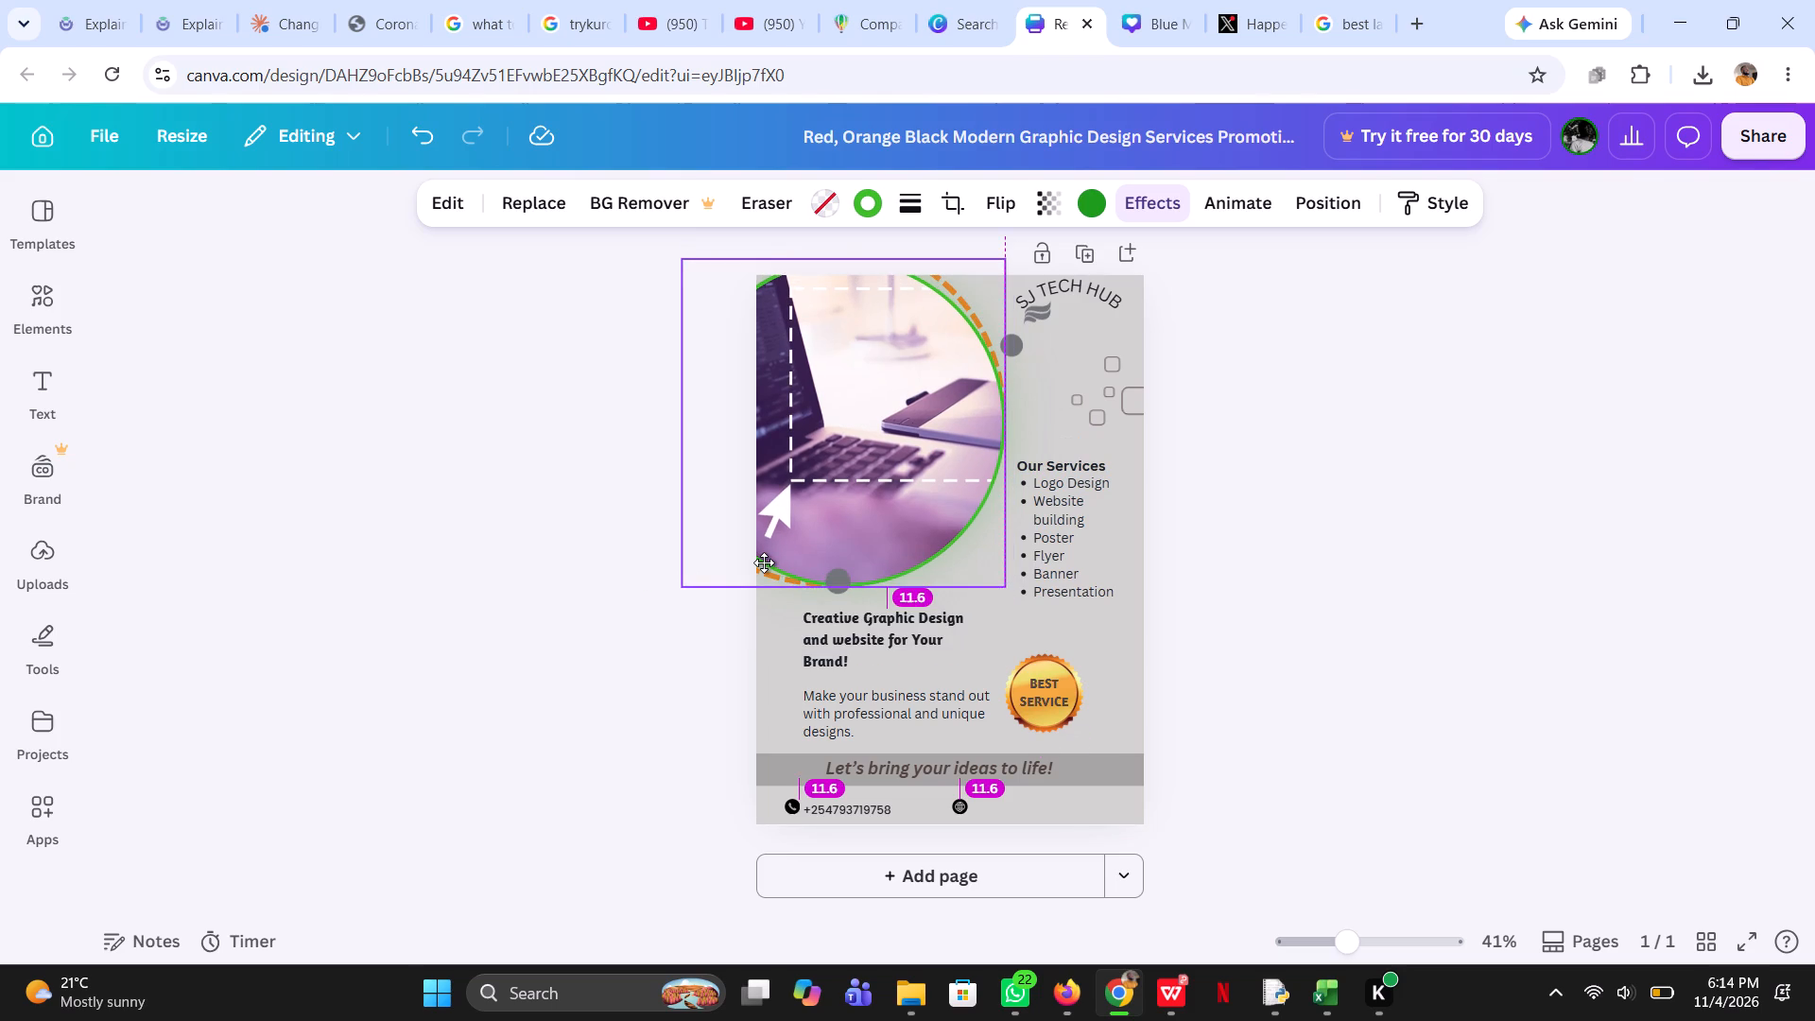
left_click_drag(764, 562, 759, 550)
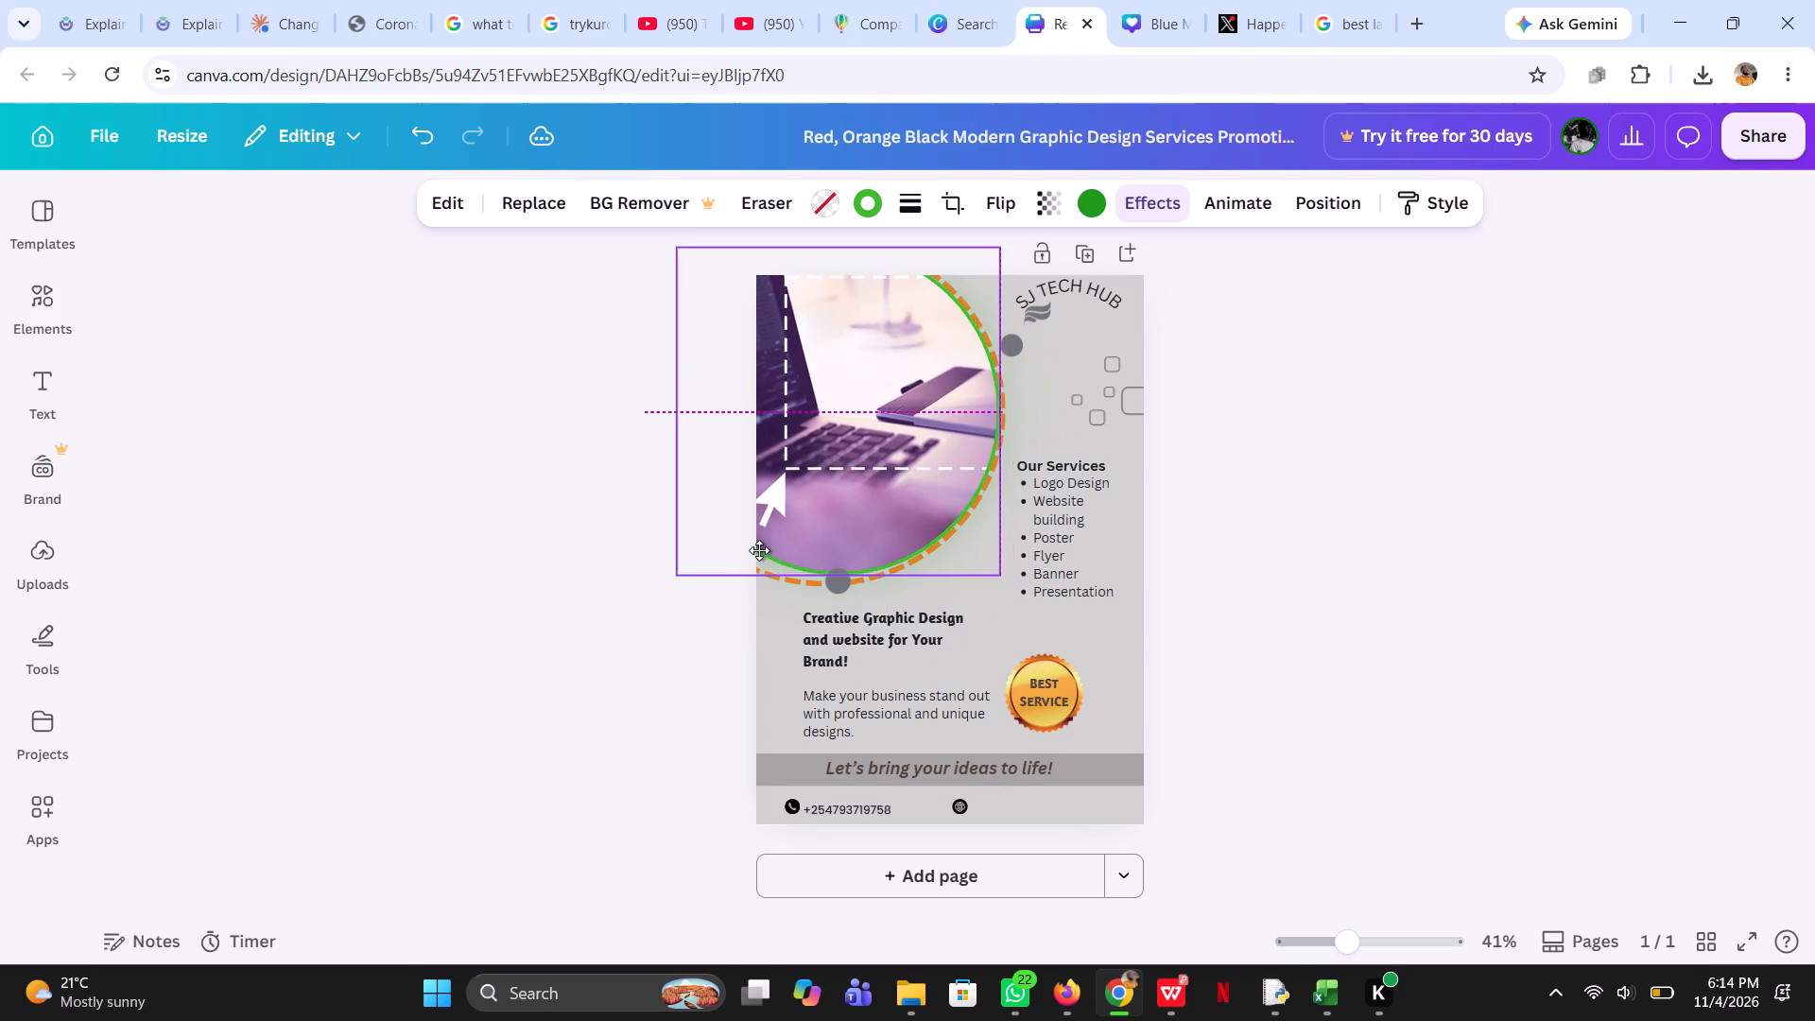
left_click_drag(759, 550, 758, 555)
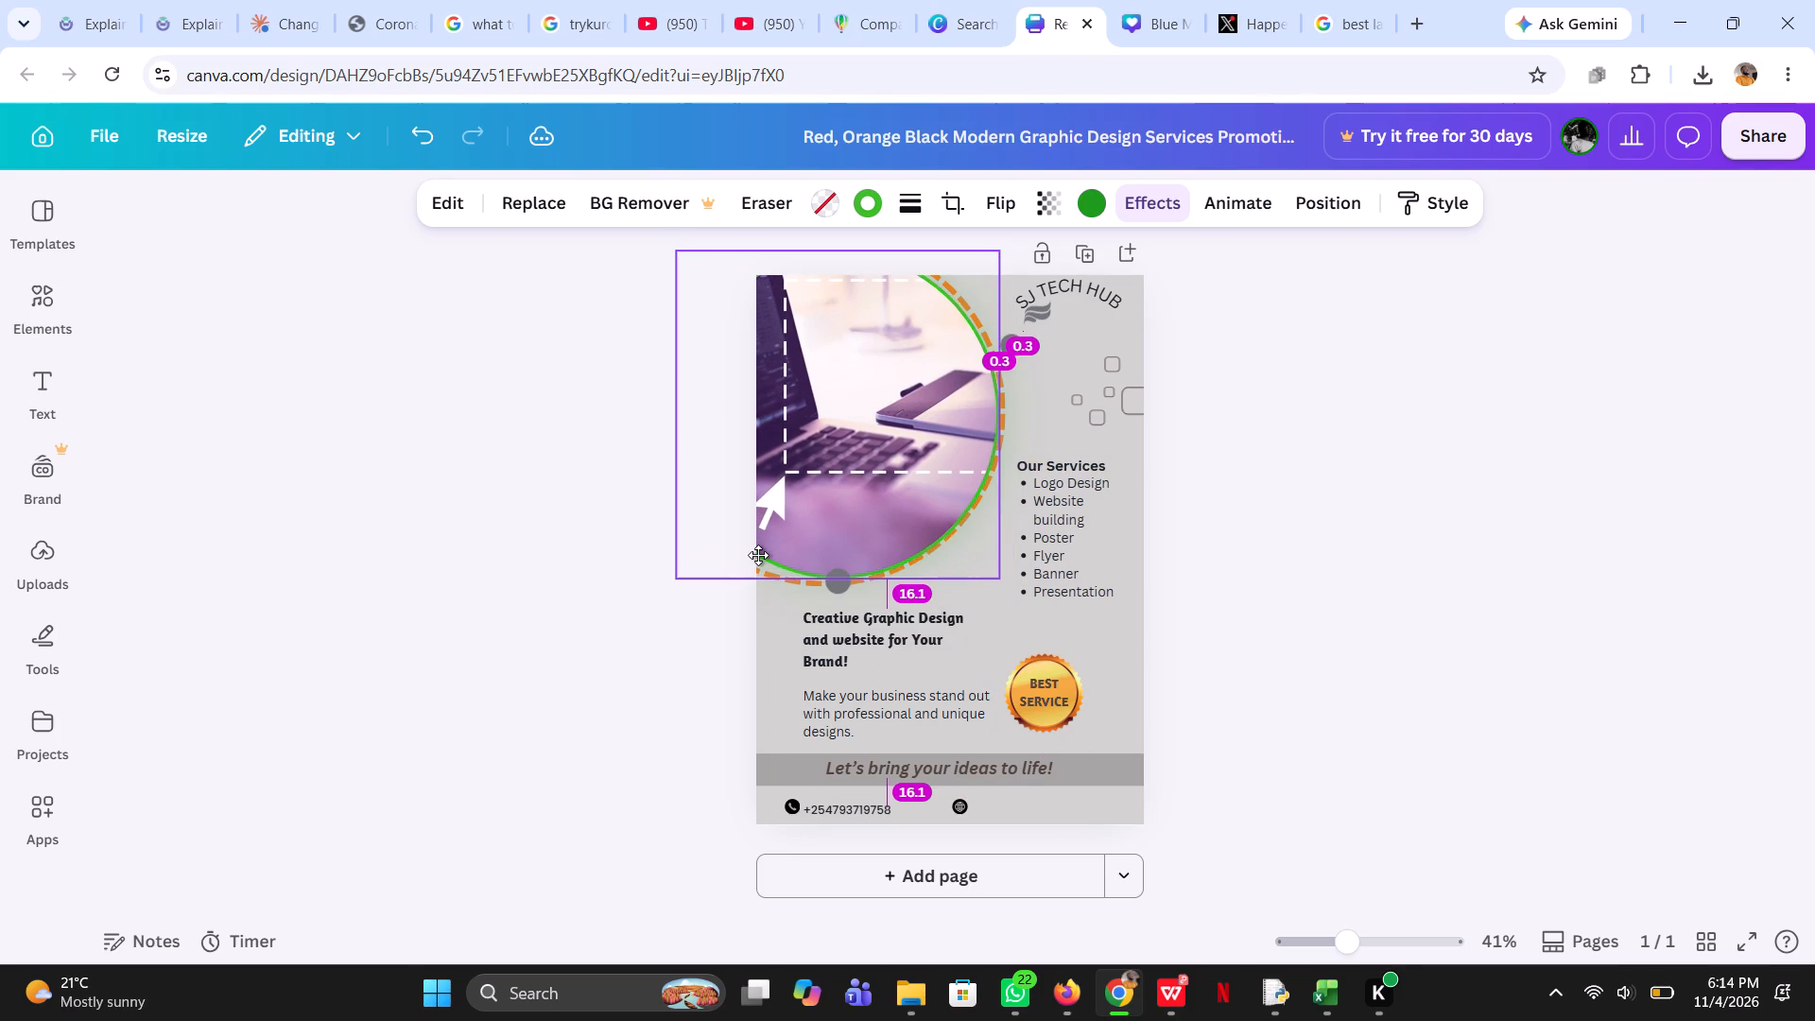
left_click_drag(758, 555, 751, 557)
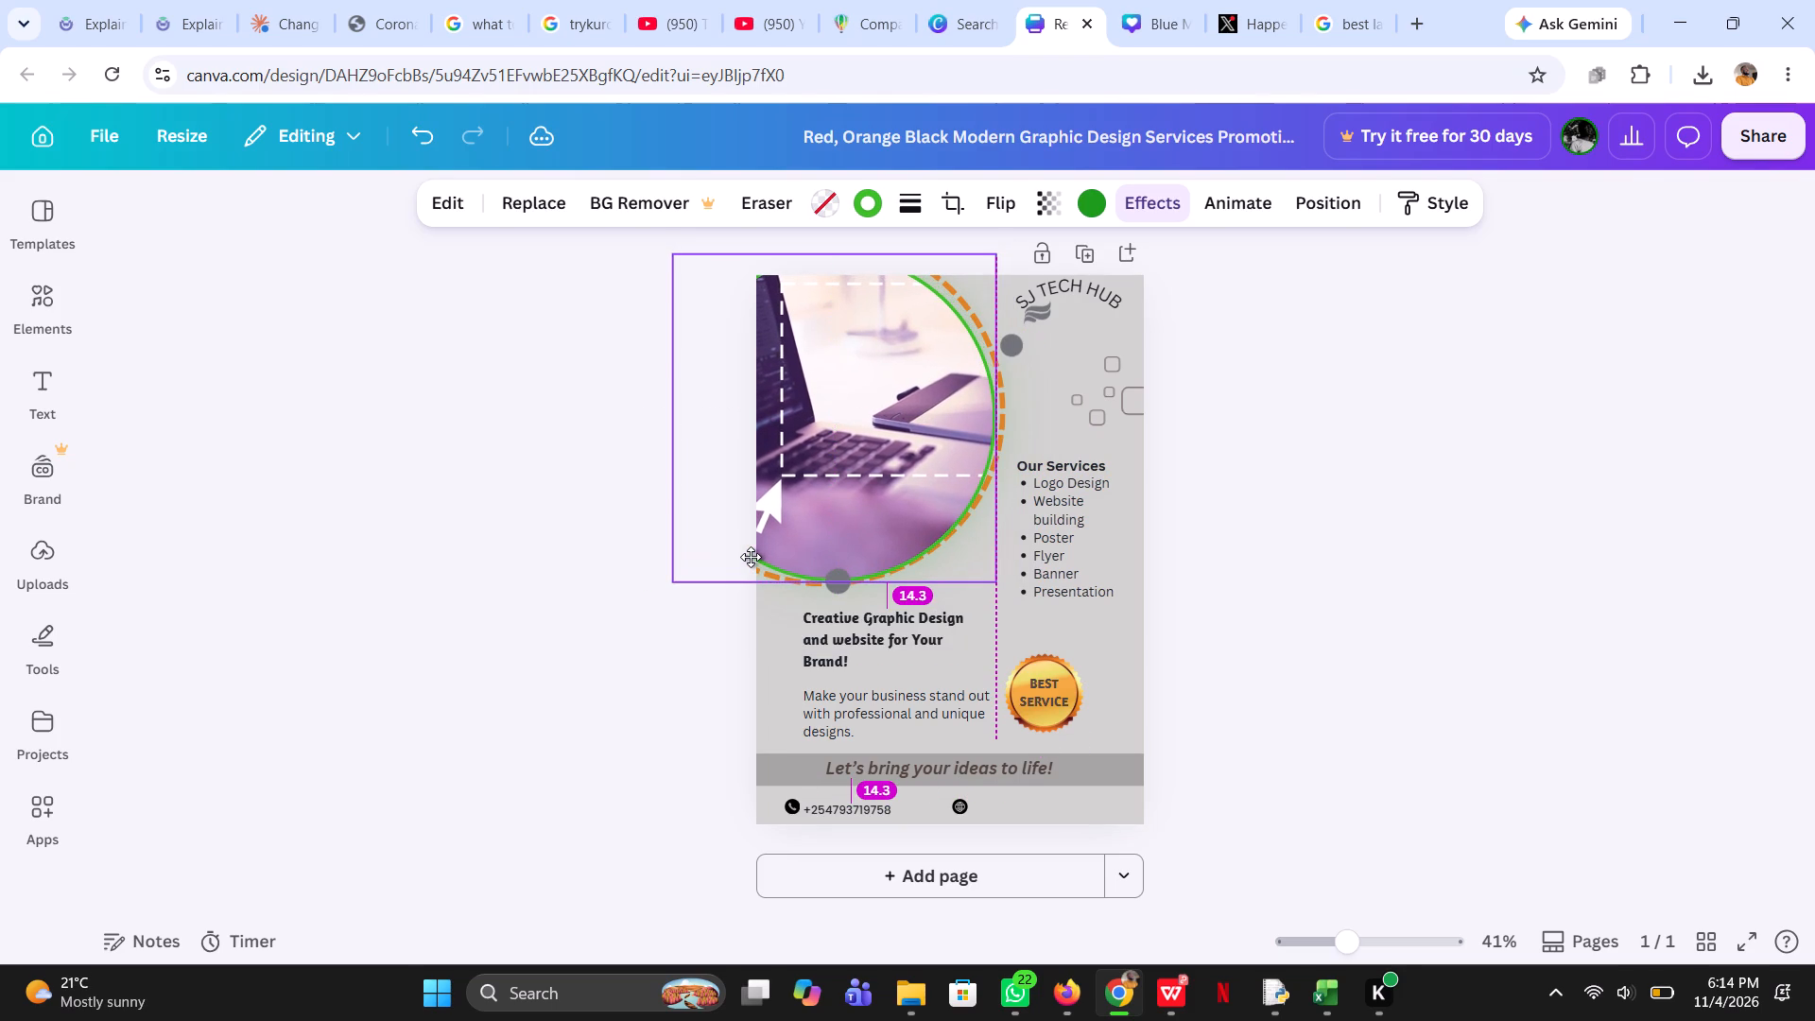
left_click_drag(751, 557, 750, 562)
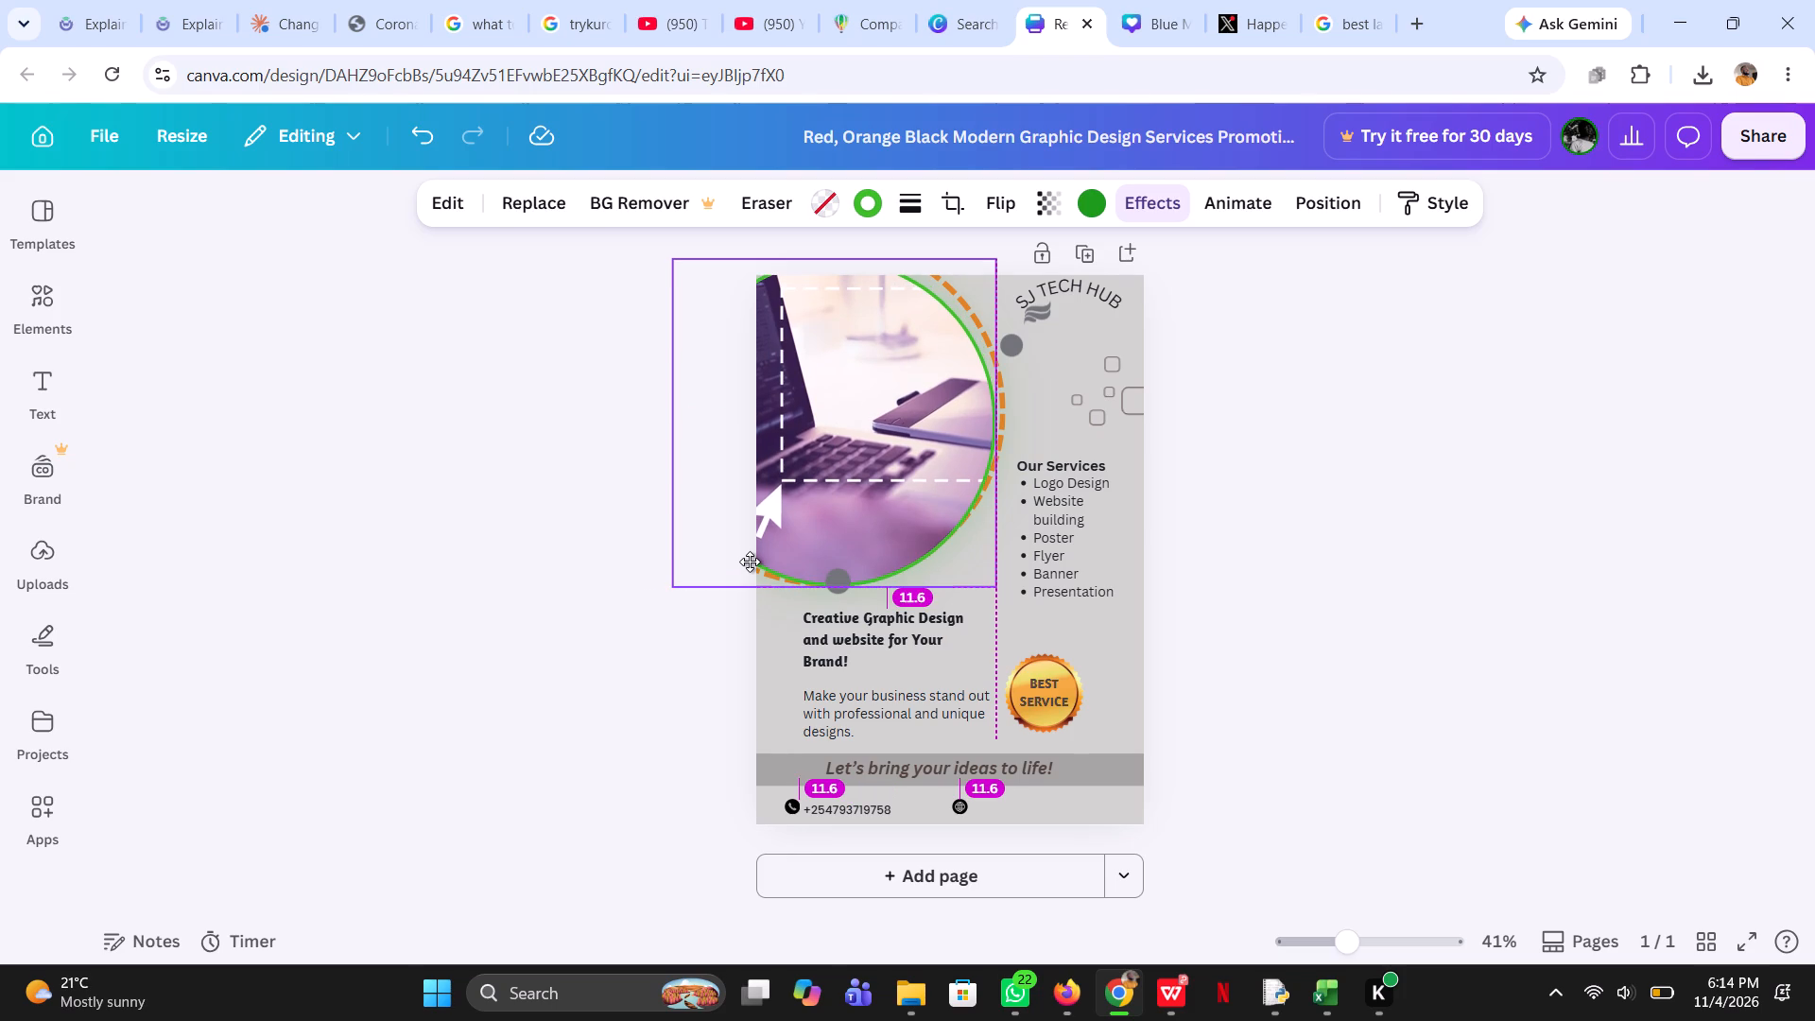
left_click_drag(750, 562, 747, 562)
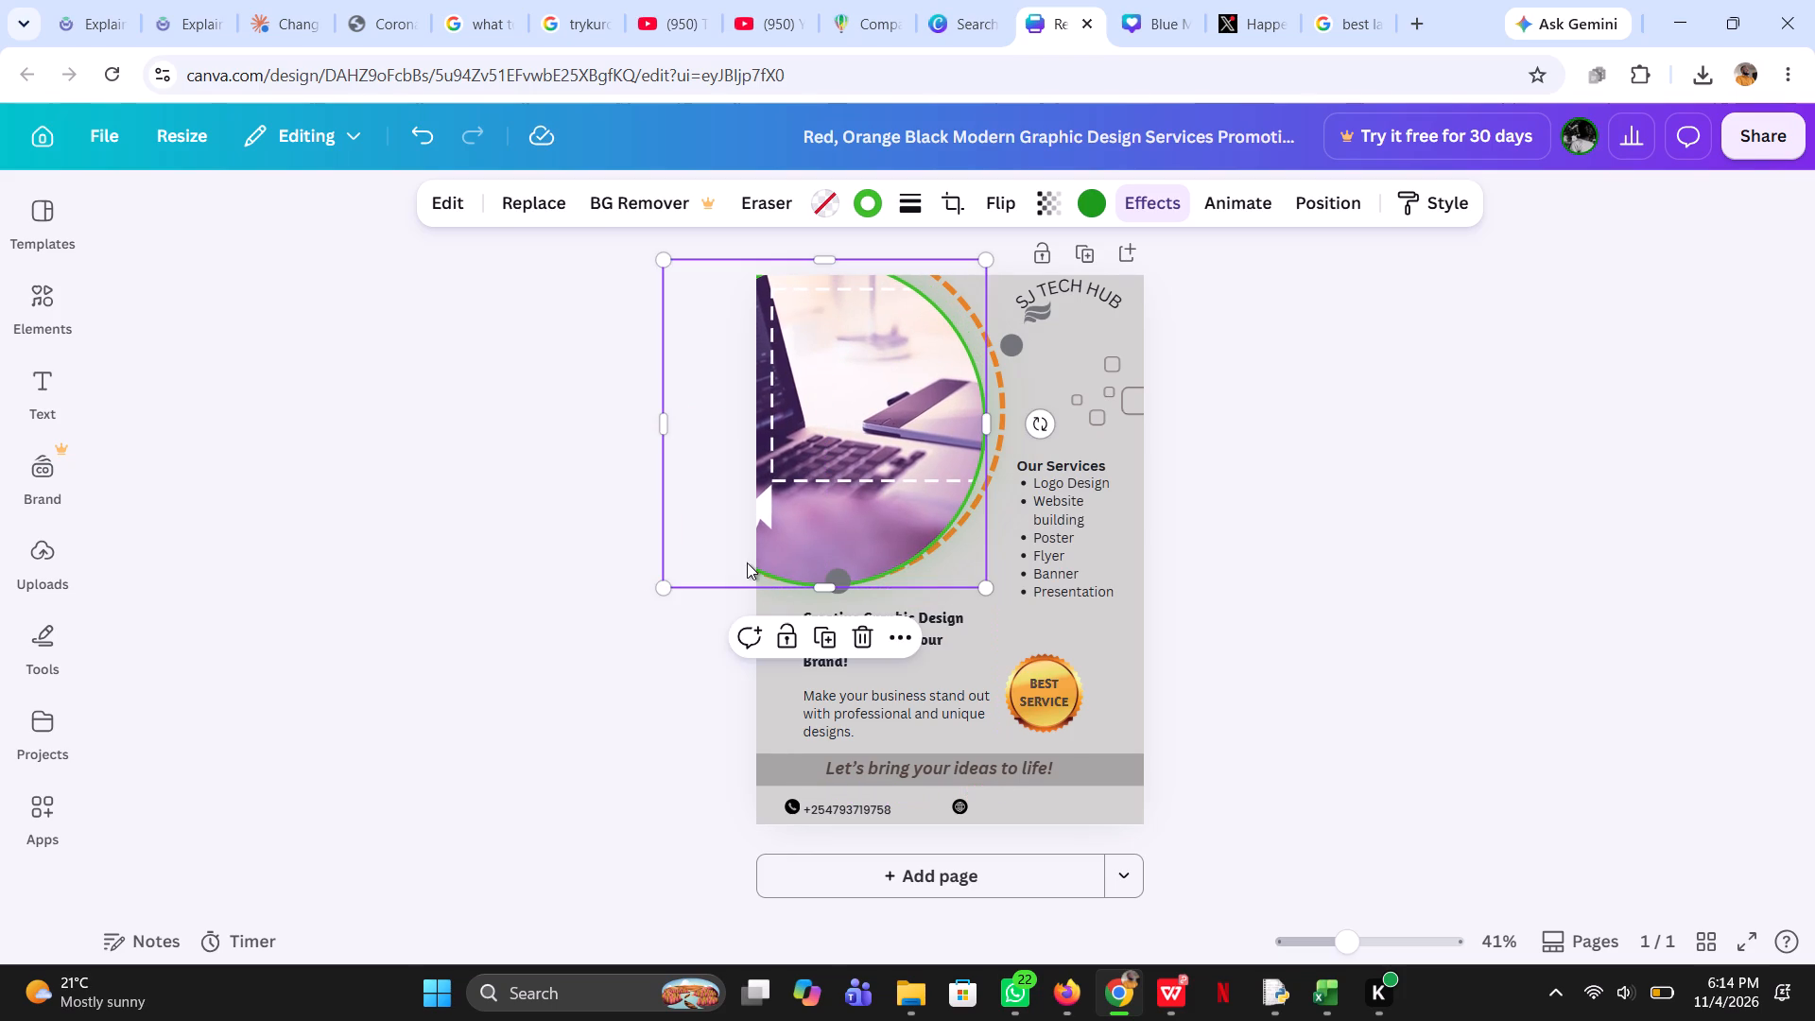
Widen the circular laptop photo to about 180, bringing its right edge back to the dashed ring.
left_click_drag(984, 419, 994, 415)
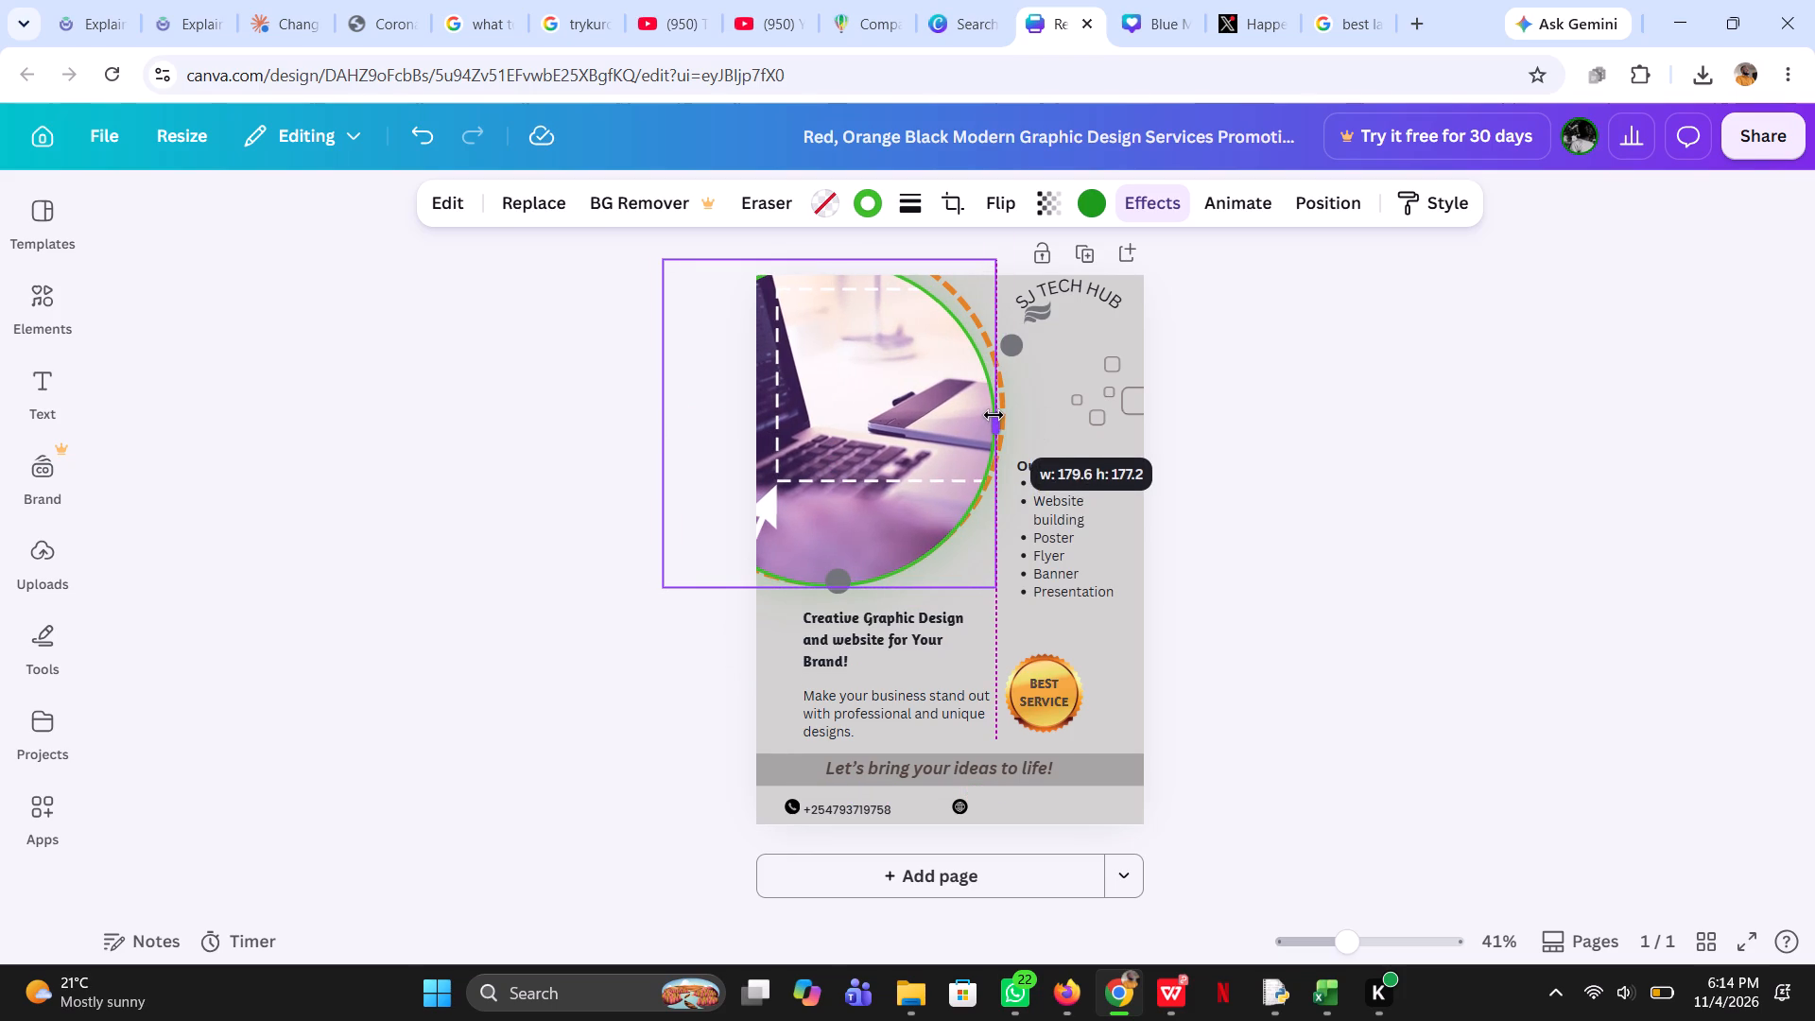
left_click_drag(994, 415, 993, 410)
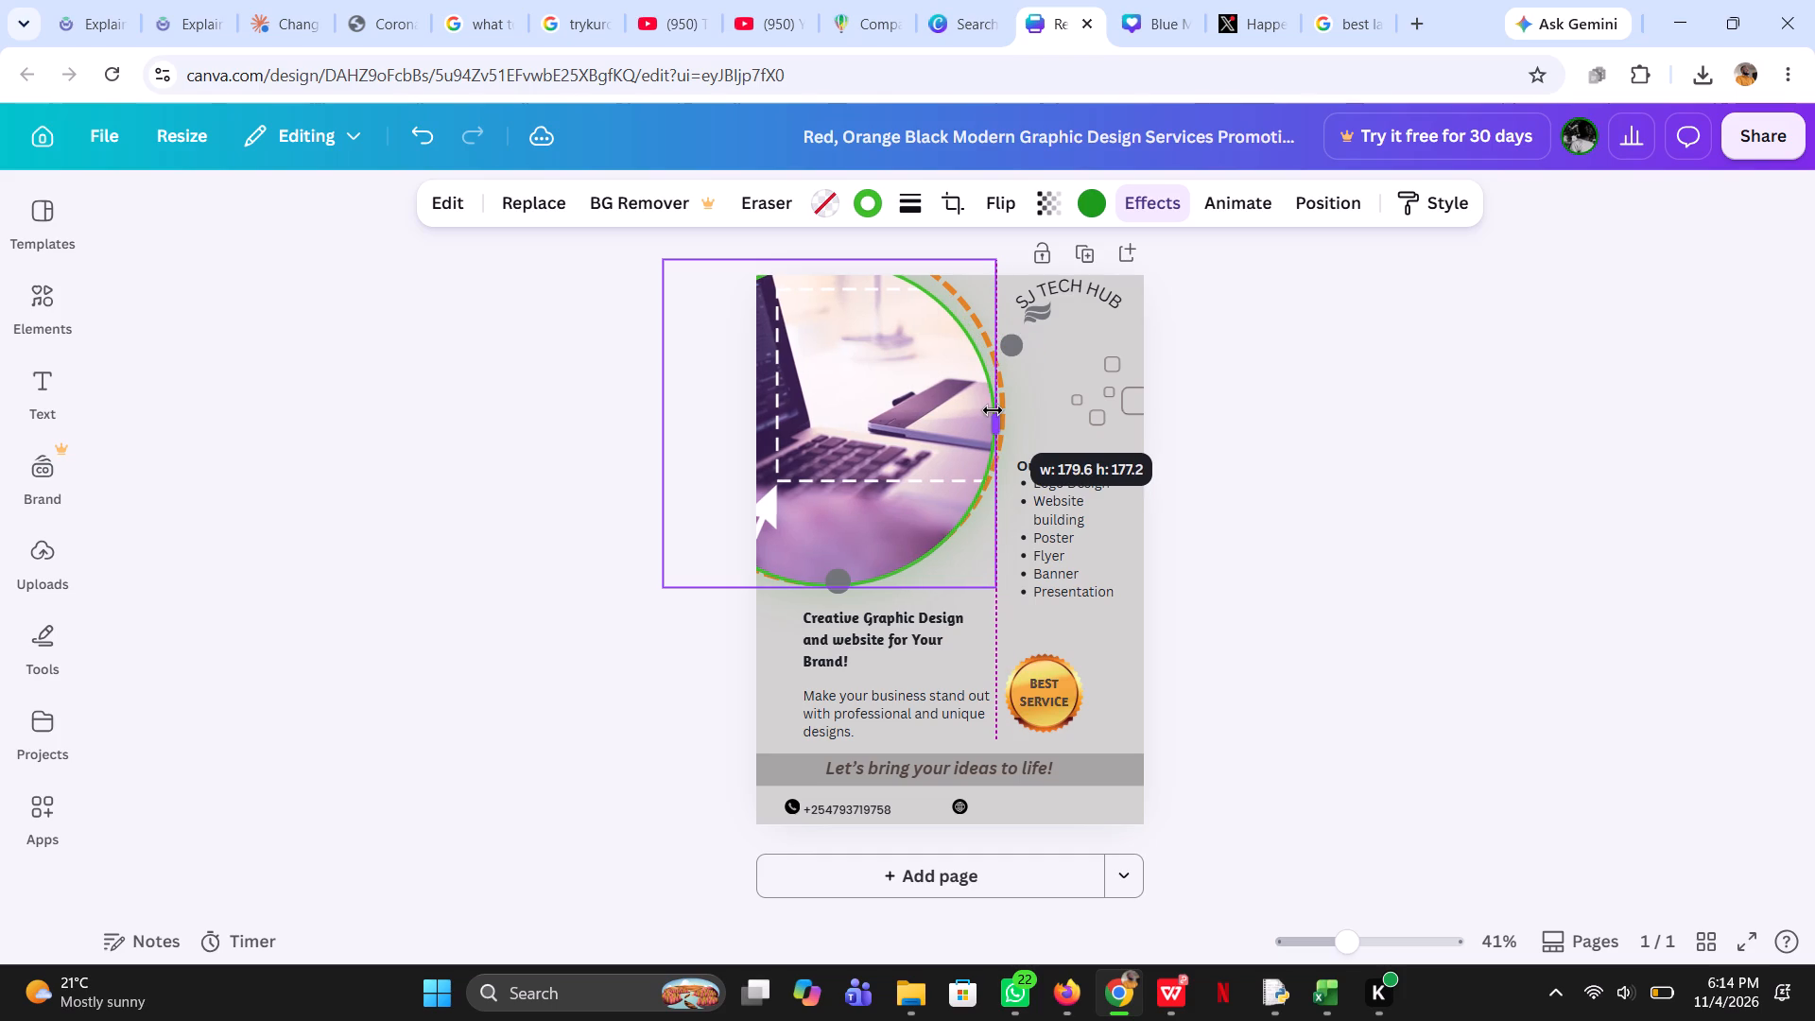
left_click_drag(993, 410, 997, 408)
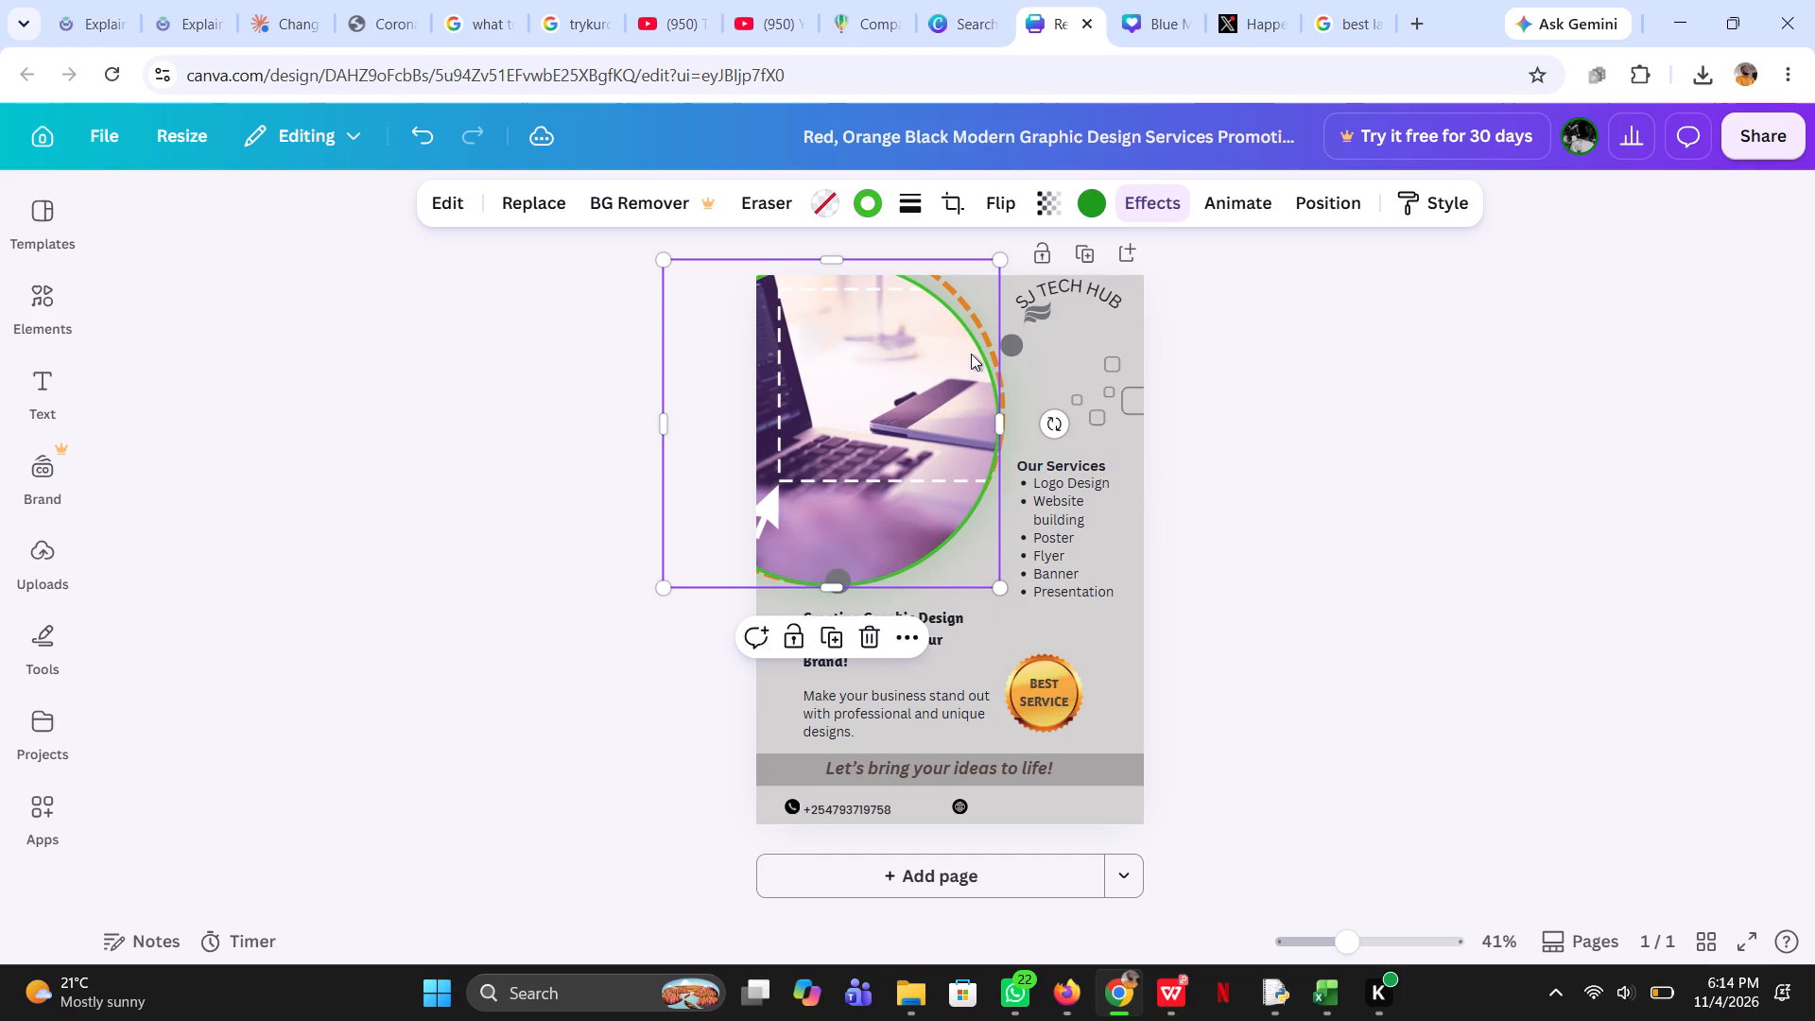
Reposition the circular laptop photo slightly up and towards the services list, so its edge covers the dashed ring's outer side.
left_click(962, 320)
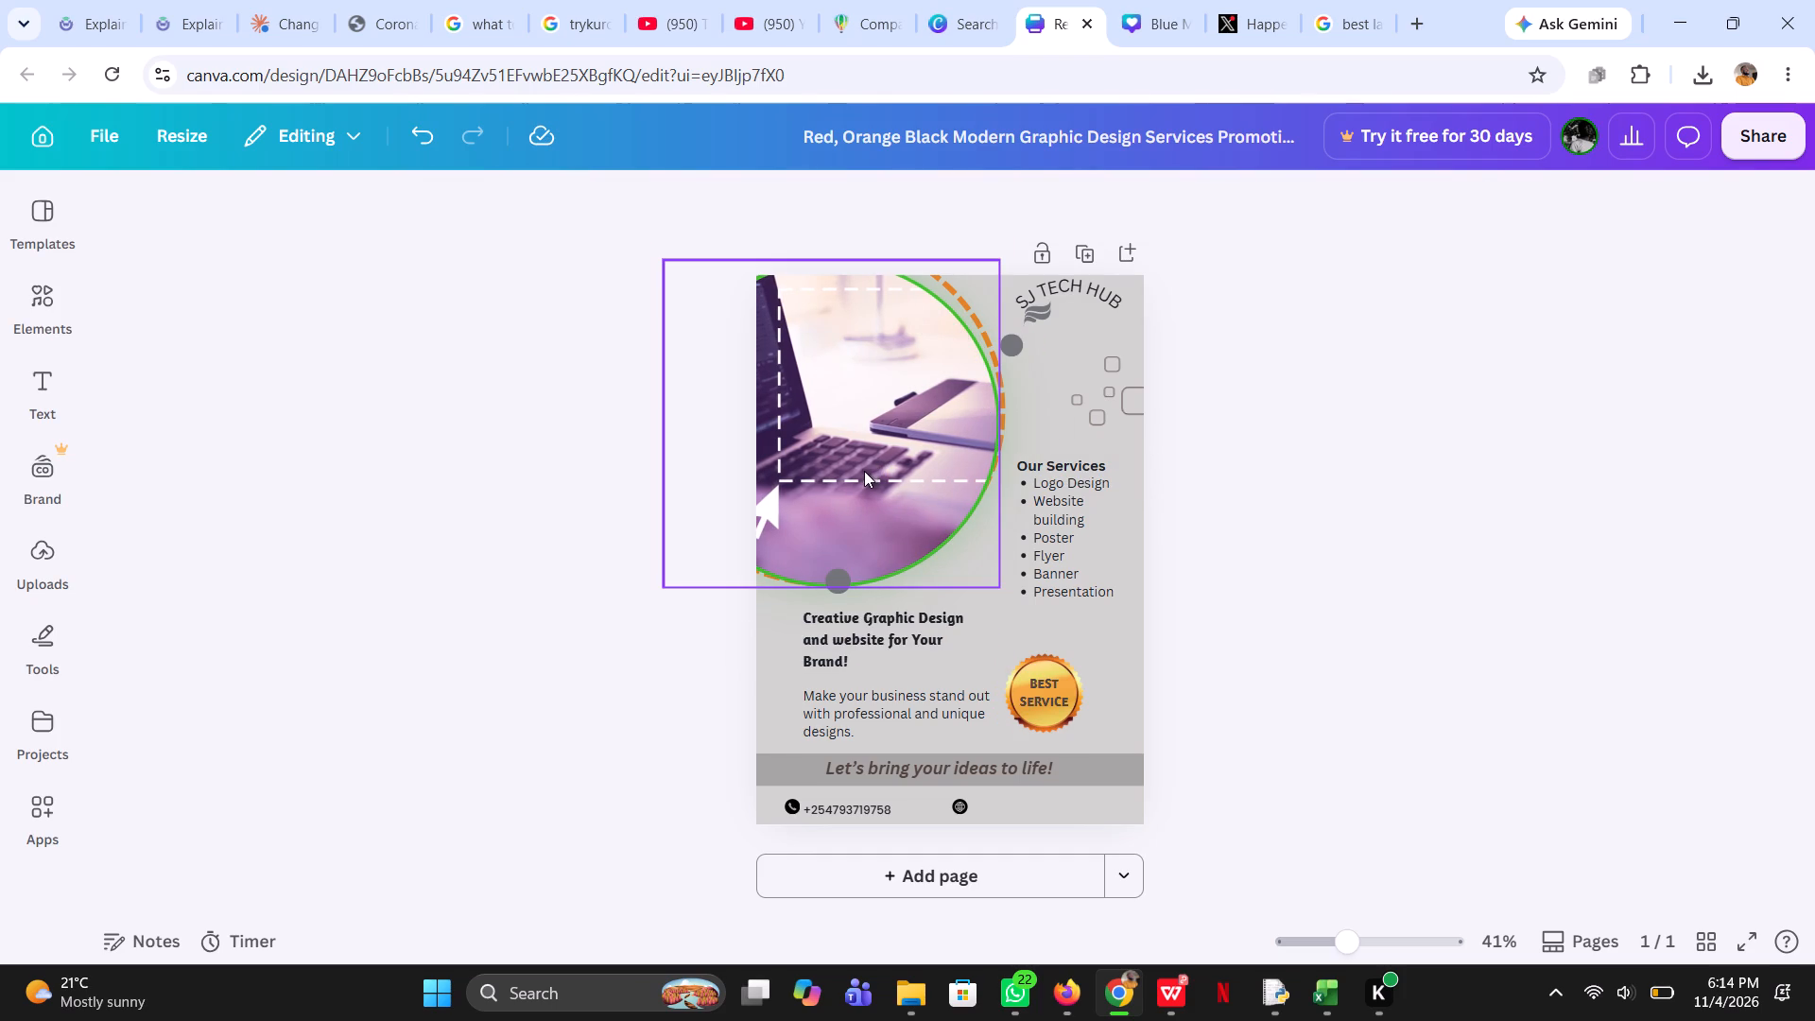
left_click_drag(864, 471, 867, 465)
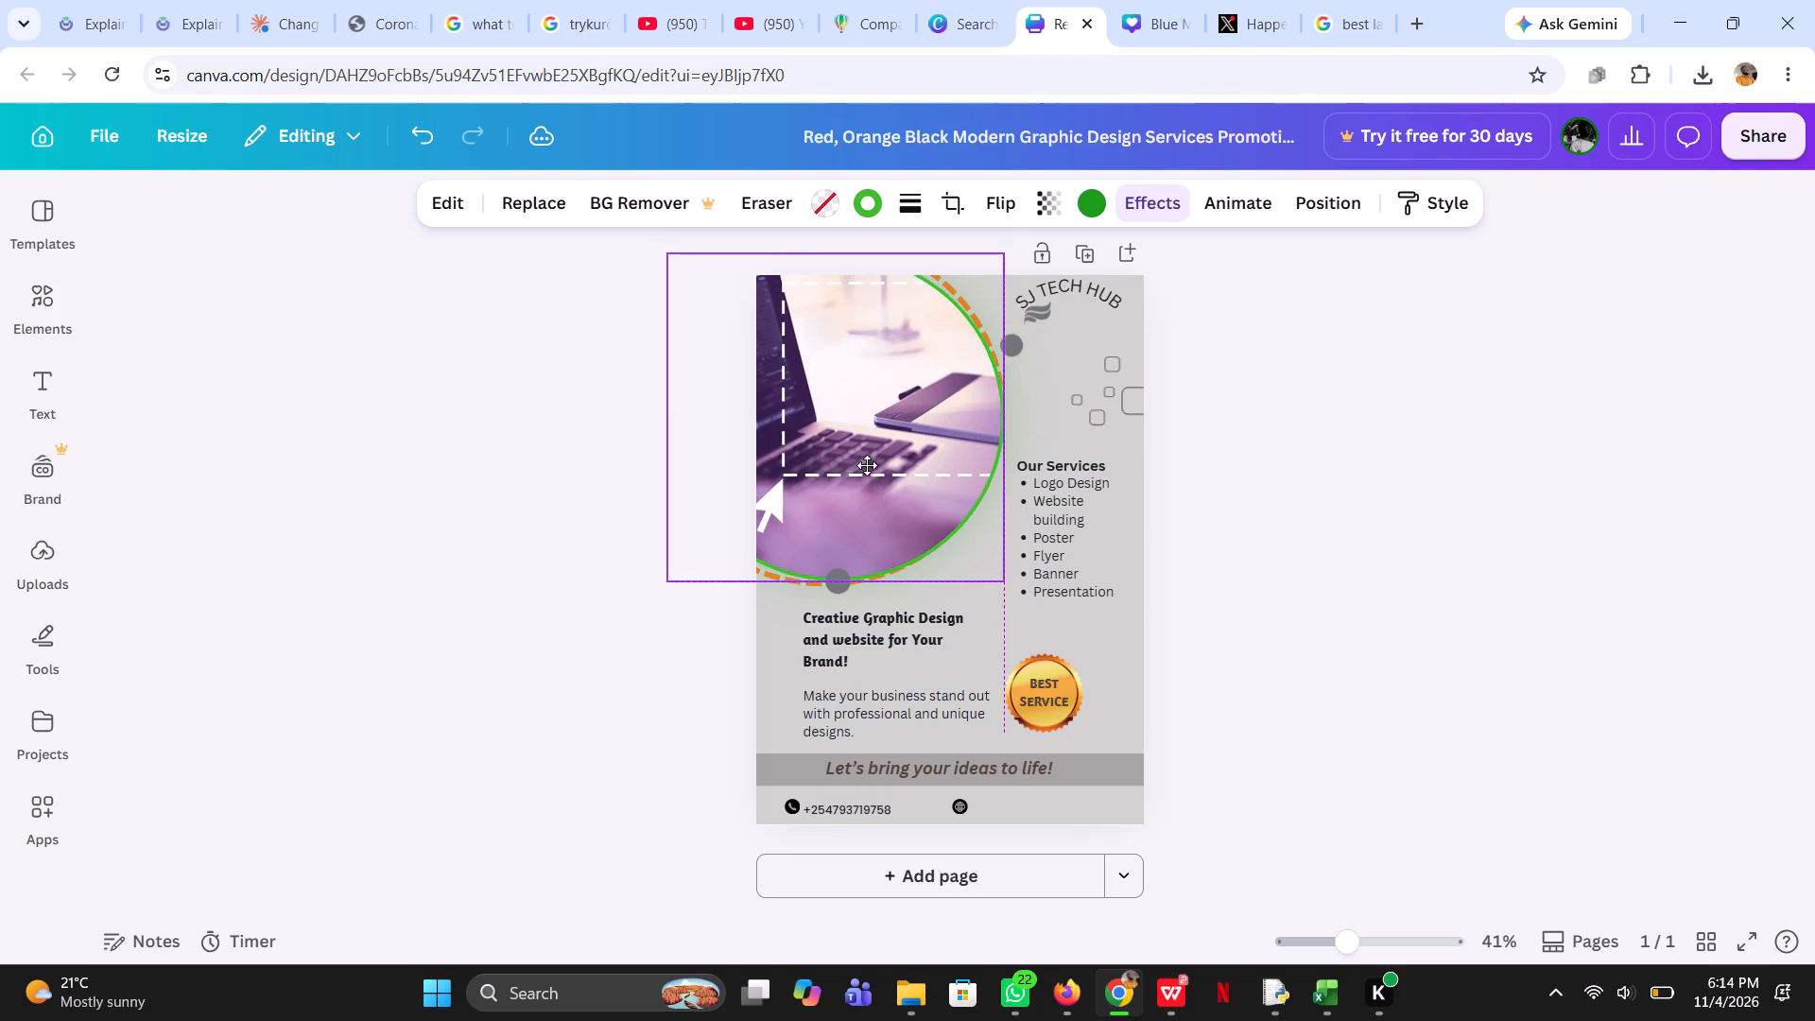
left_click_drag(867, 465, 866, 467)
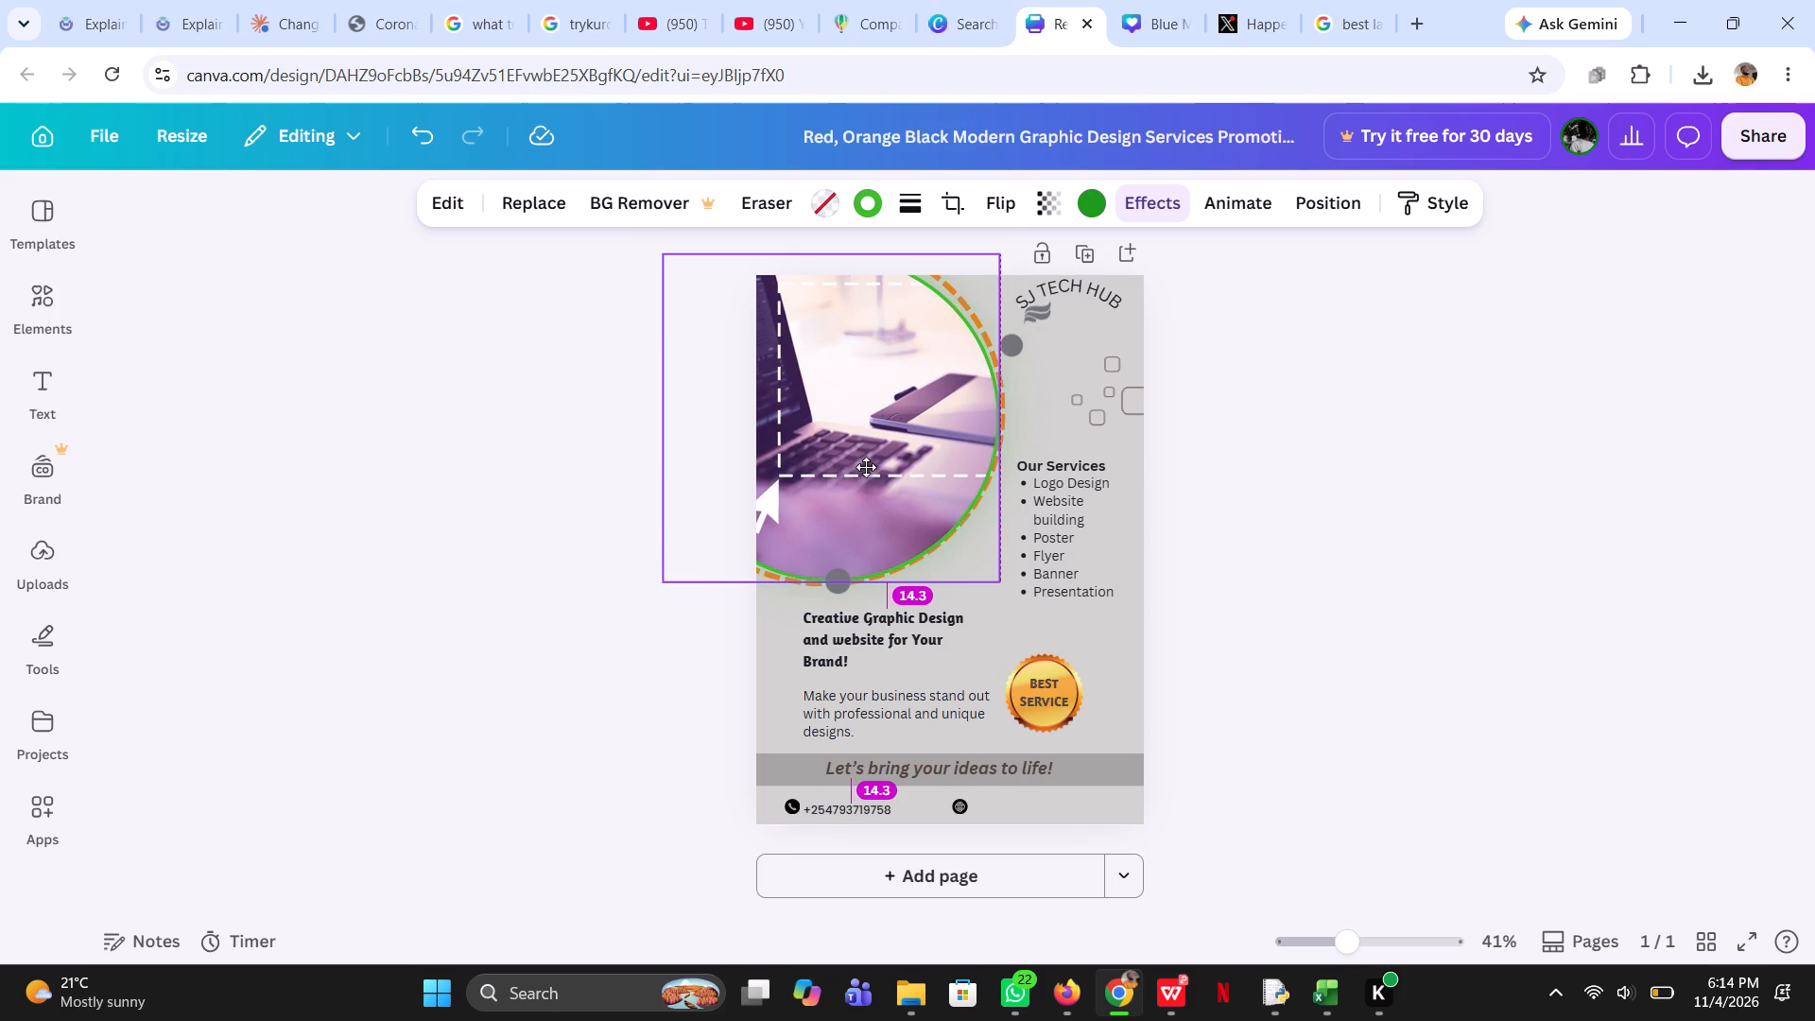
left_click_drag(866, 467, 864, 468)
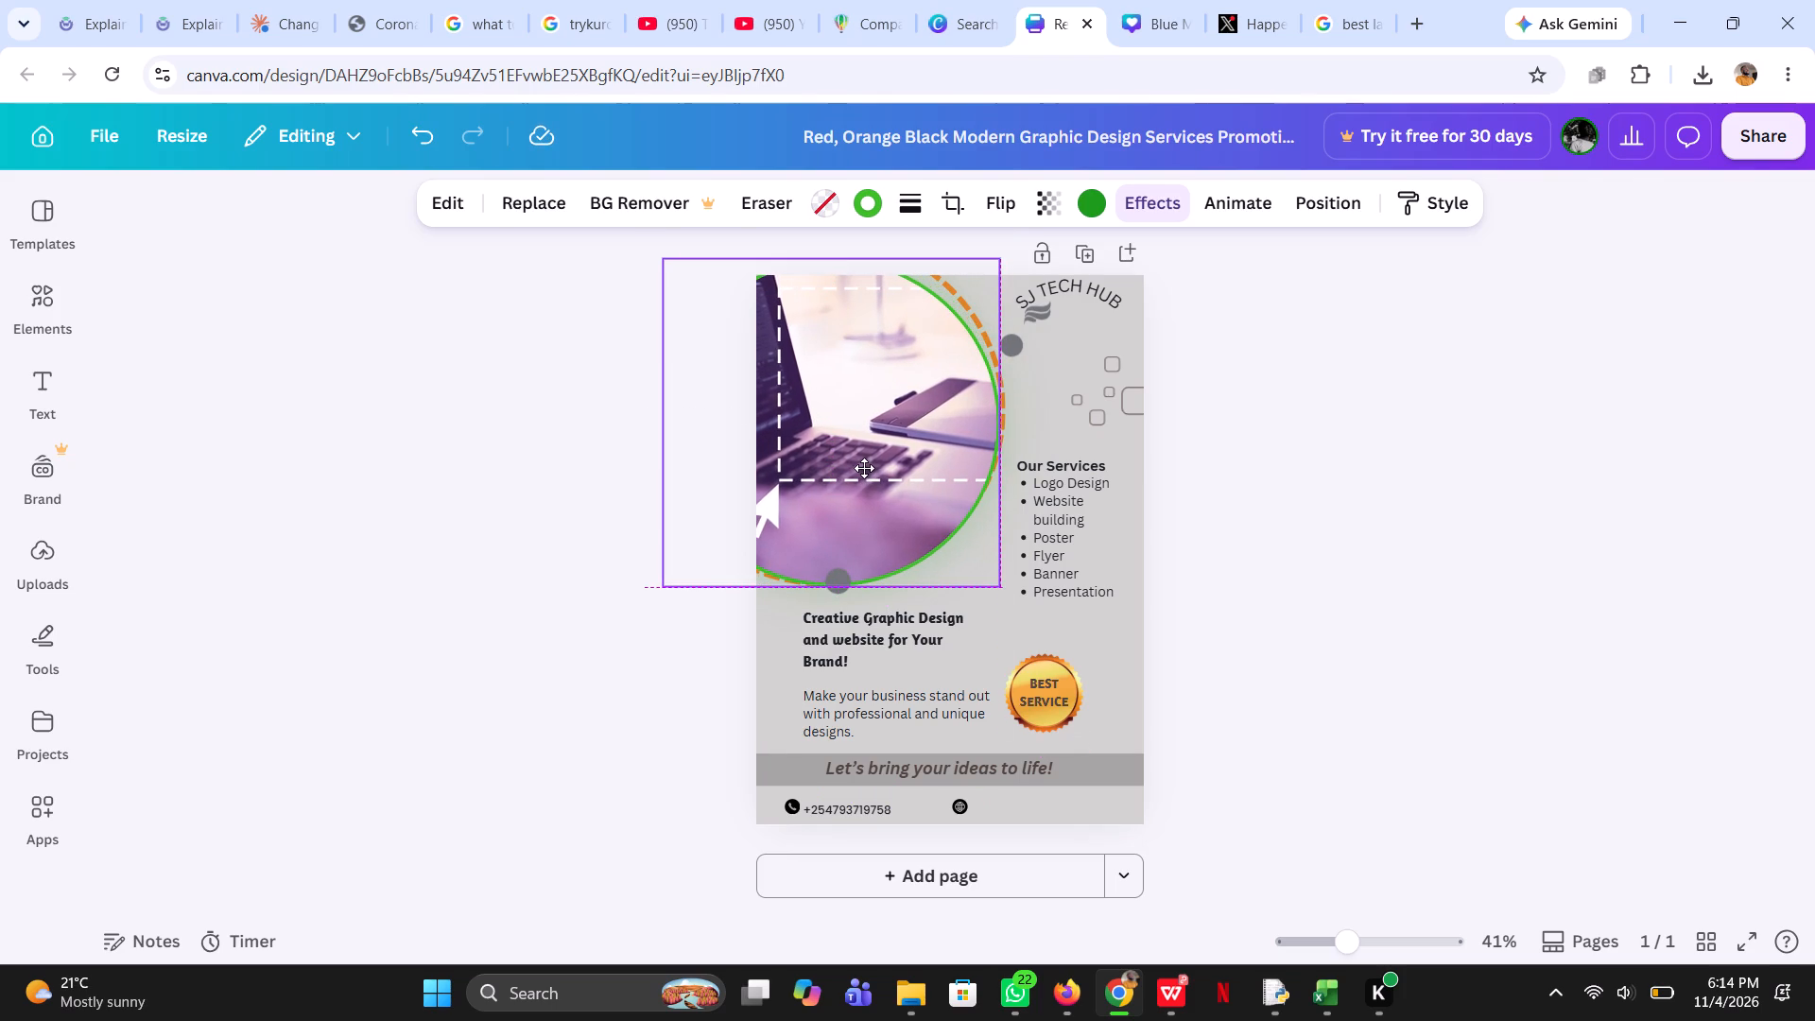
left_click_drag(864, 468, 868, 462)
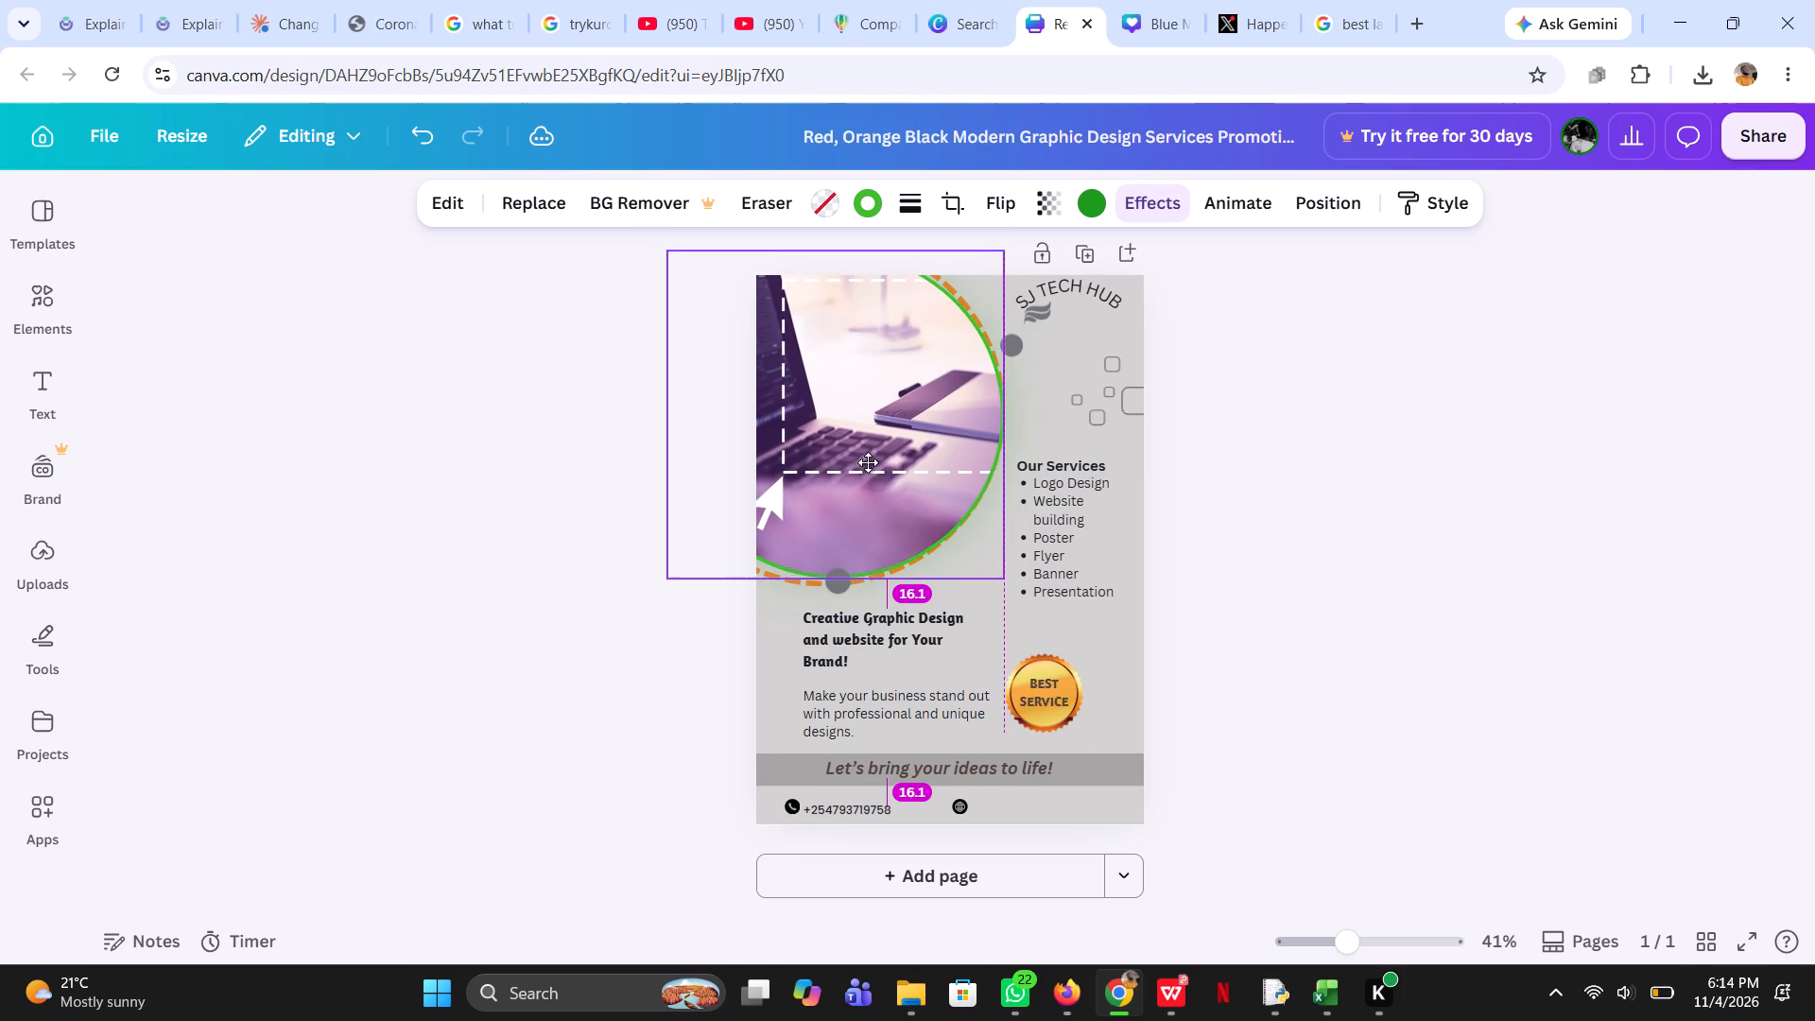
left_click_drag(868, 462, 870, 455)
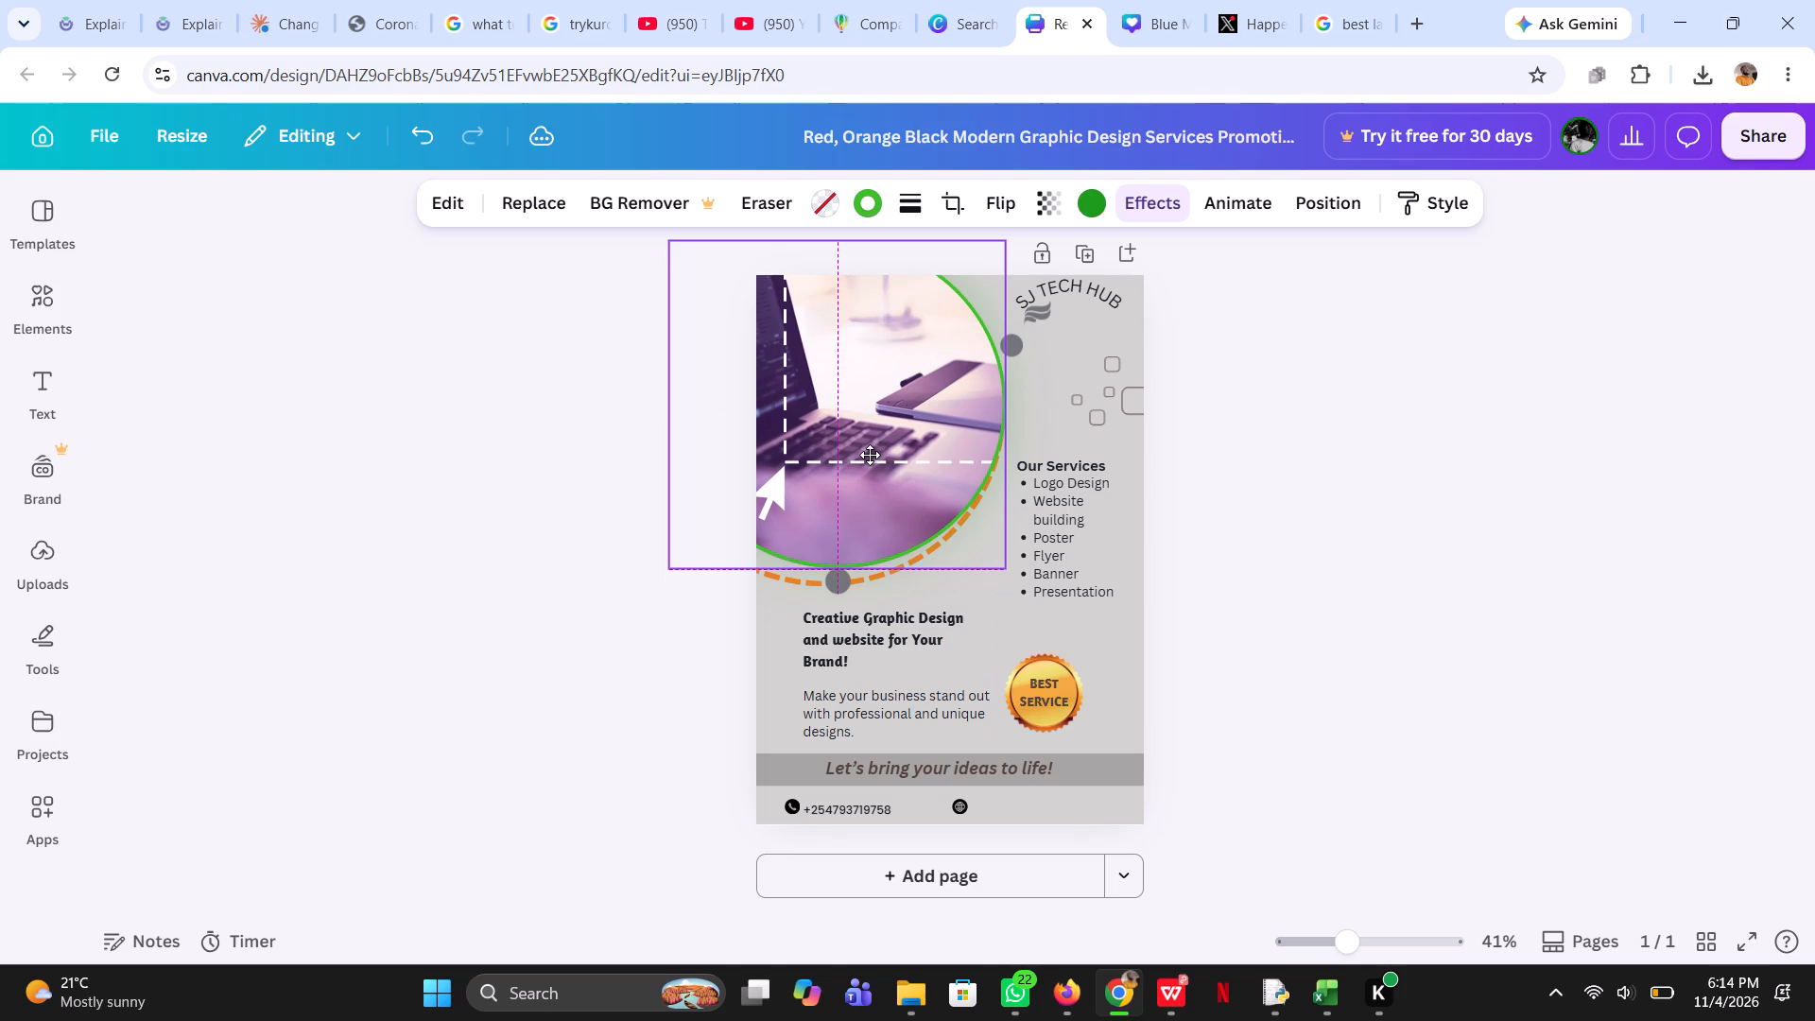
left_click_drag(870, 455, 870, 453)
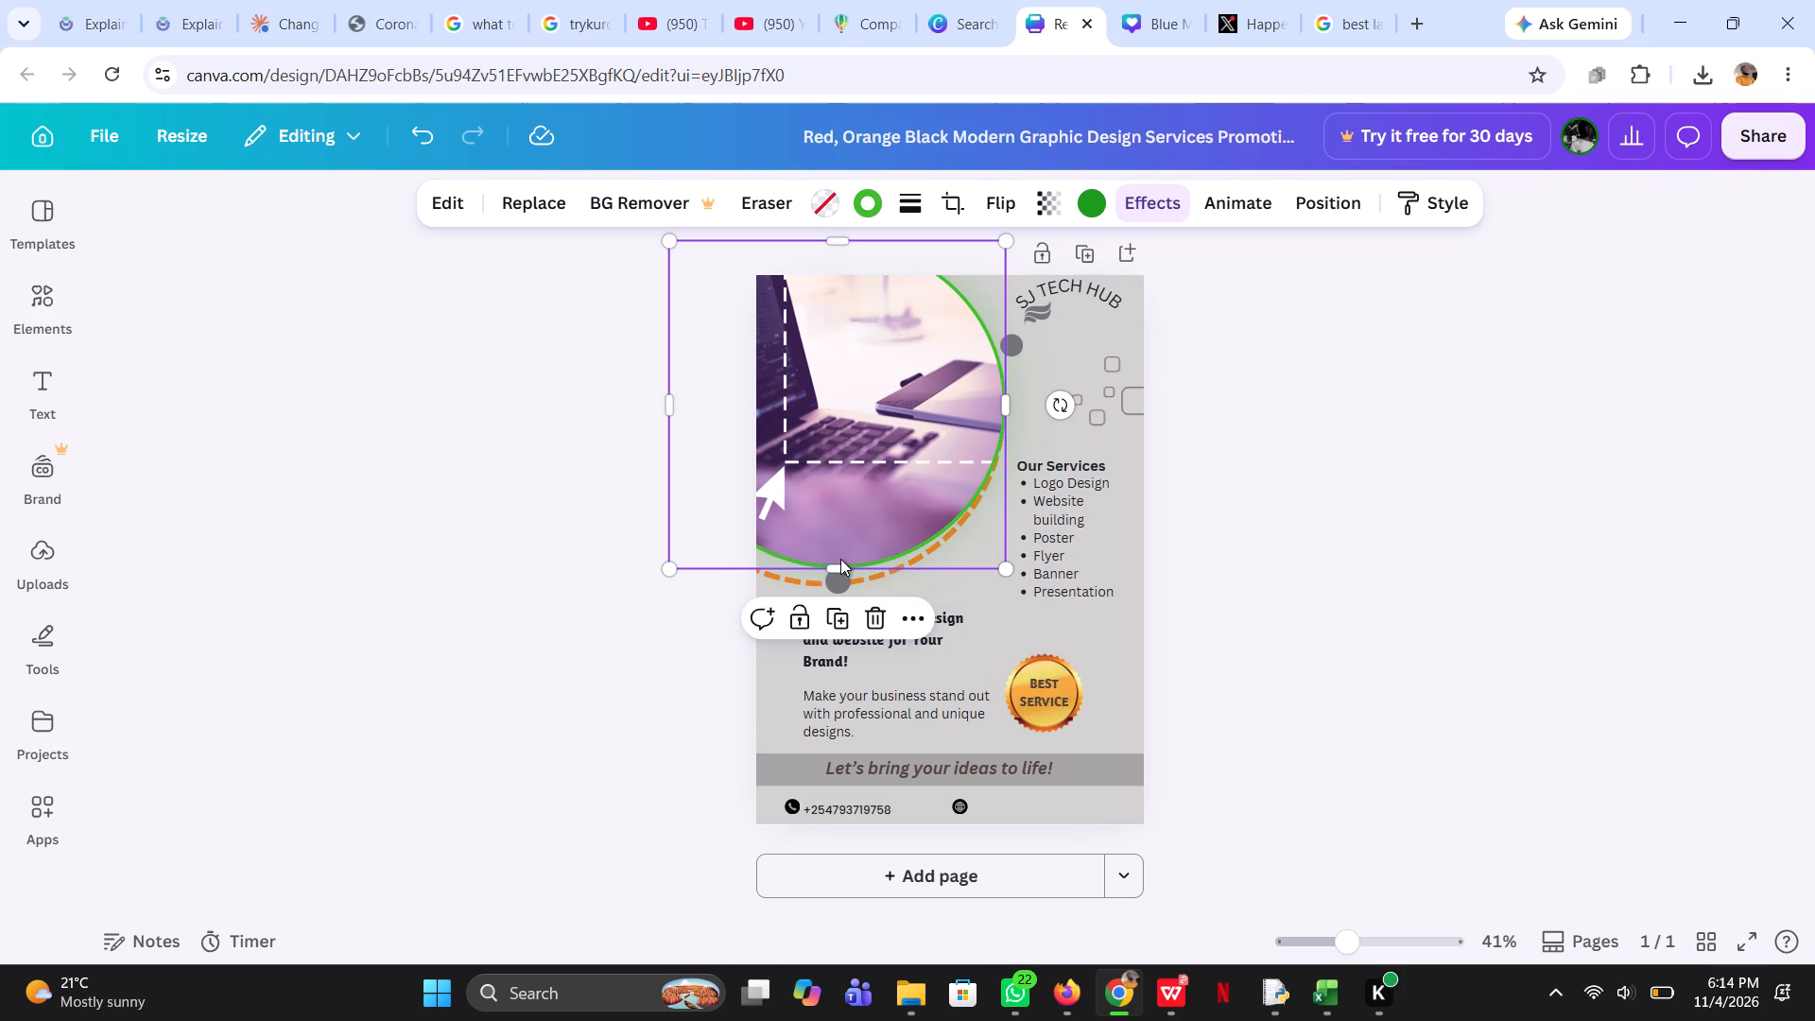
Stretch the circular laptop photo's lower edge down over the dashed ring, to a height of about 191.
left_click_drag(838, 561, 838, 564)
left_click_drag(838, 564, 832, 581)
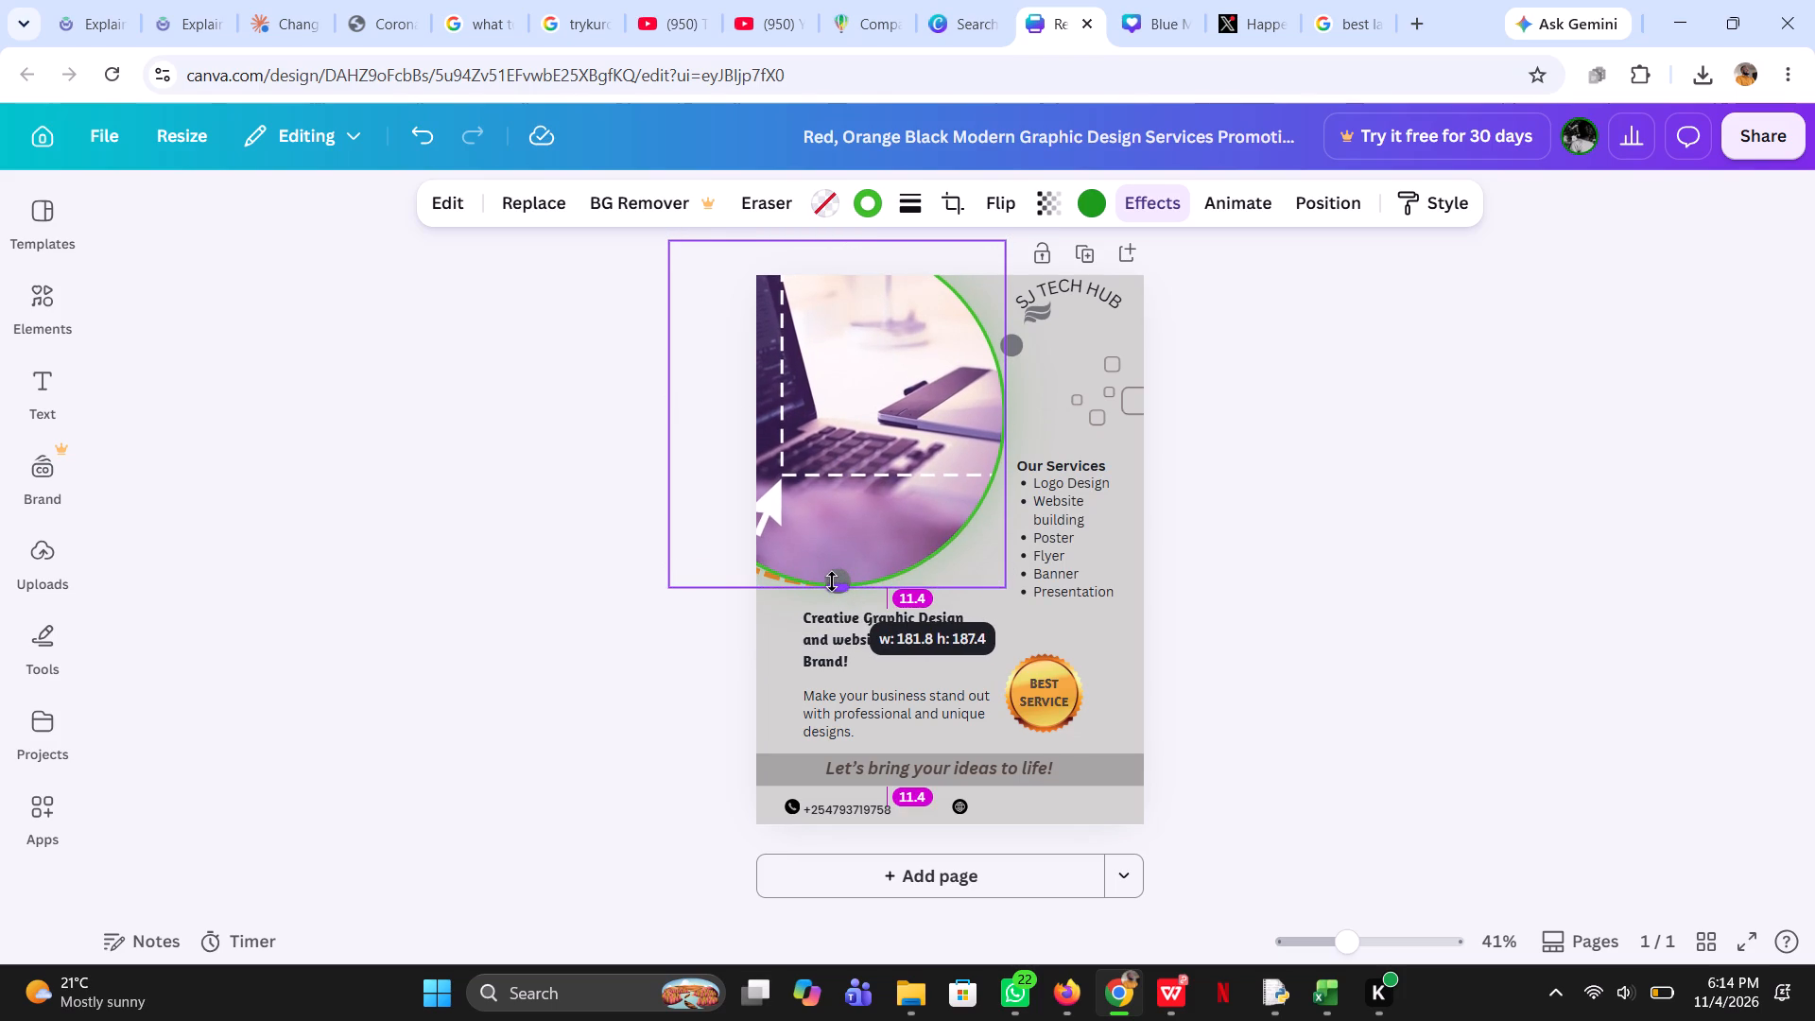
left_click_drag(832, 581, 821, 583)
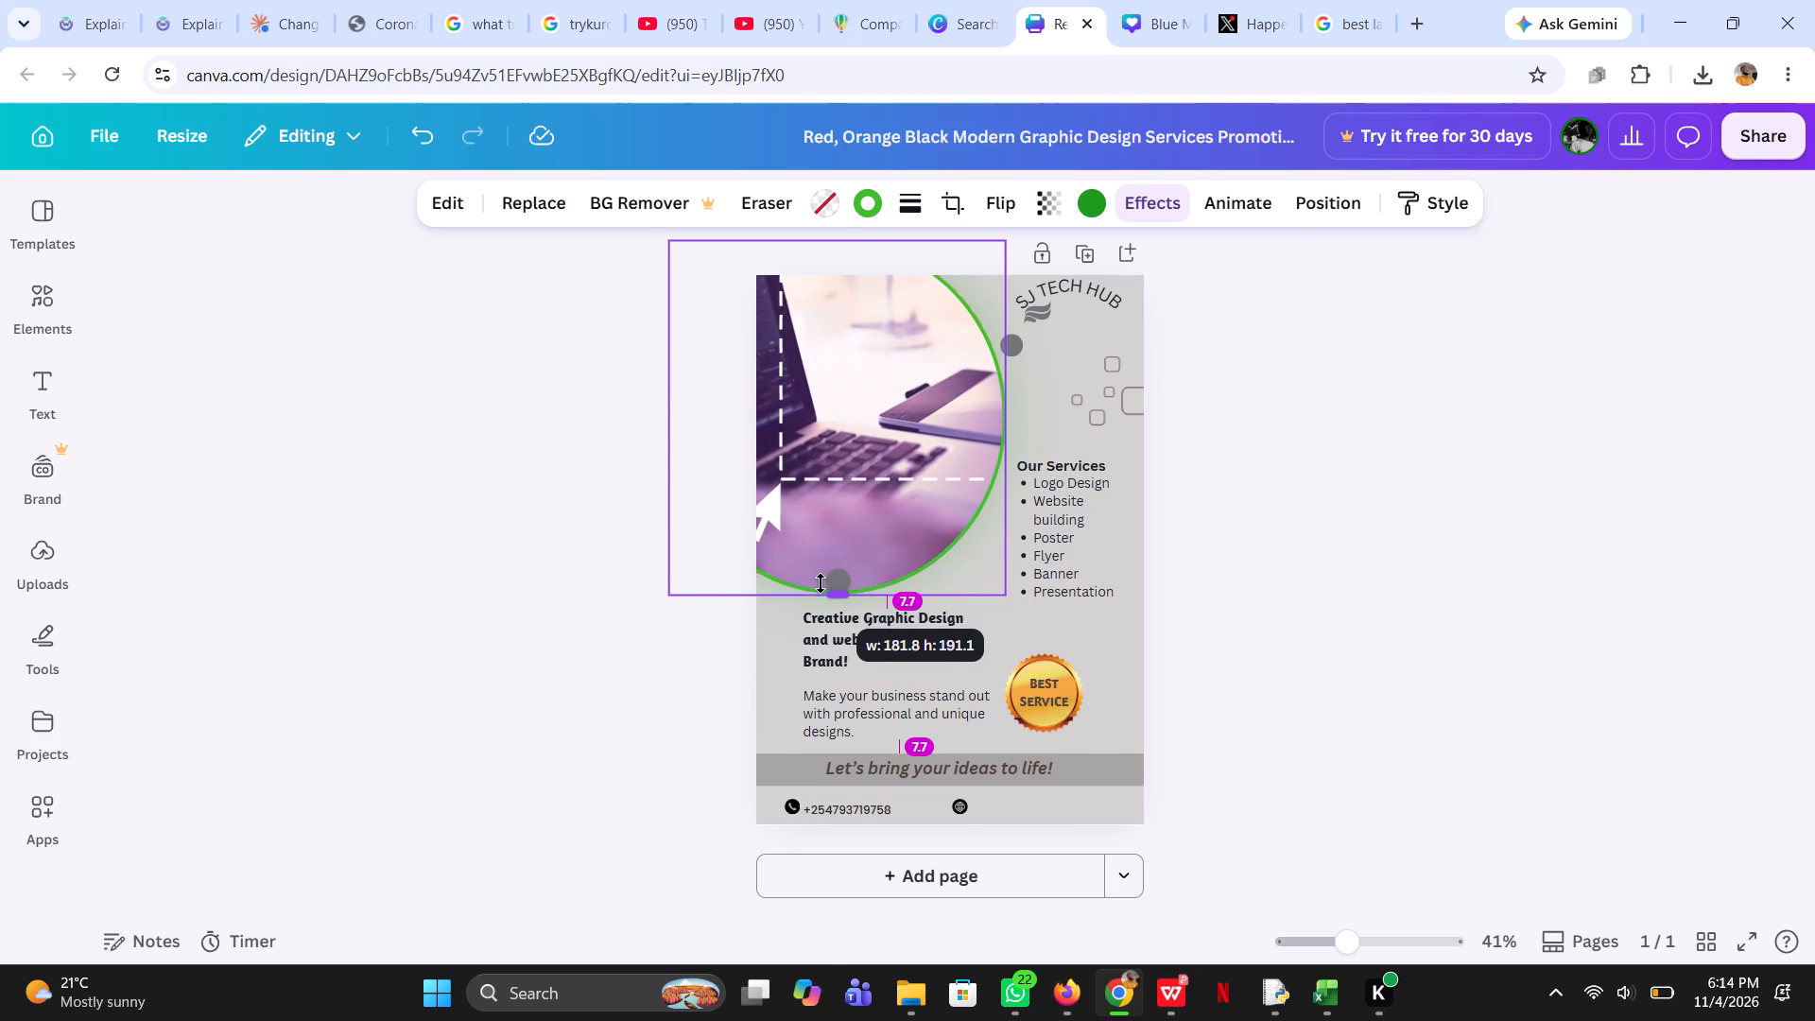
left_click_drag(821, 583, 821, 582)
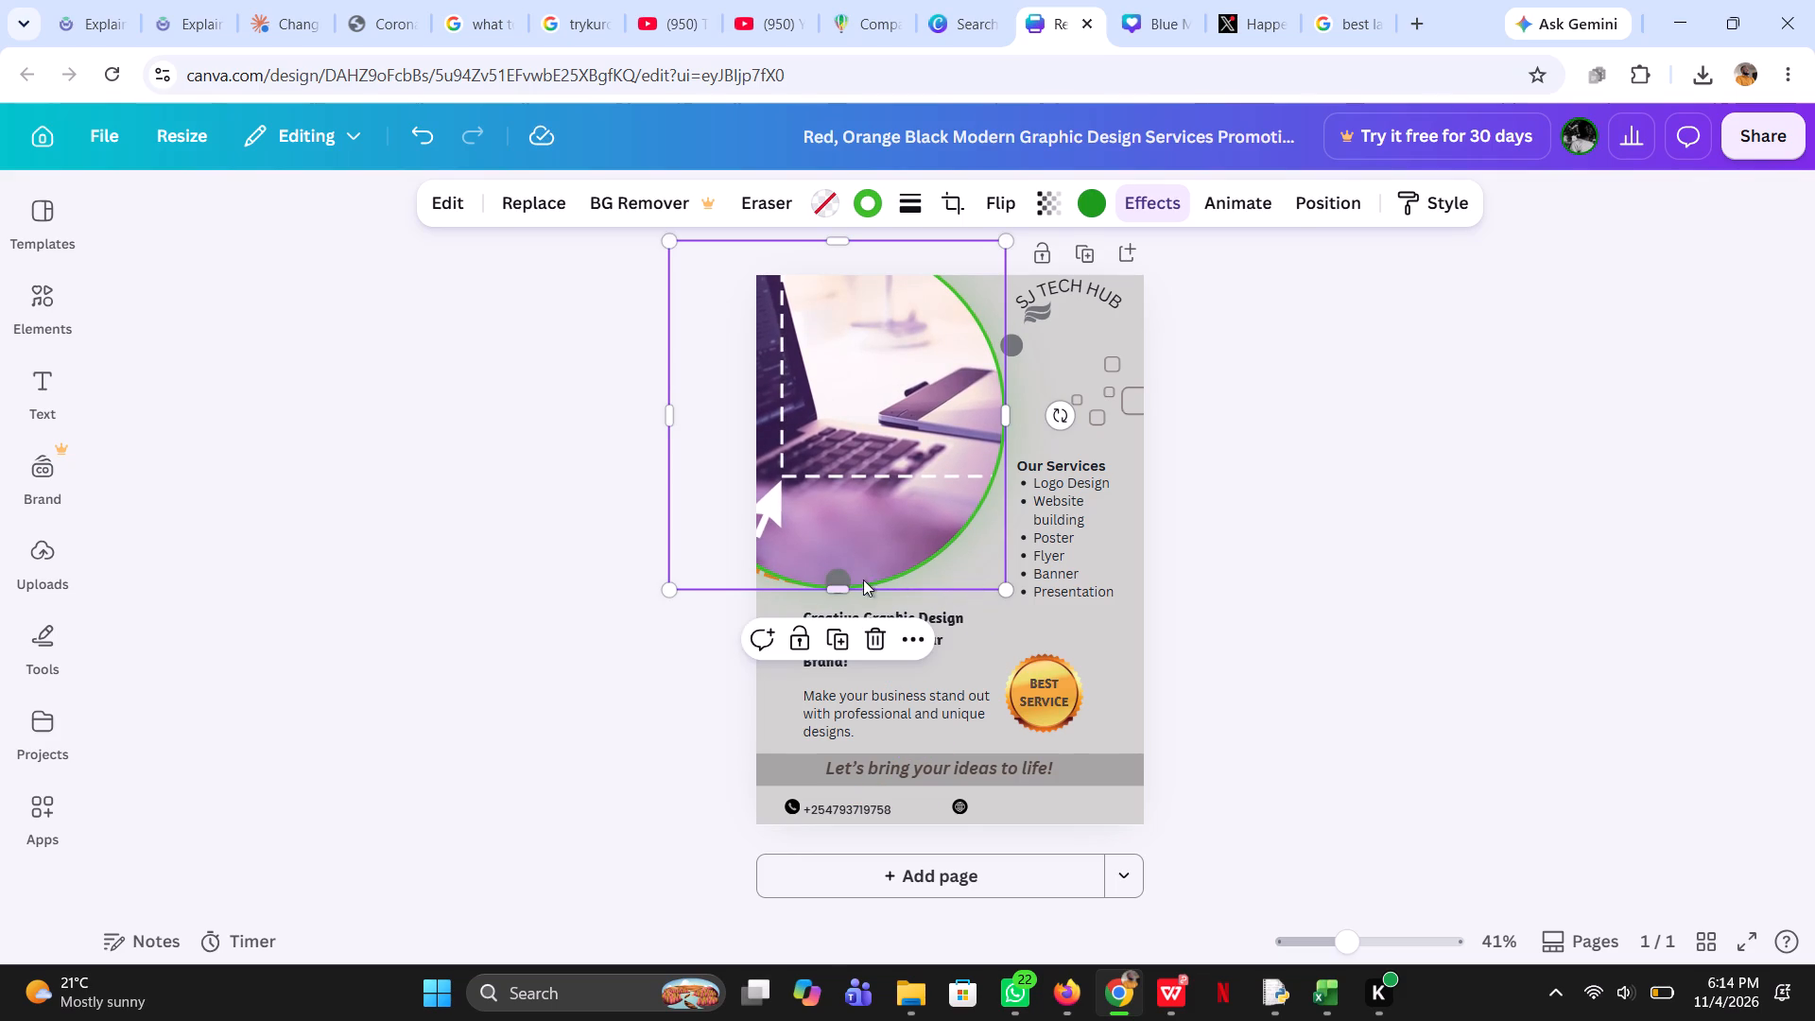
left_click(836, 586)
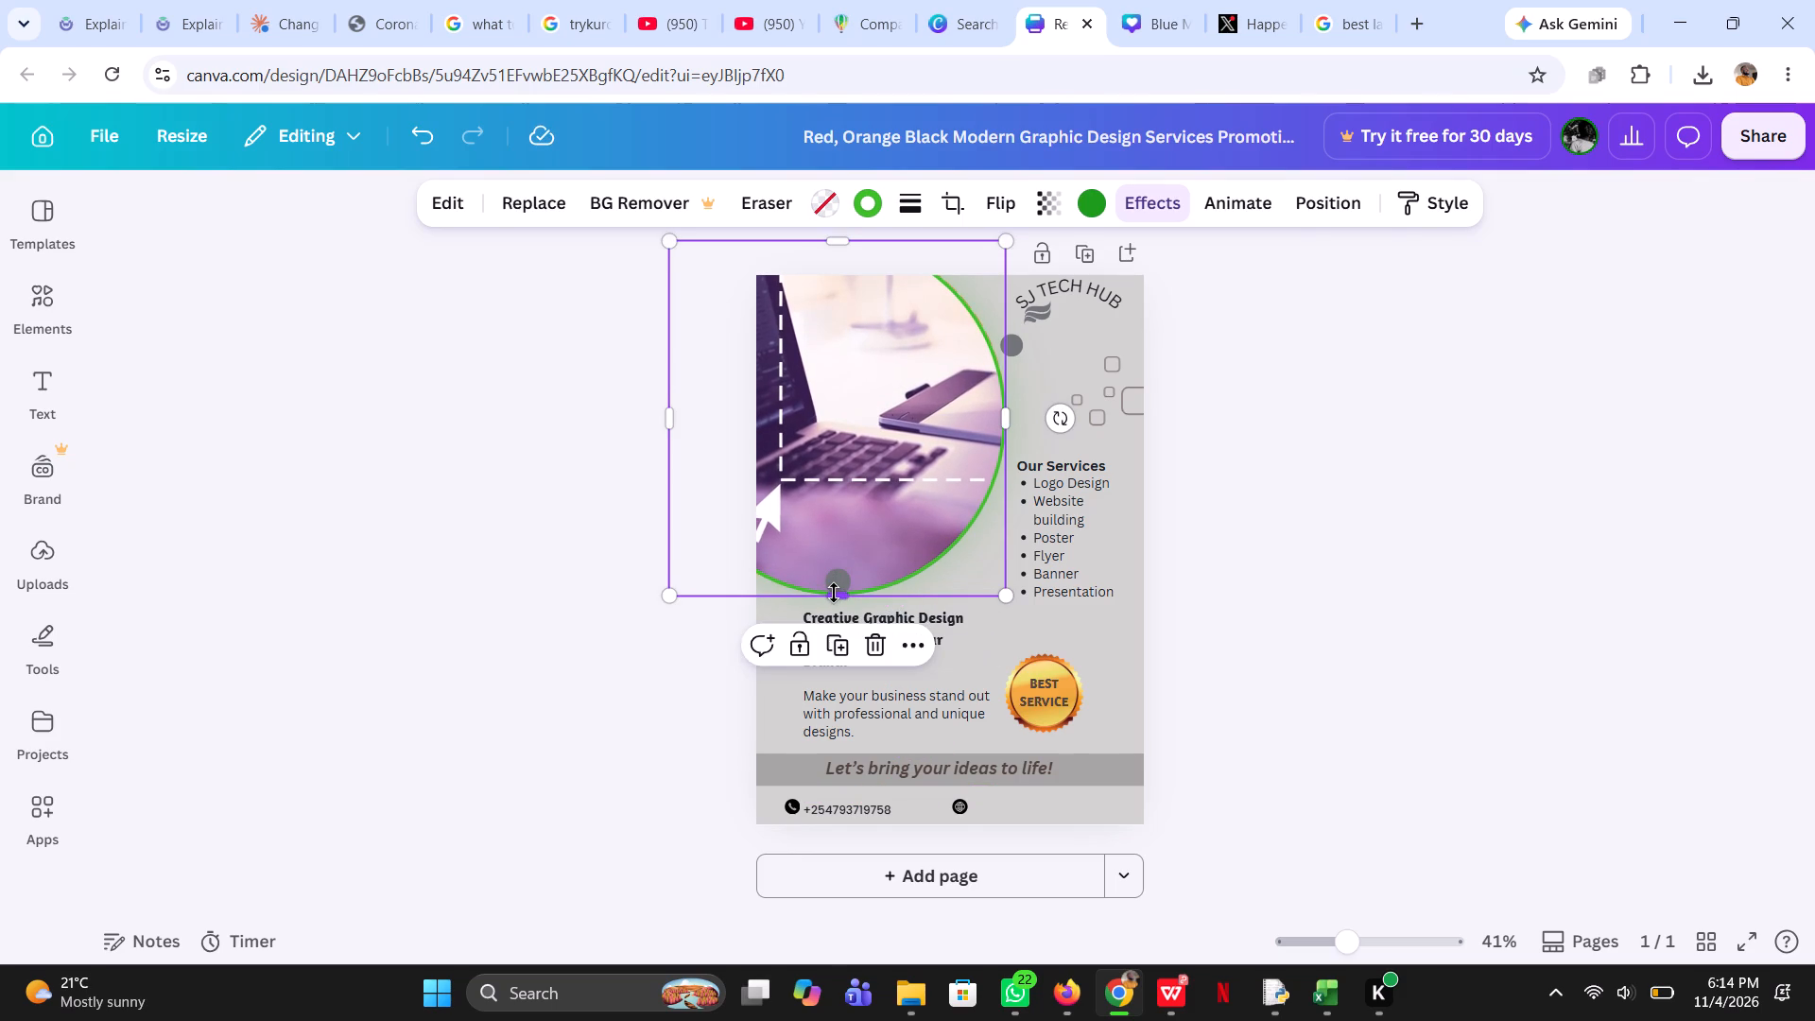
left_click(977, 544)
Delete the small globe icon beside the phone number in the flyer's footer.
left_click(1111, 649)
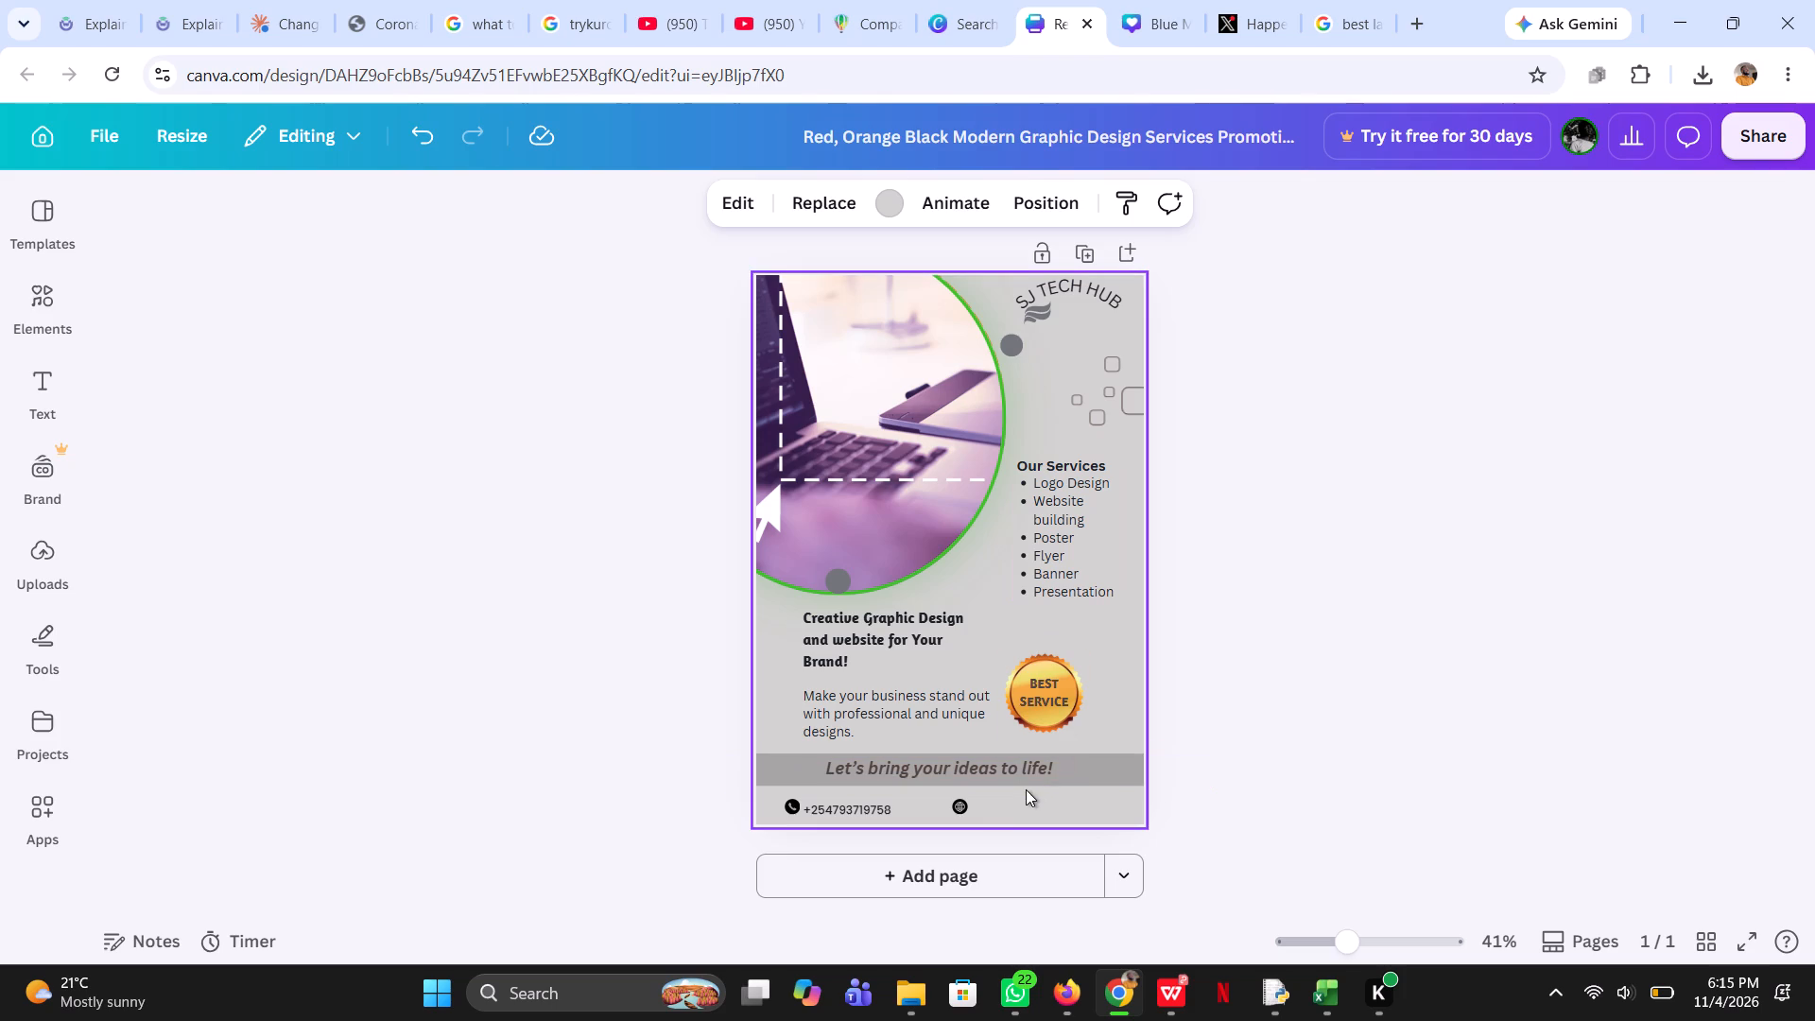
left_click(957, 807)
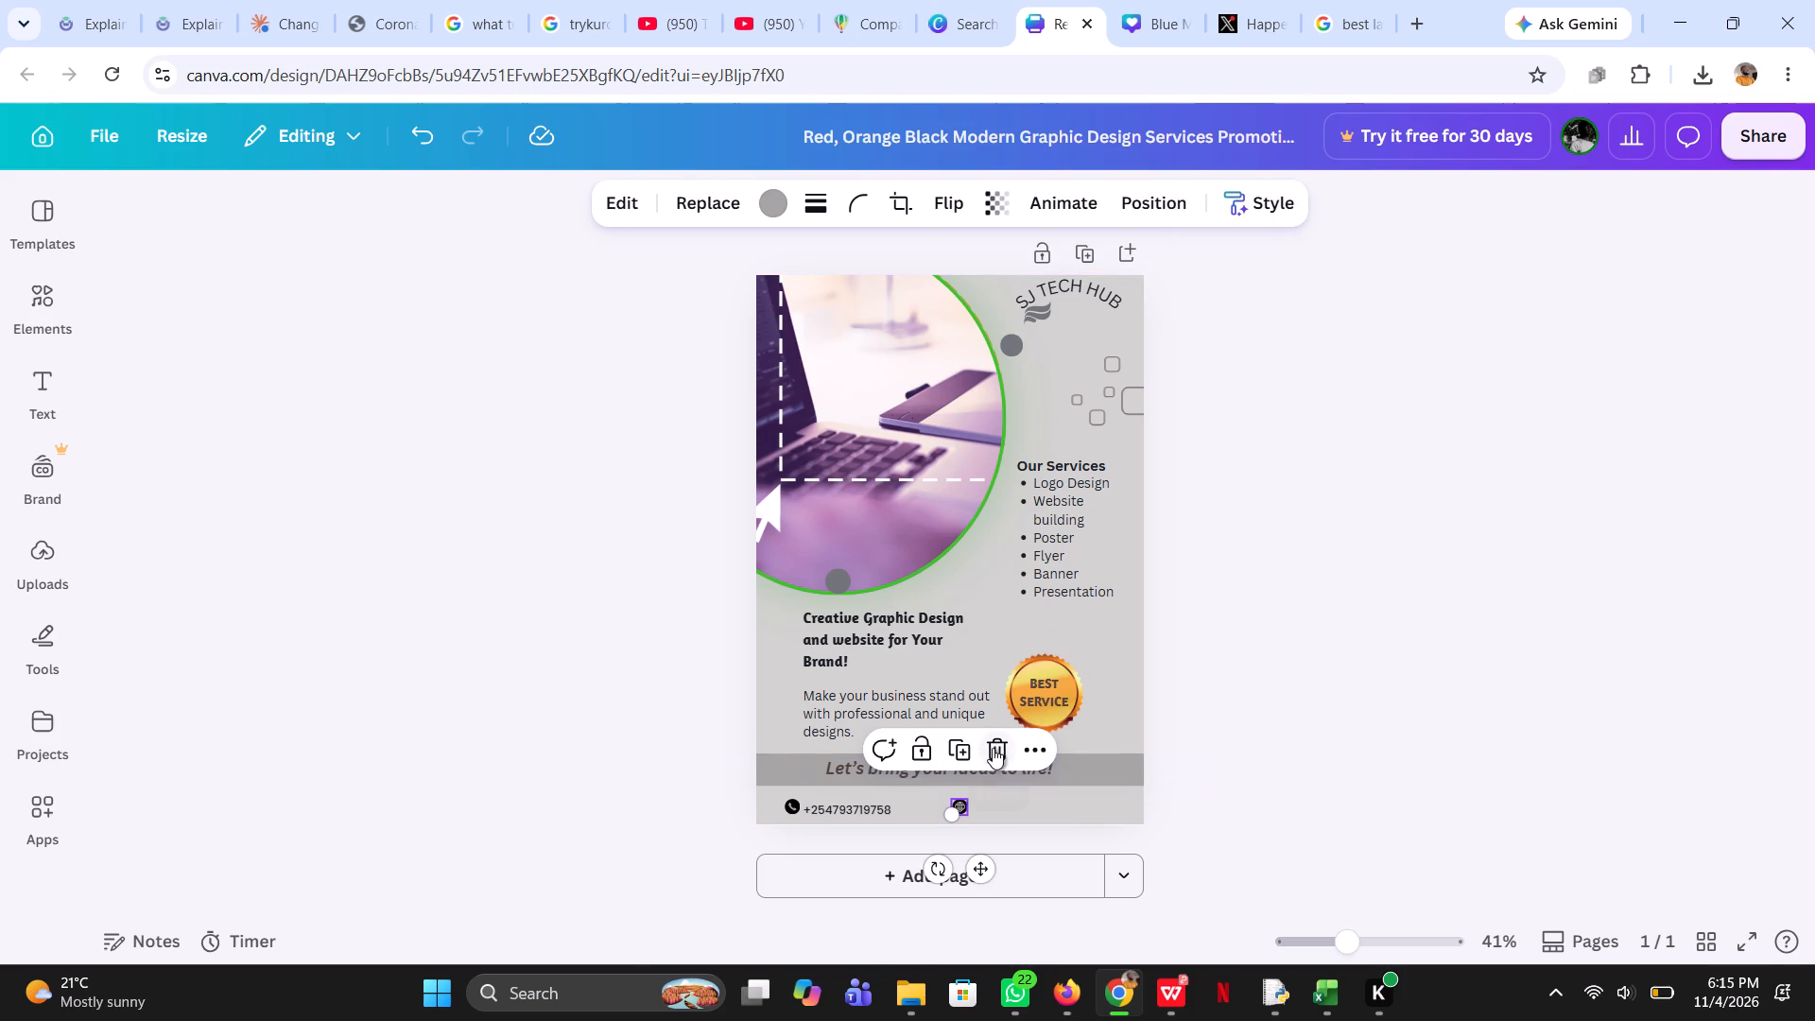
left_click(993, 748)
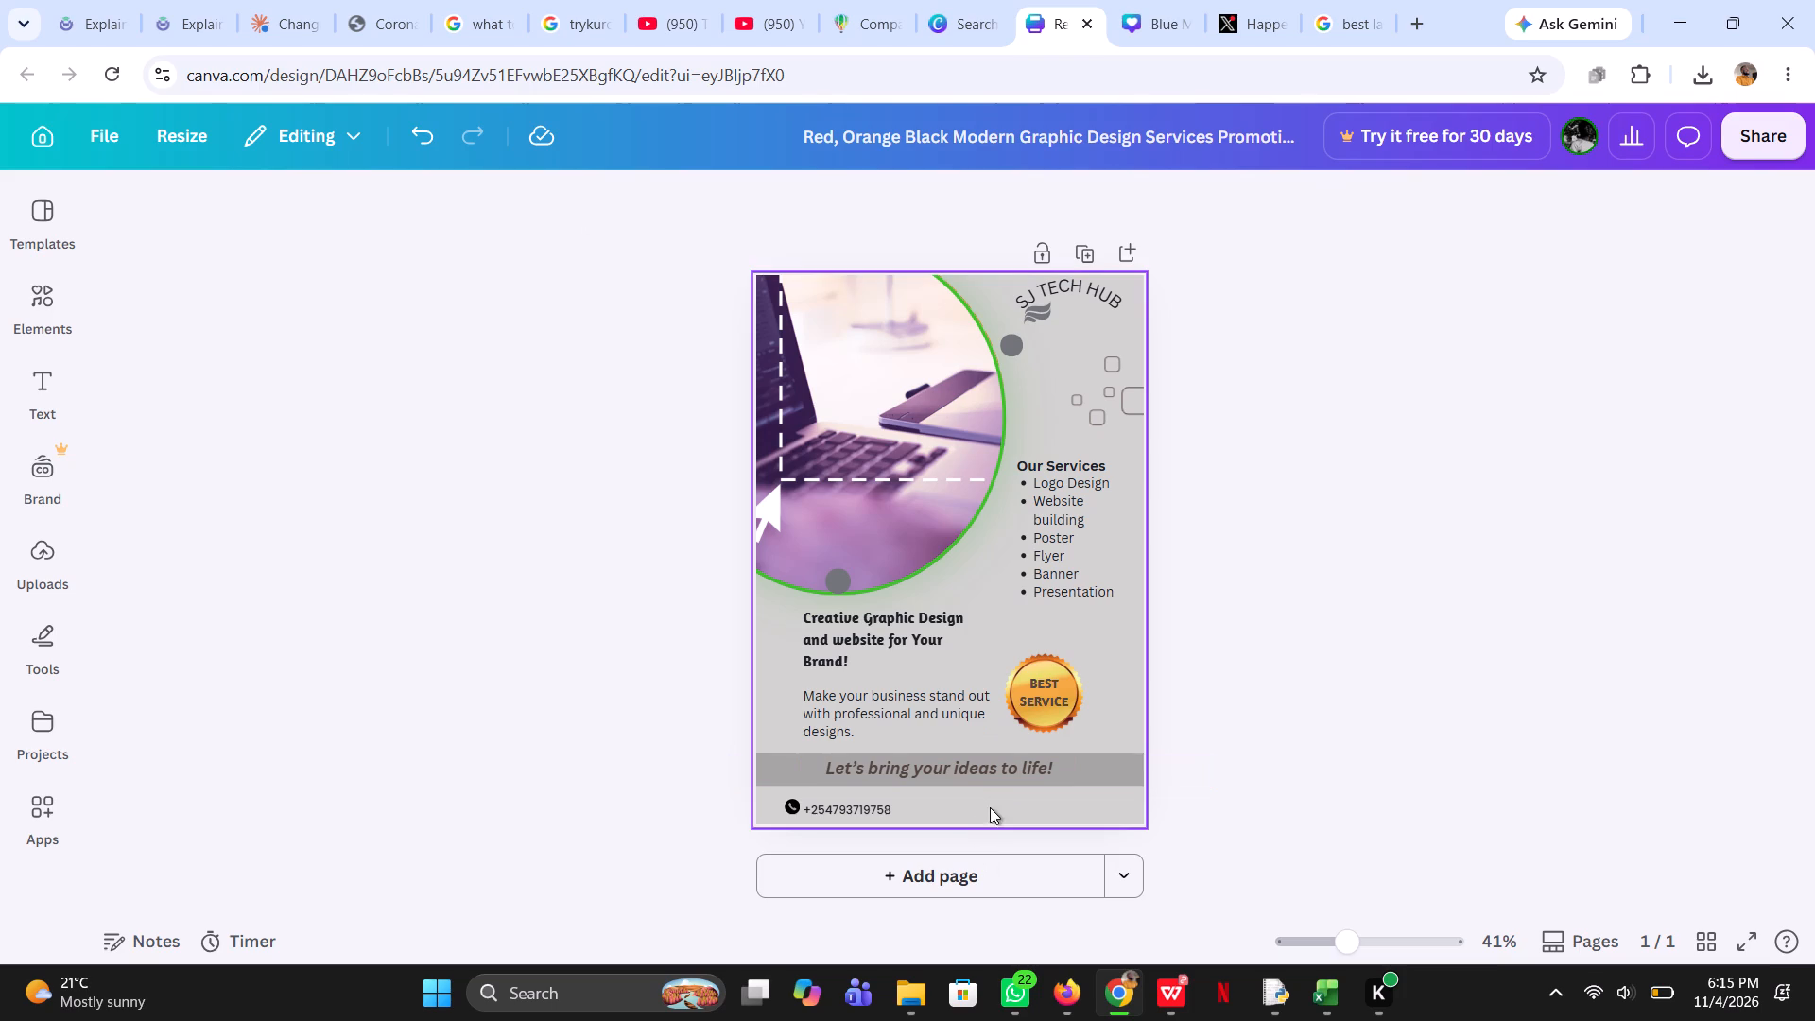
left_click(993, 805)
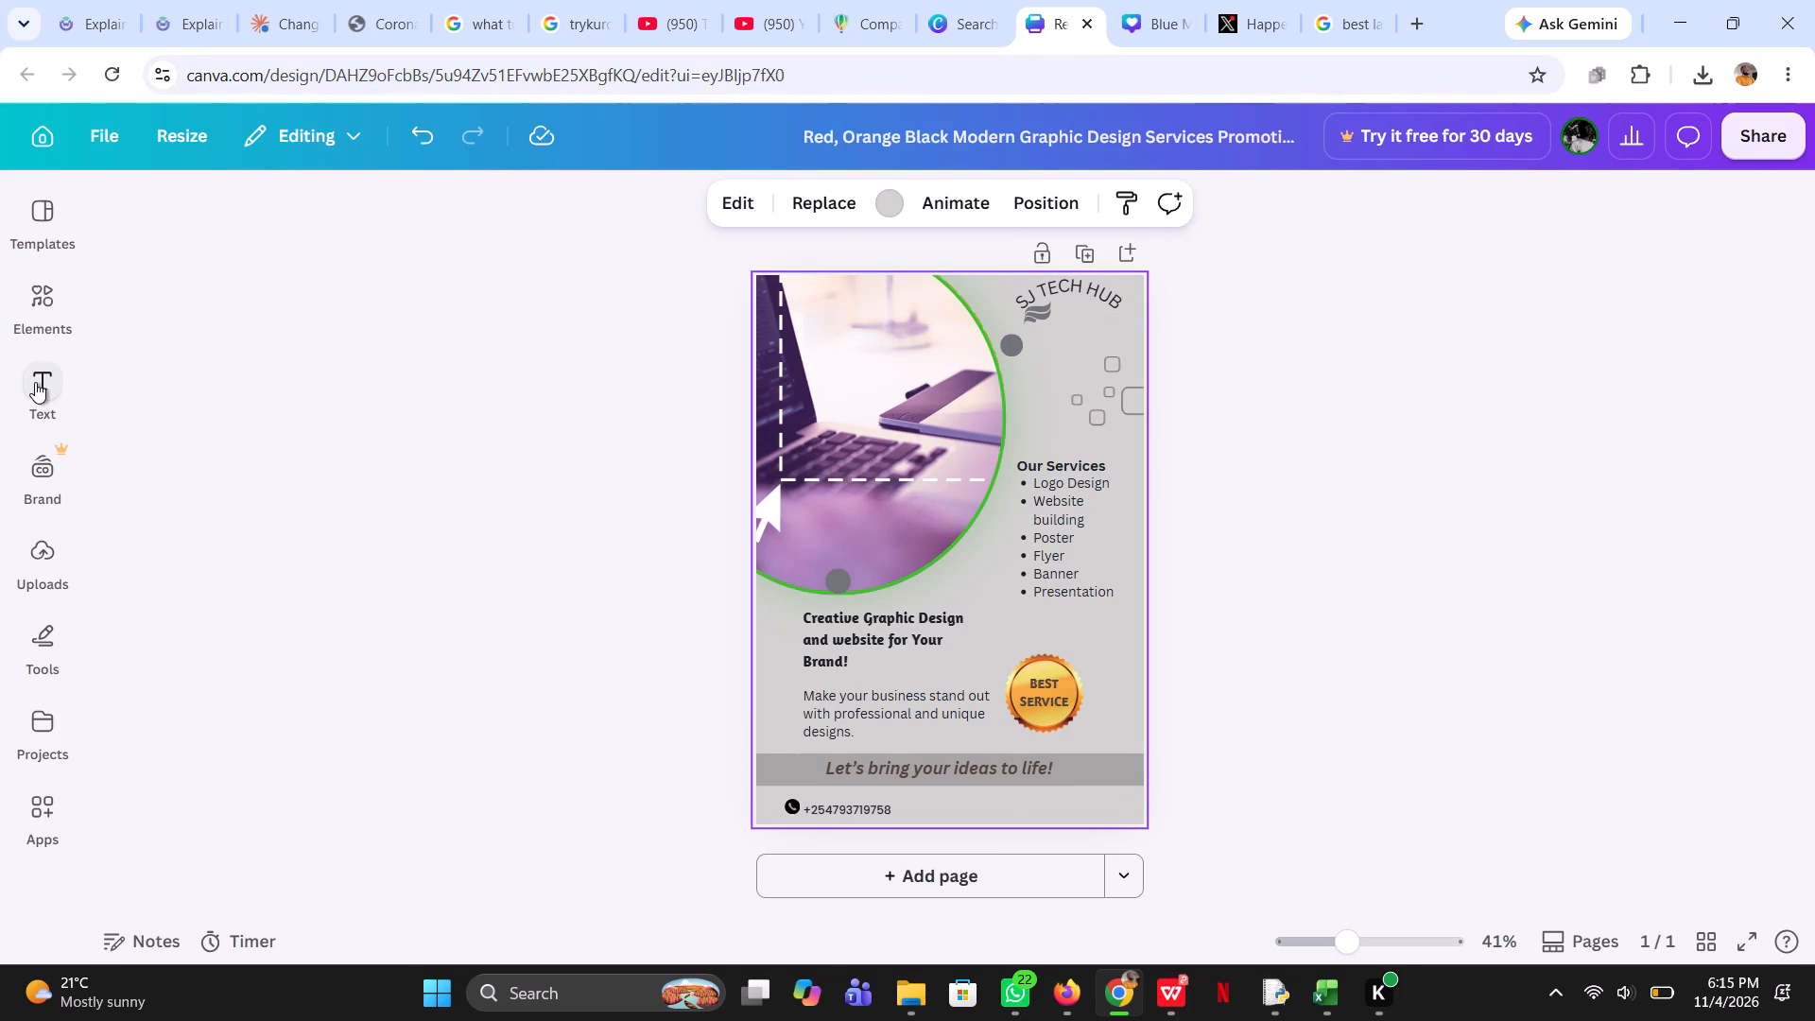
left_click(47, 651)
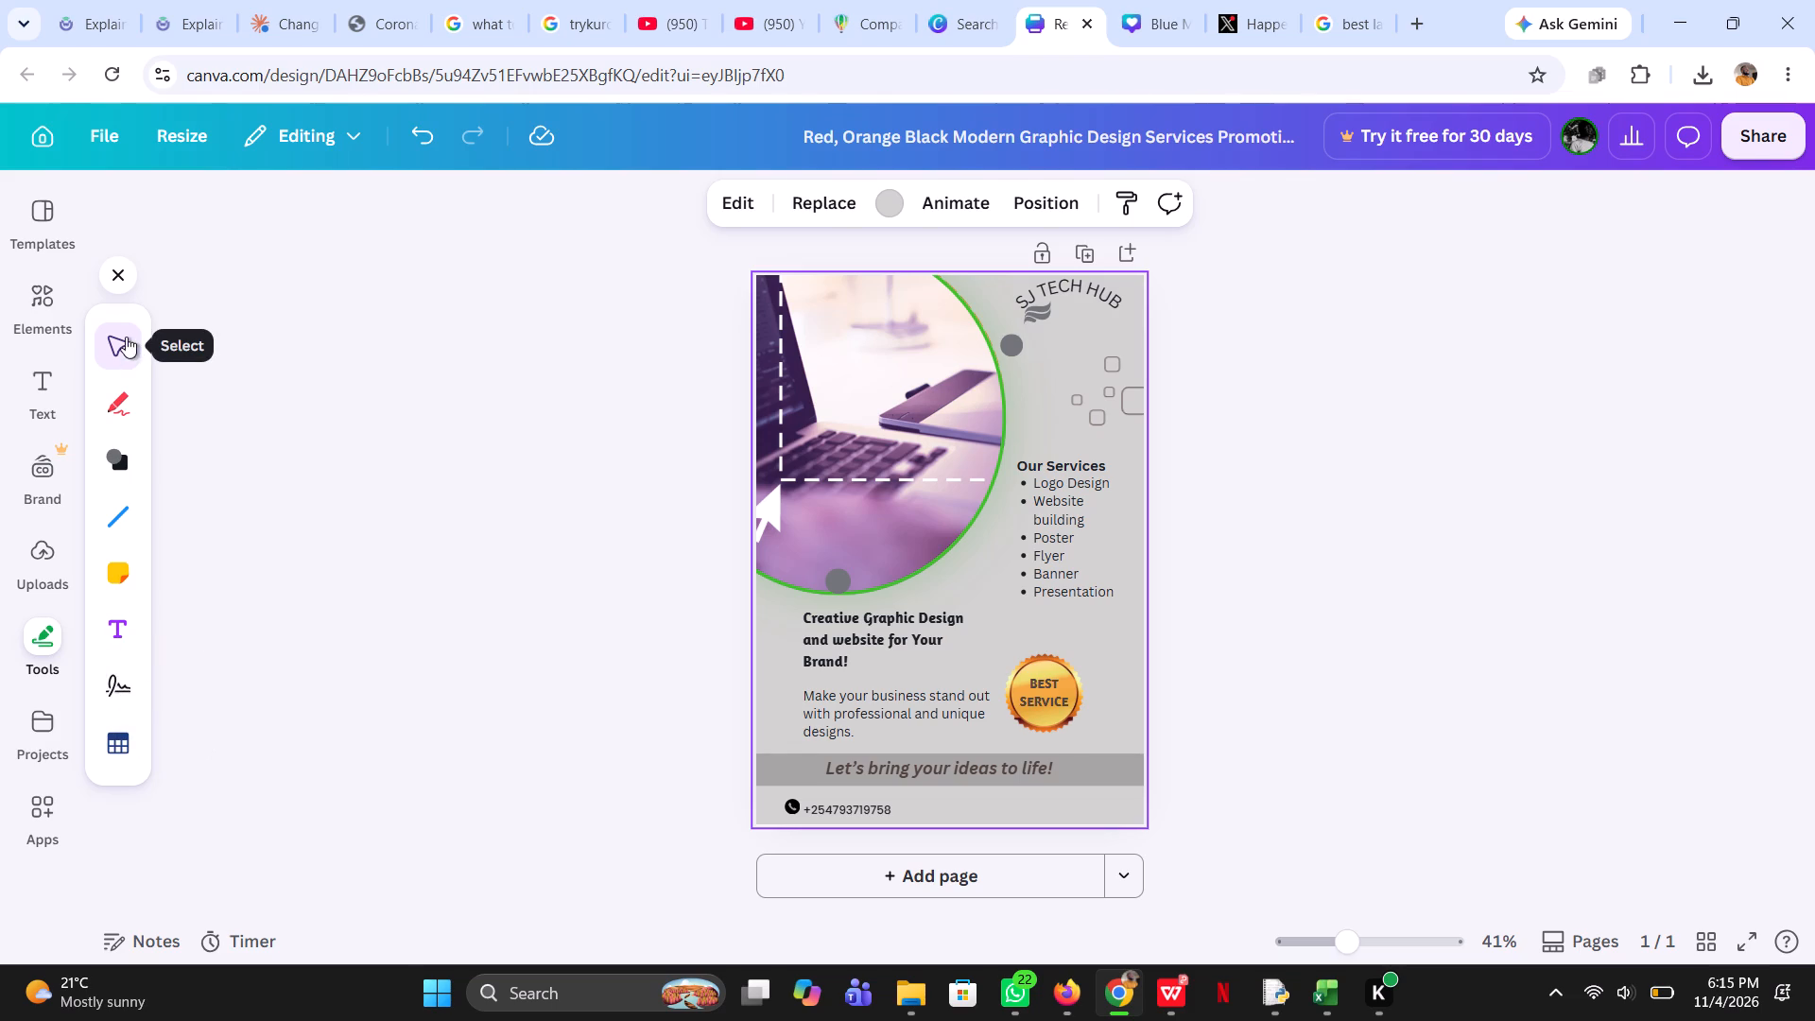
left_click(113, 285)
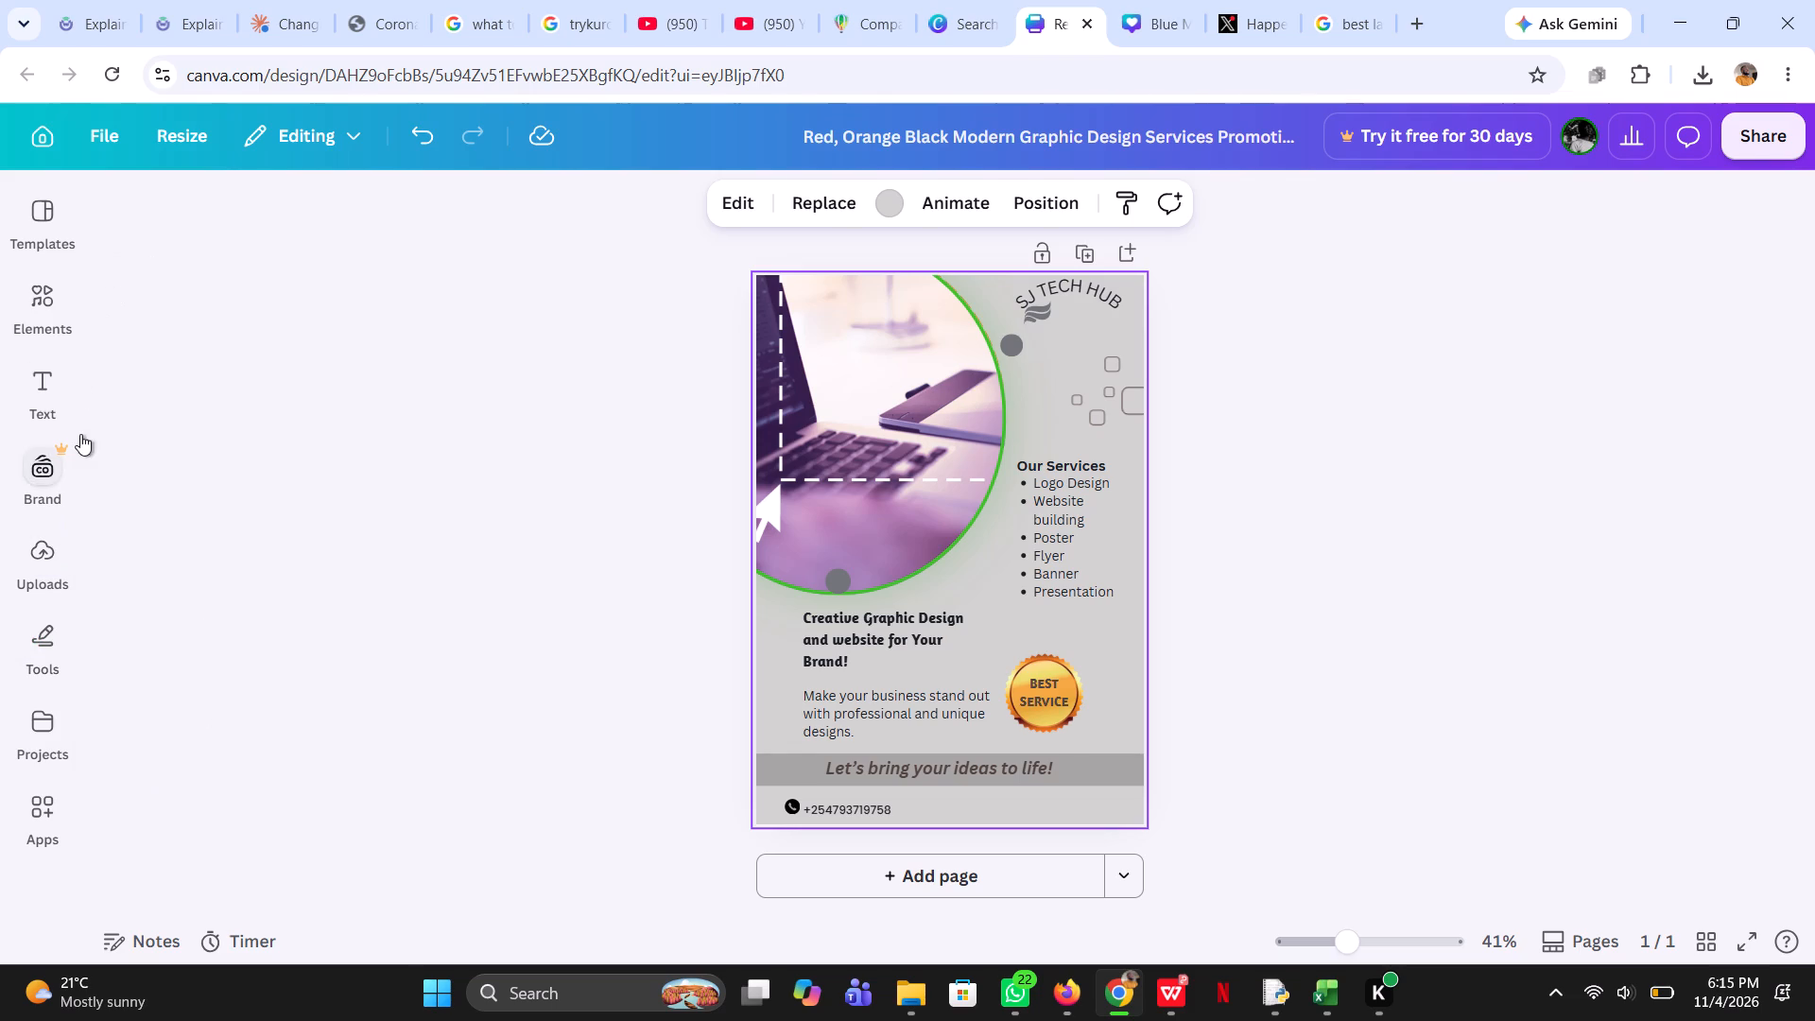
Insert the blue A-shaped logo graphic from the recommended elements and shrink it to less than half its size.
left_click(53, 309)
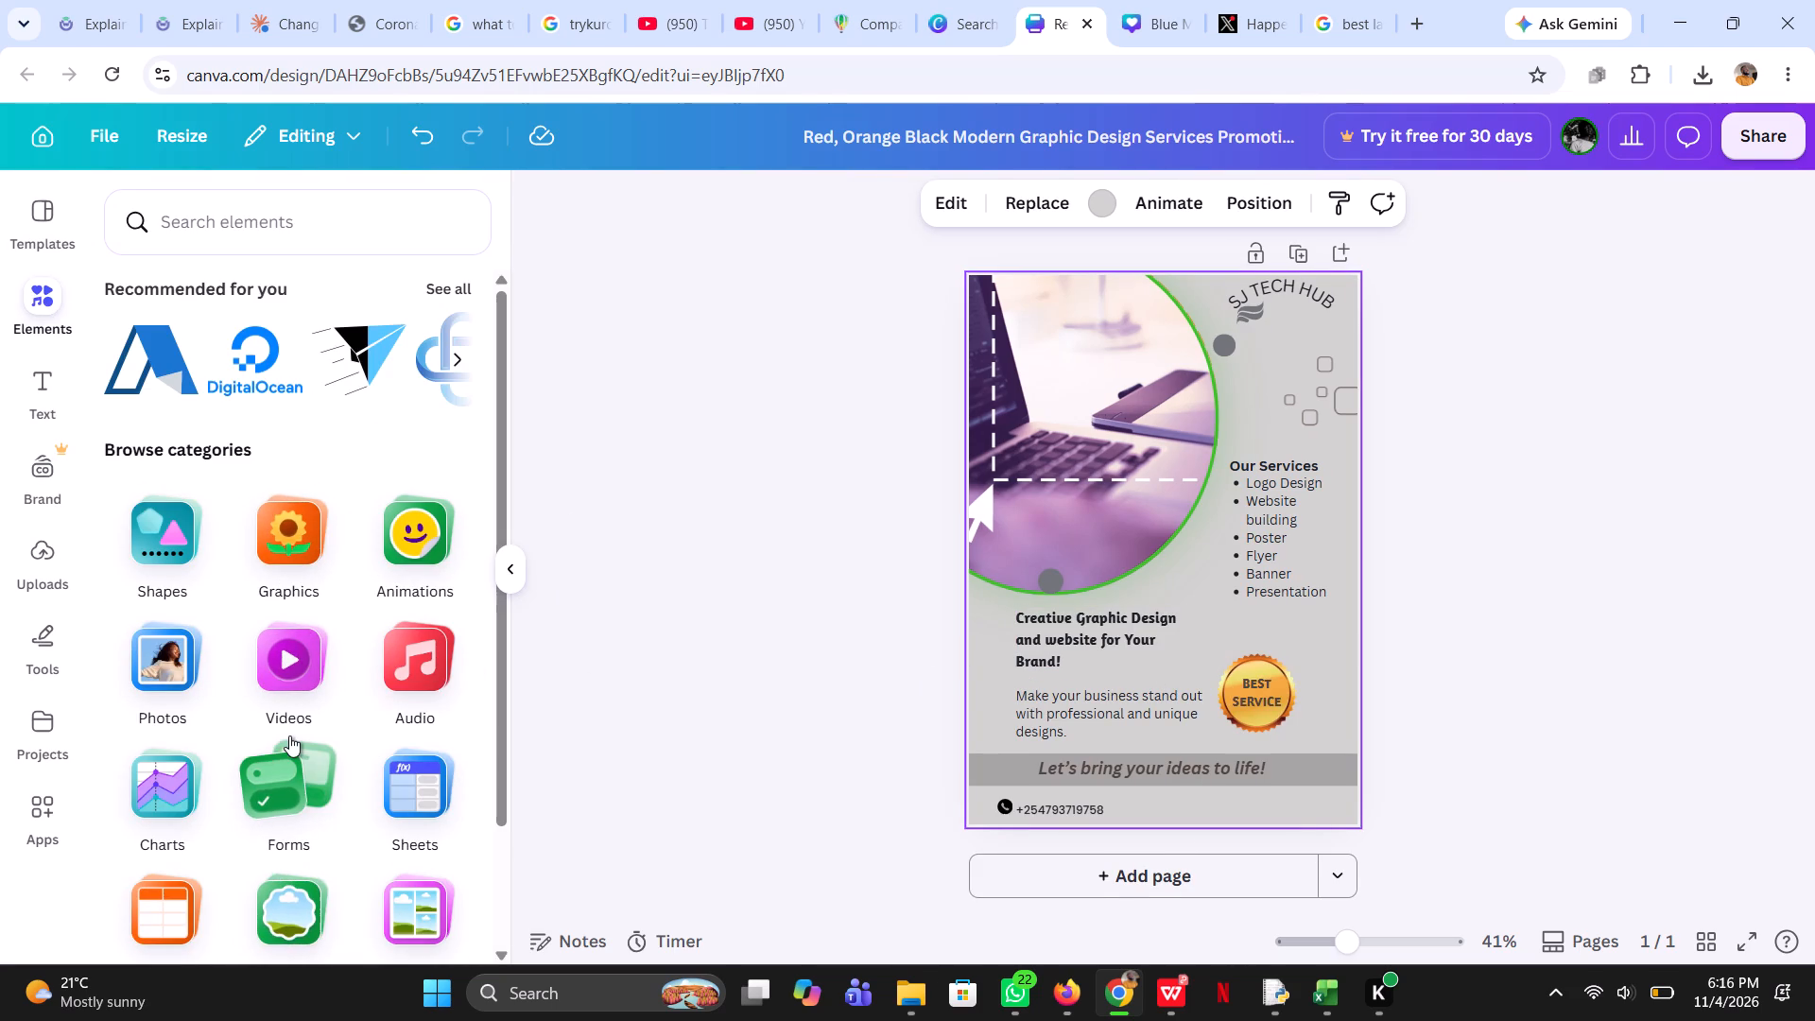
scroll(291, 736, "down", 4)
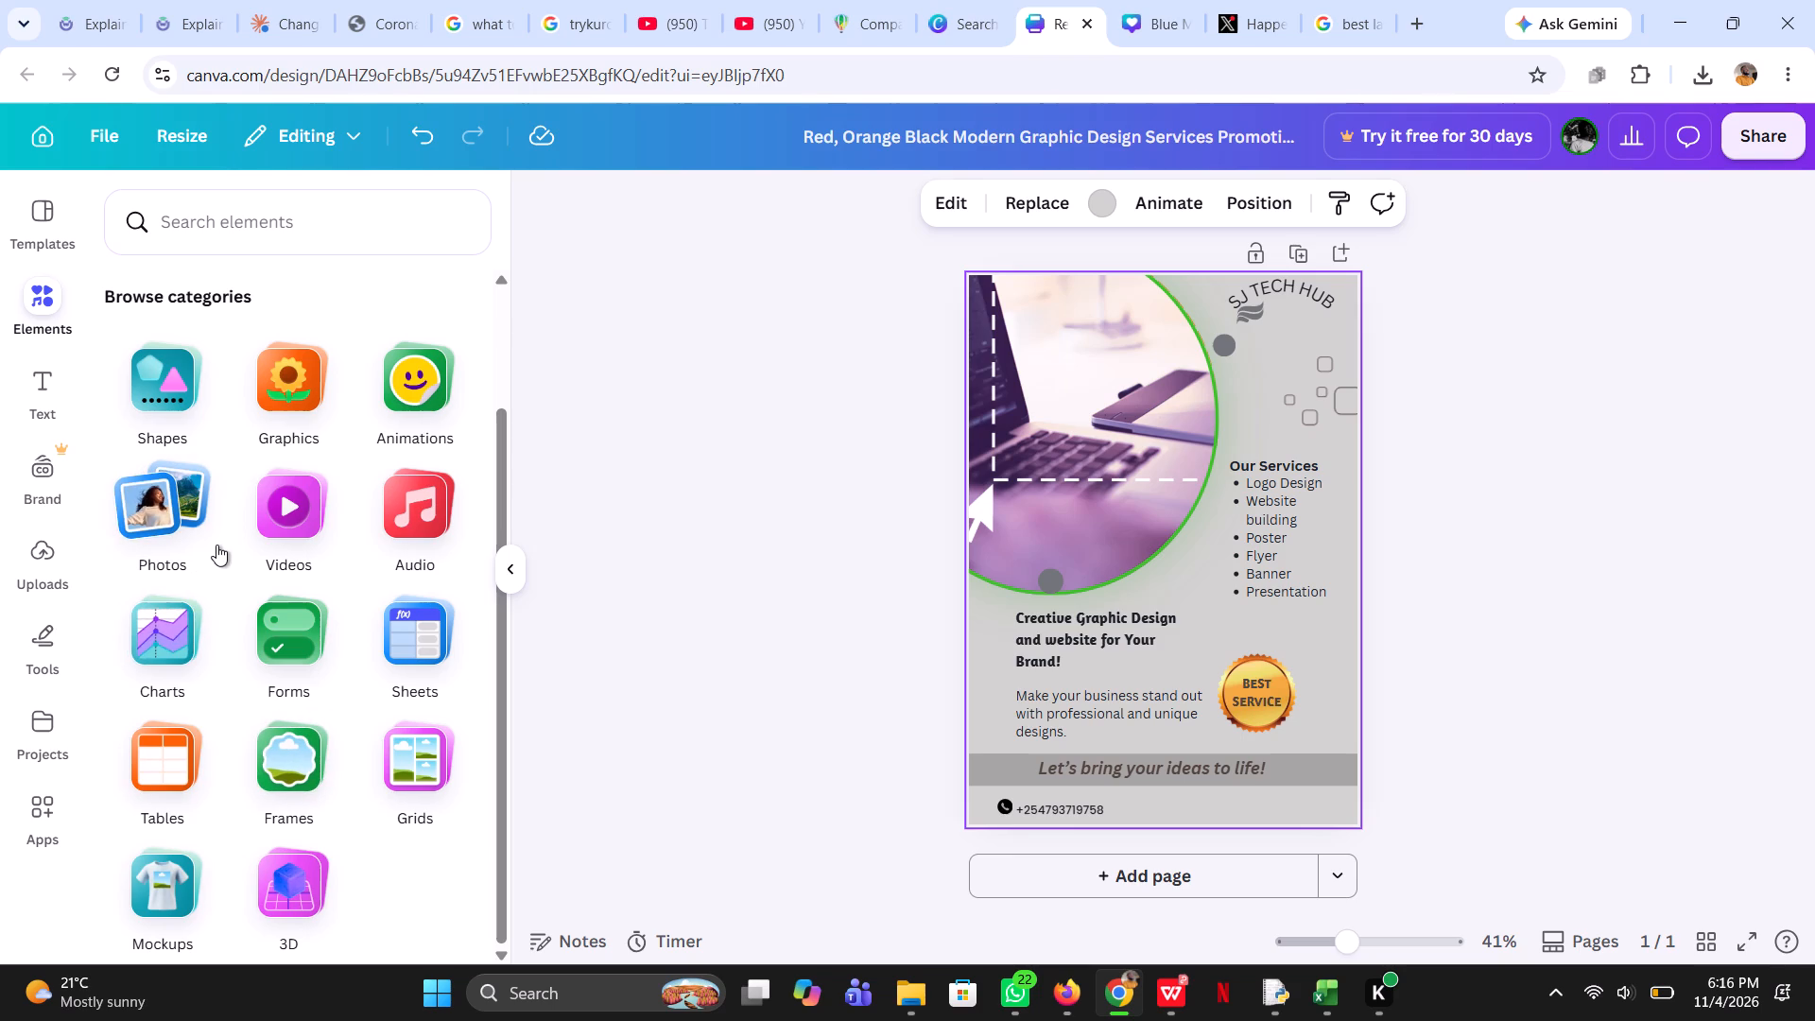
scroll(216, 545, "up", 2)
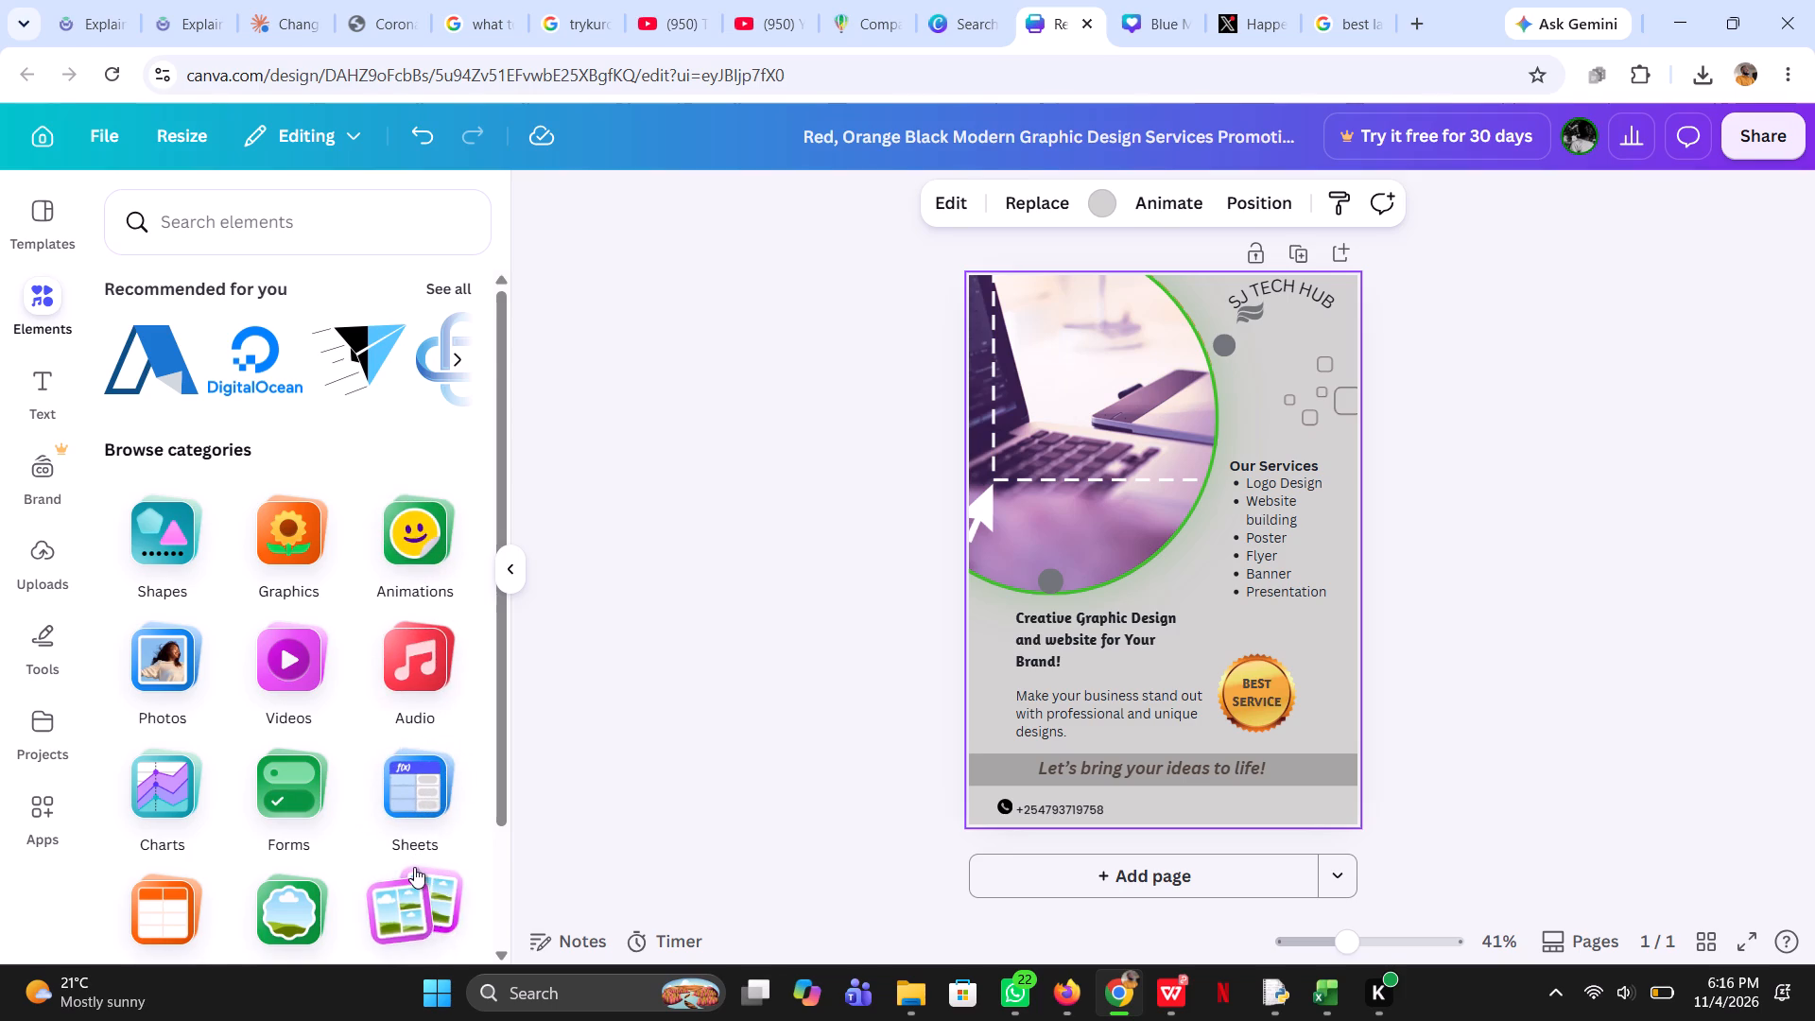
scroll(414, 867, "down", 1)
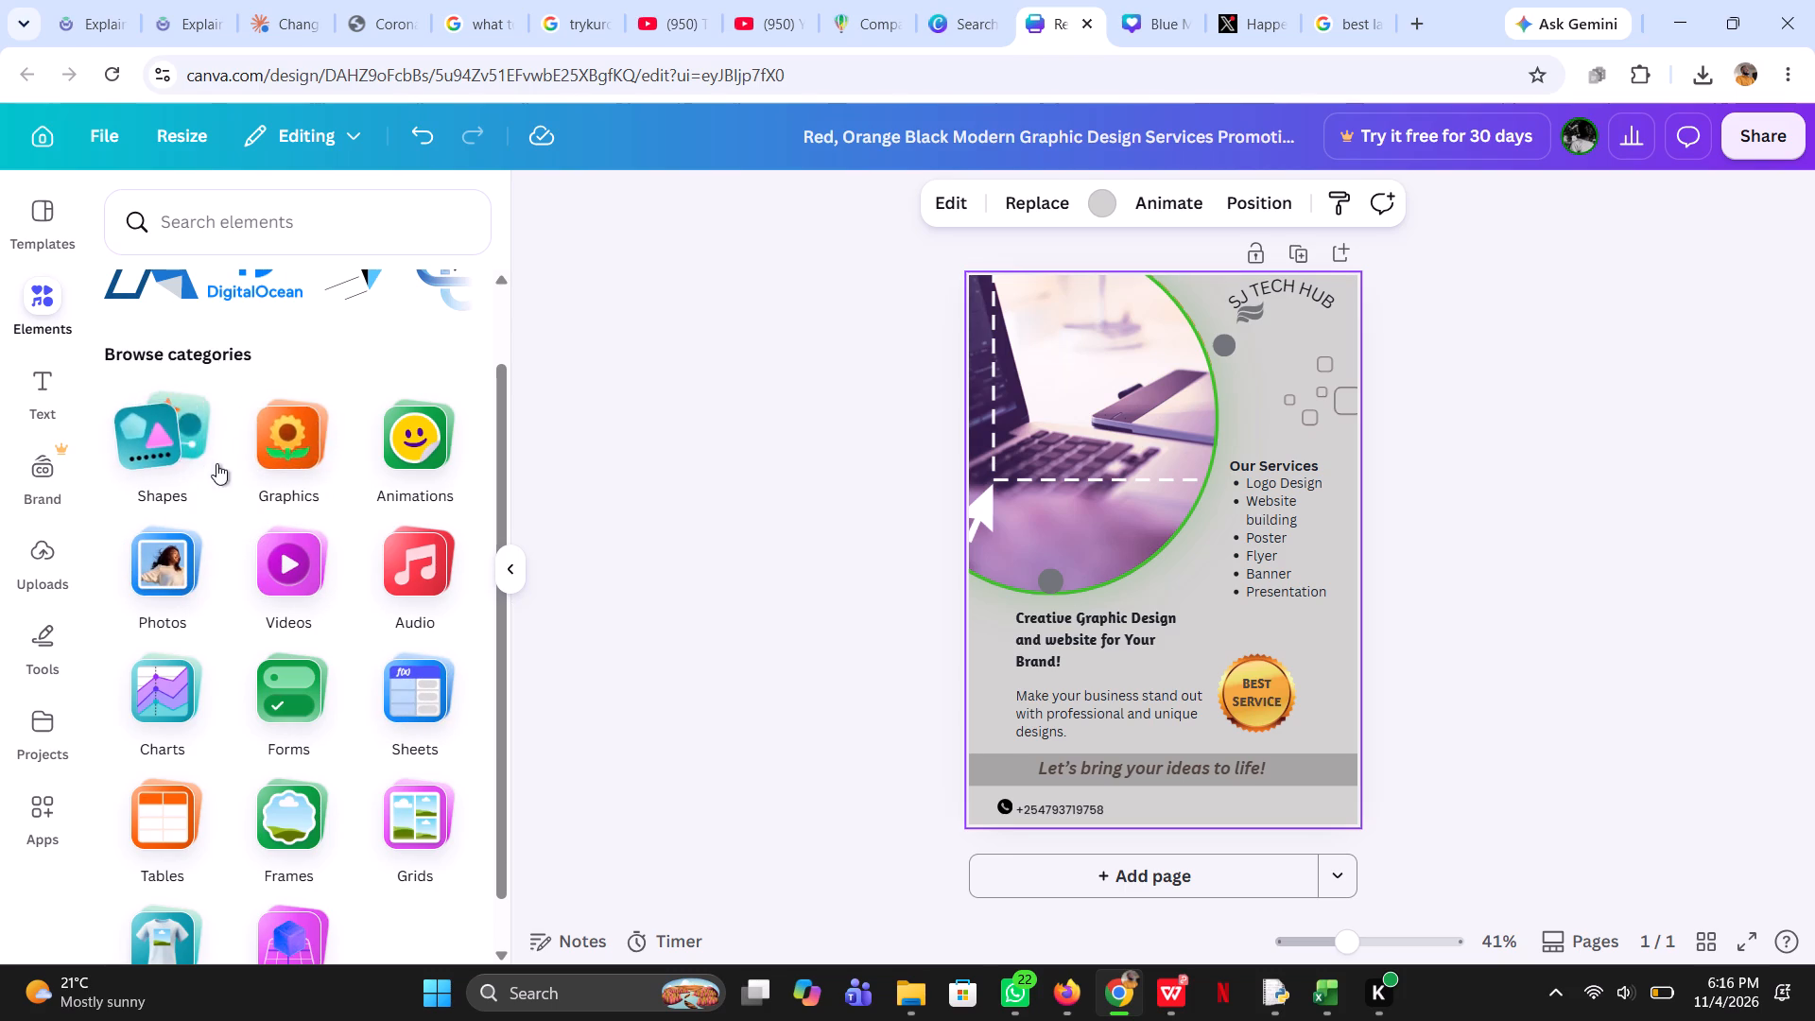
scroll(215, 339, "up", 1)
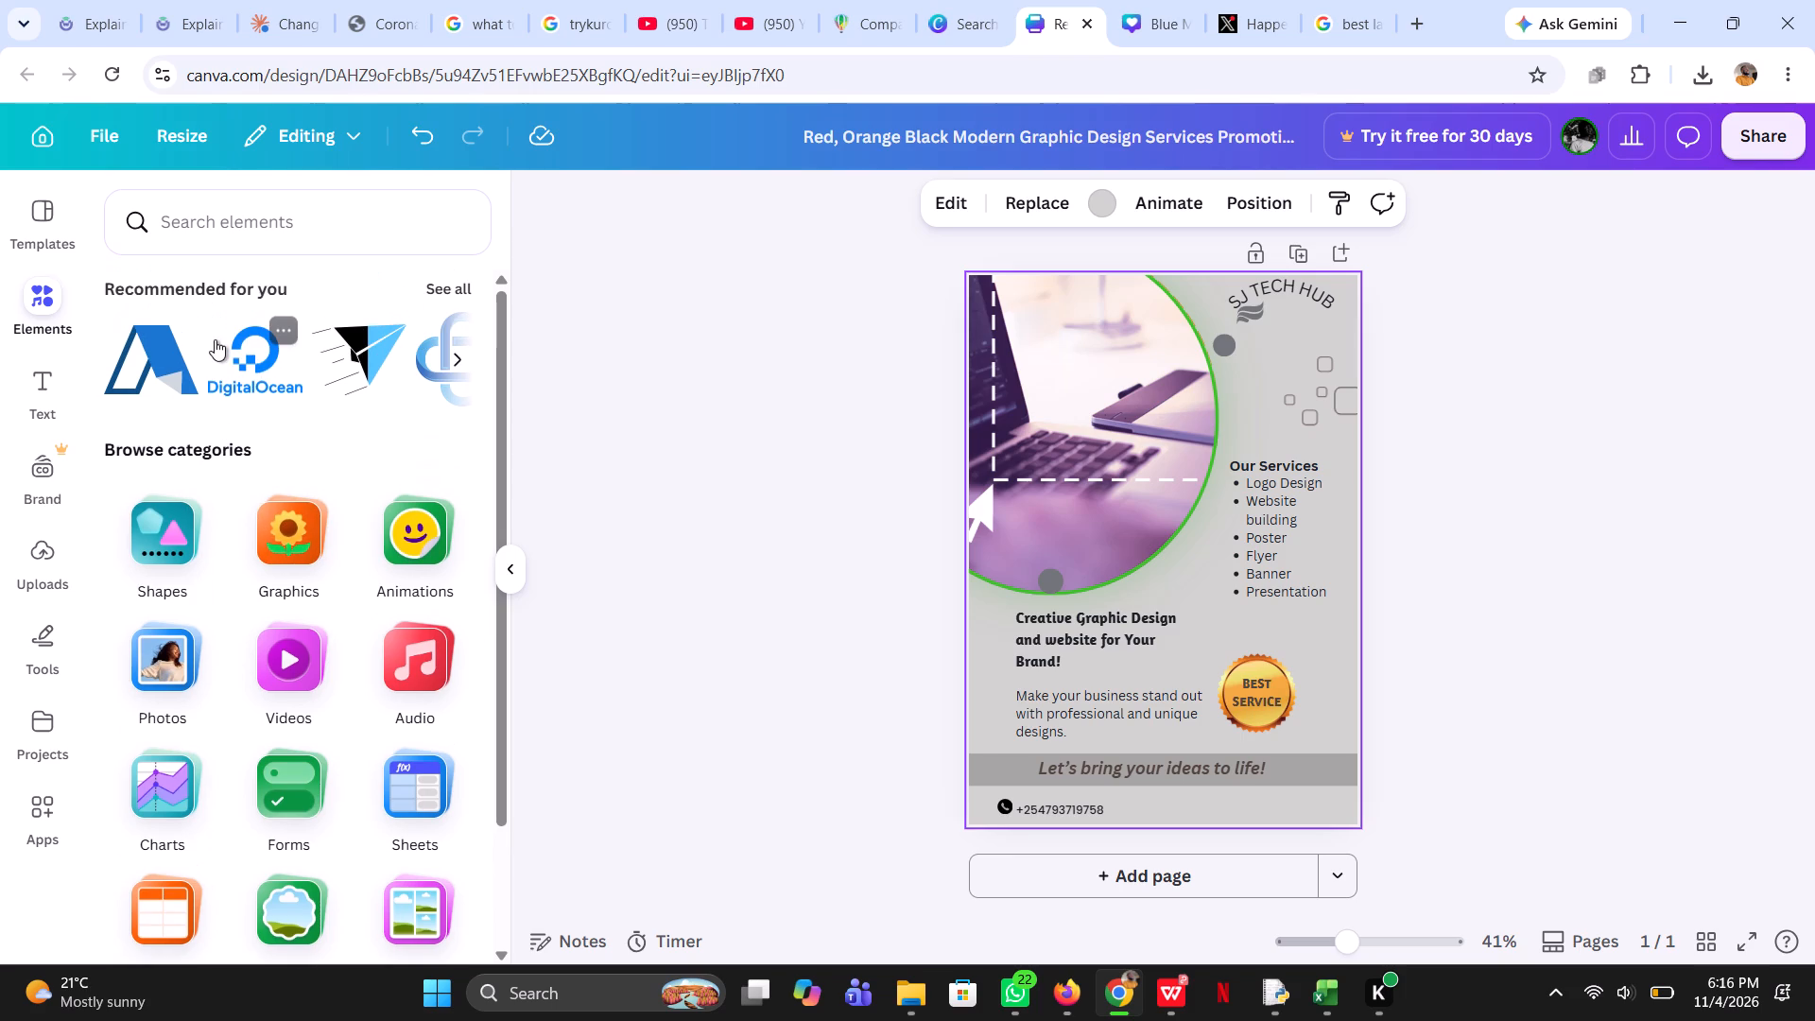
left_click(161, 352)
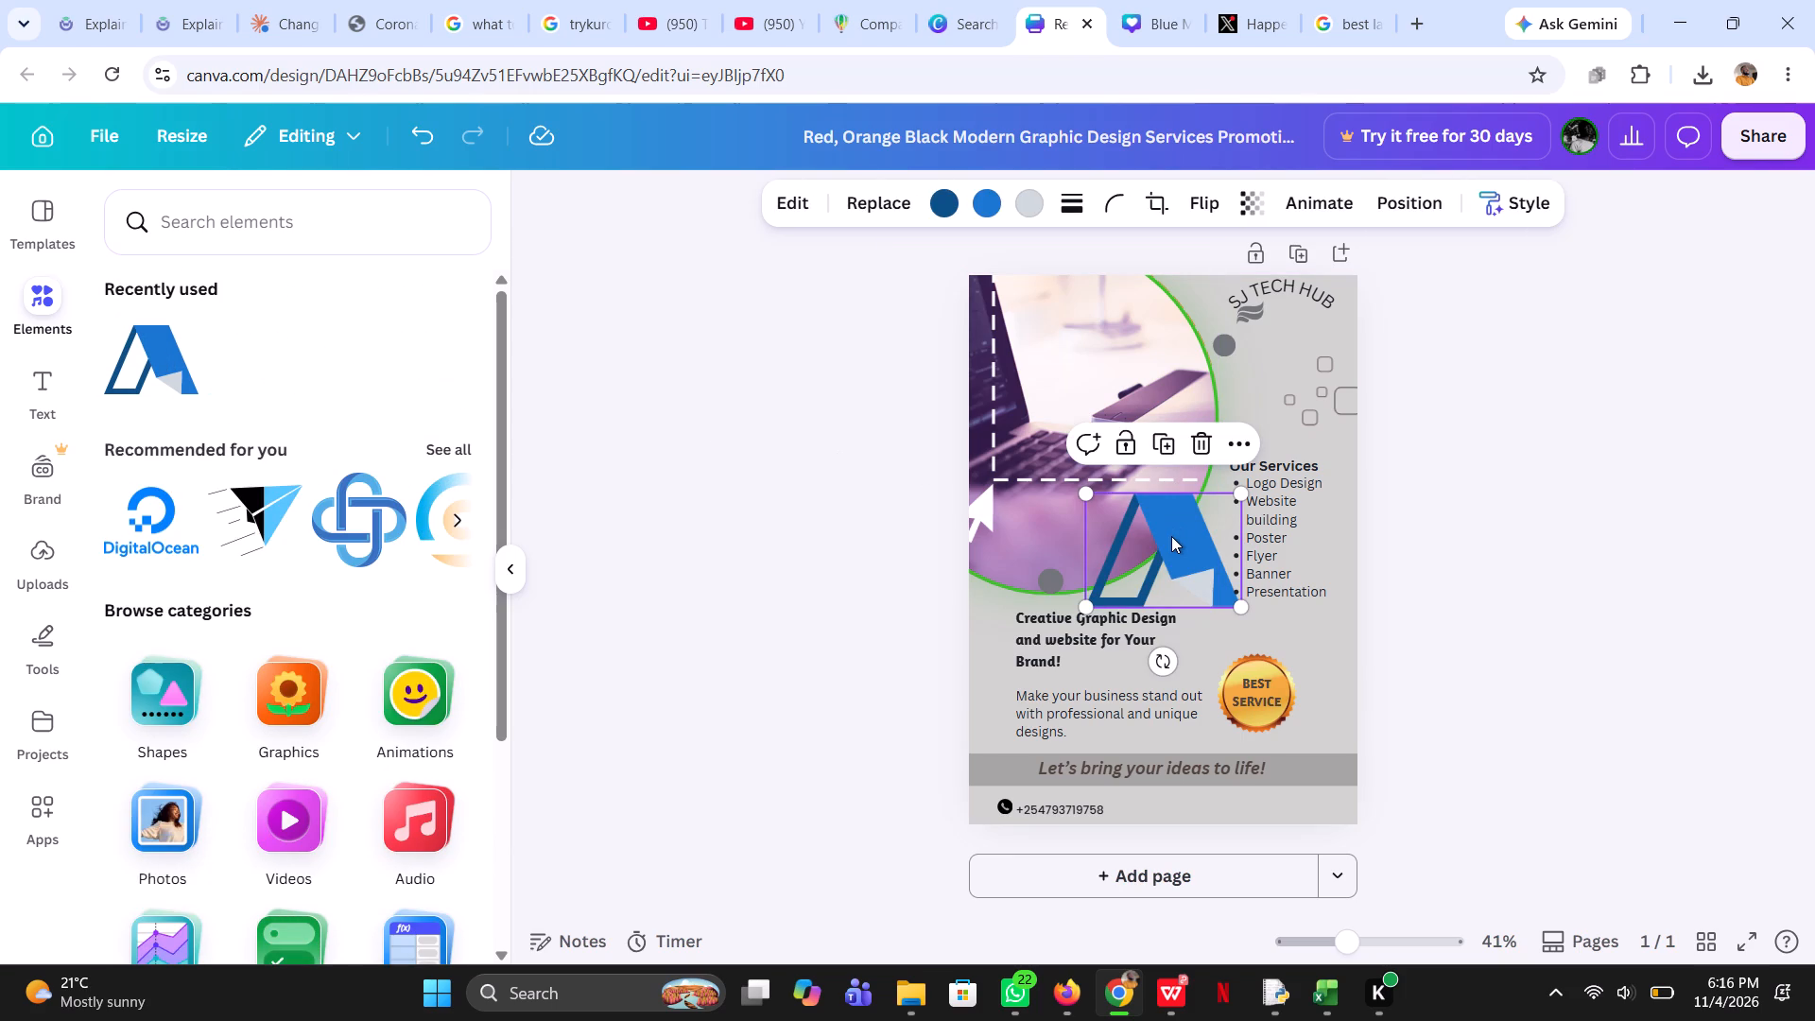
left_click_drag(1242, 606, 1223, 600)
left_click_drag(1223, 600, 1165, 539)
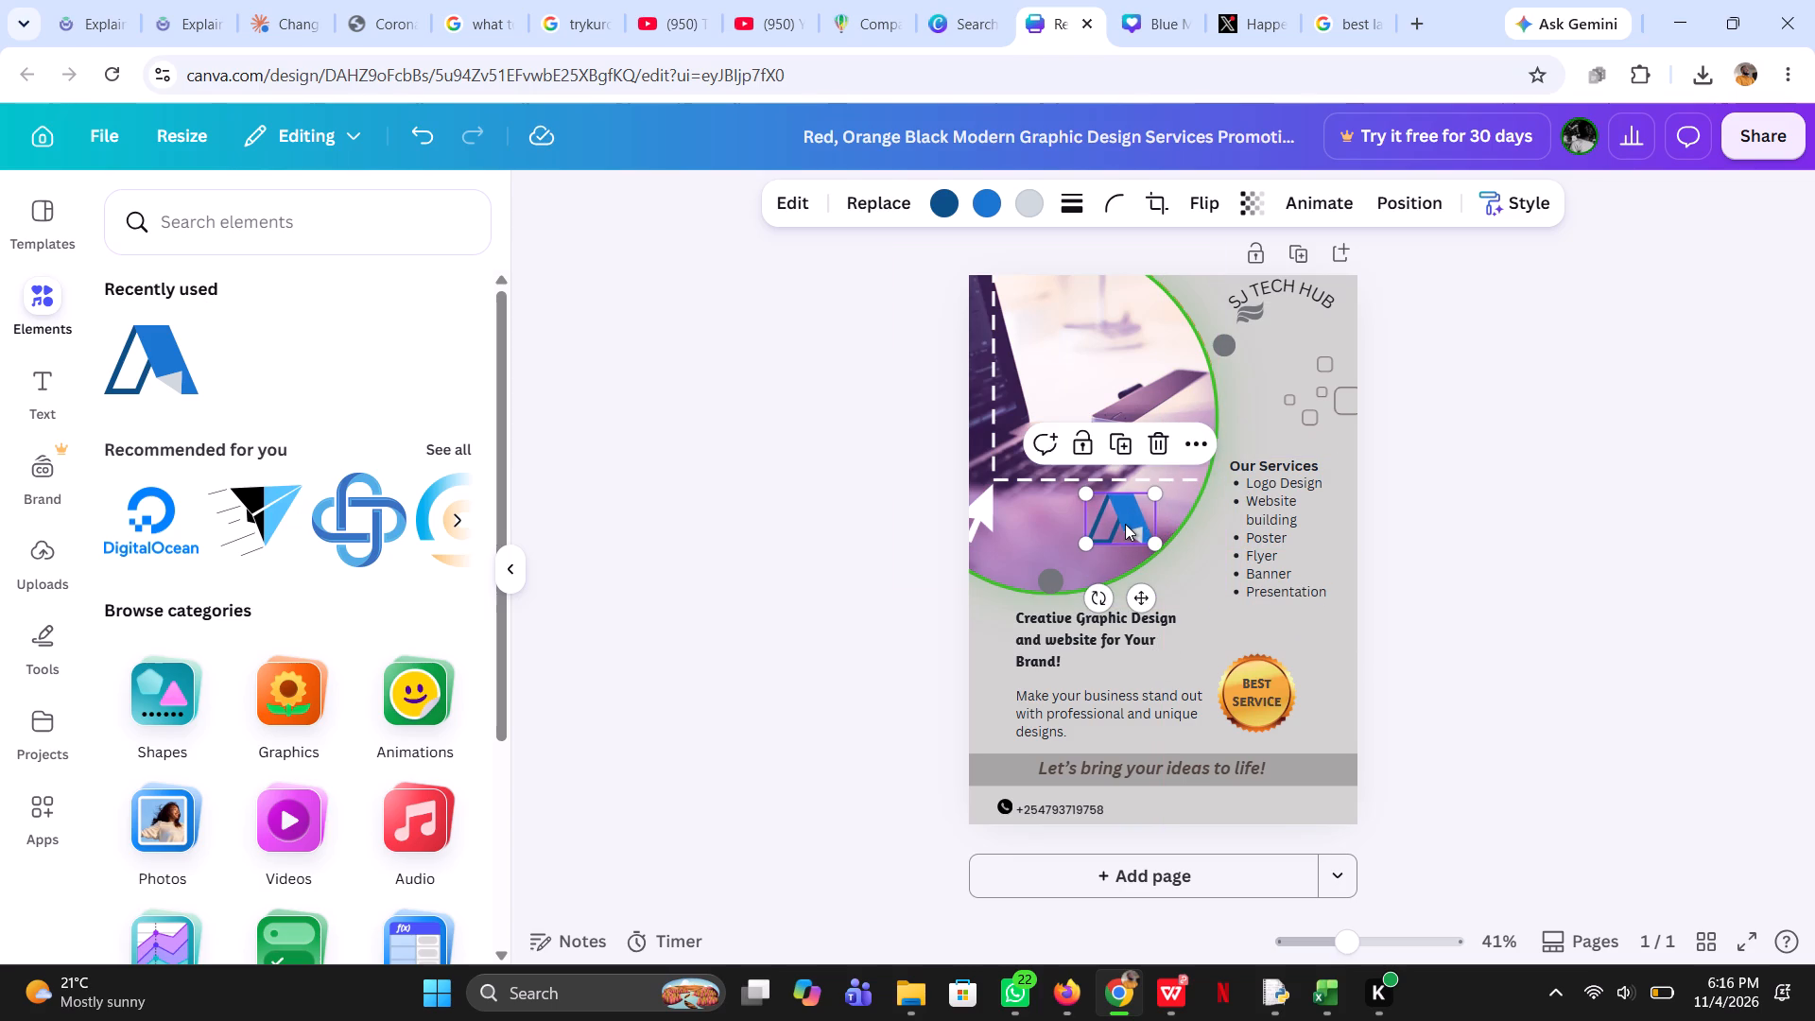
Move the blue A-shaped logo beneath the curved SJ TECH HUB text and shrink it to about 18 by 13.
left_click_drag(1125, 524, 1285, 311)
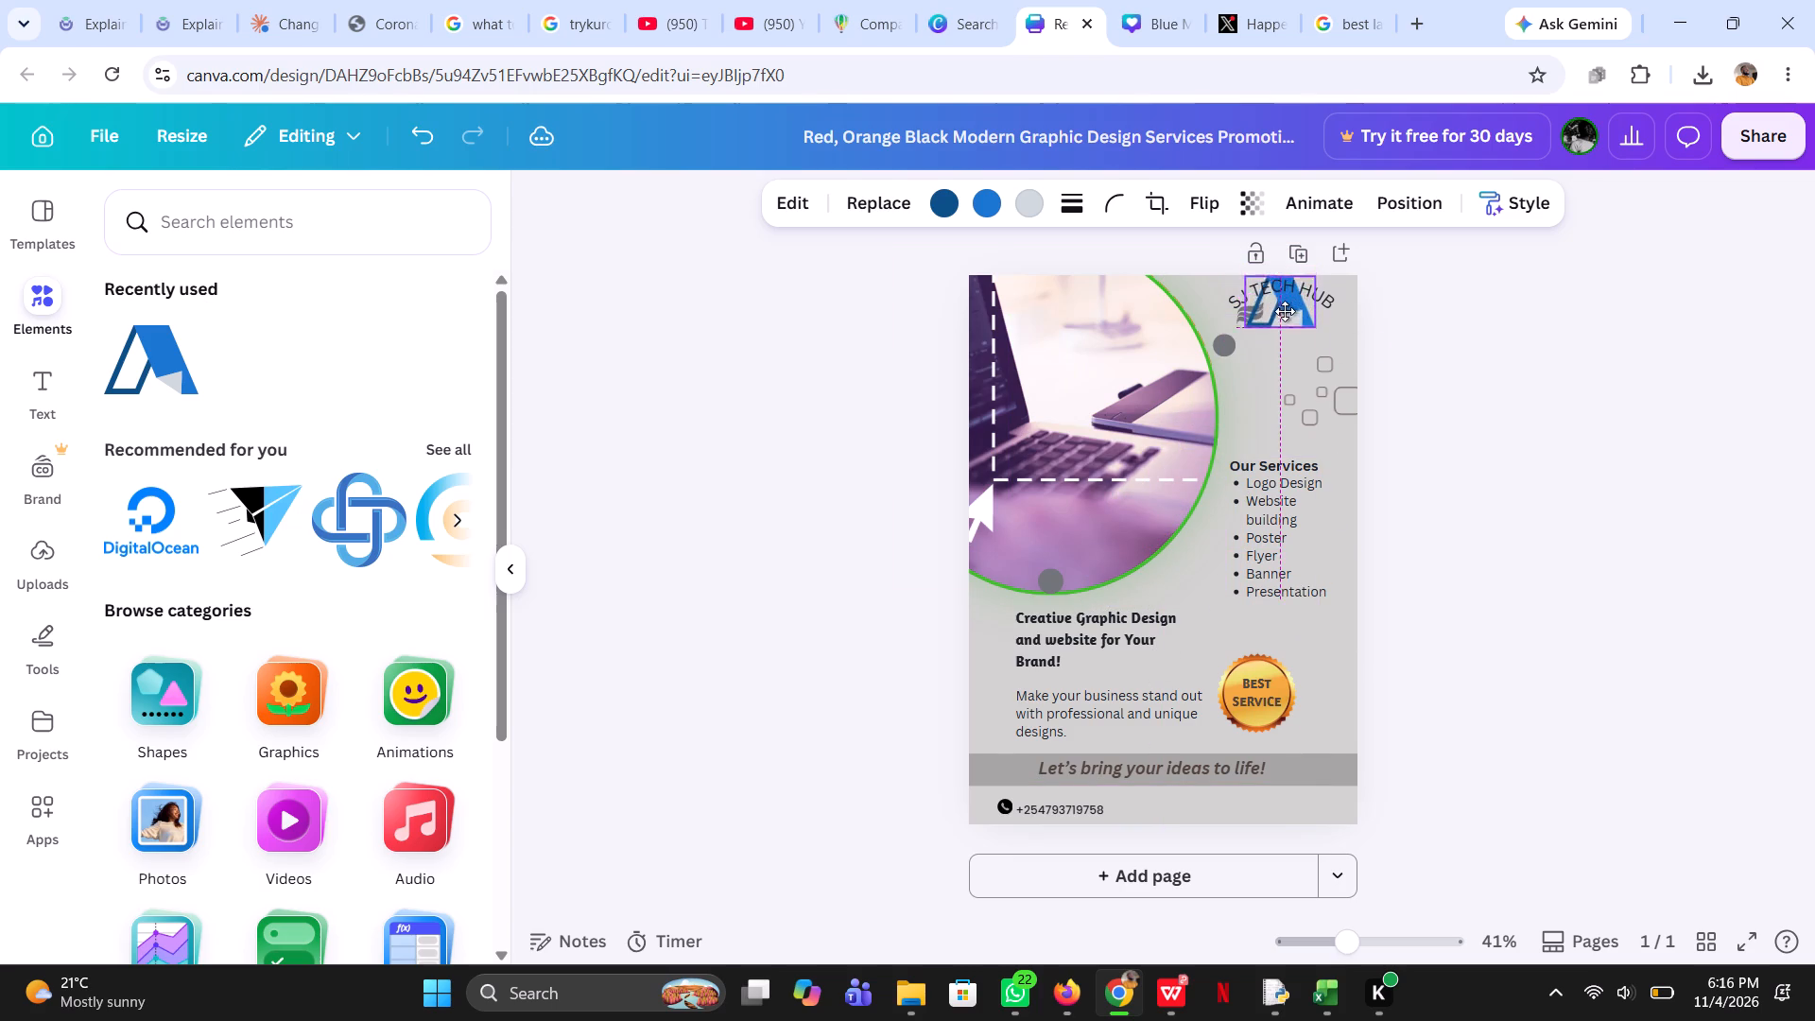
left_click_drag(1285, 311, 1287, 333)
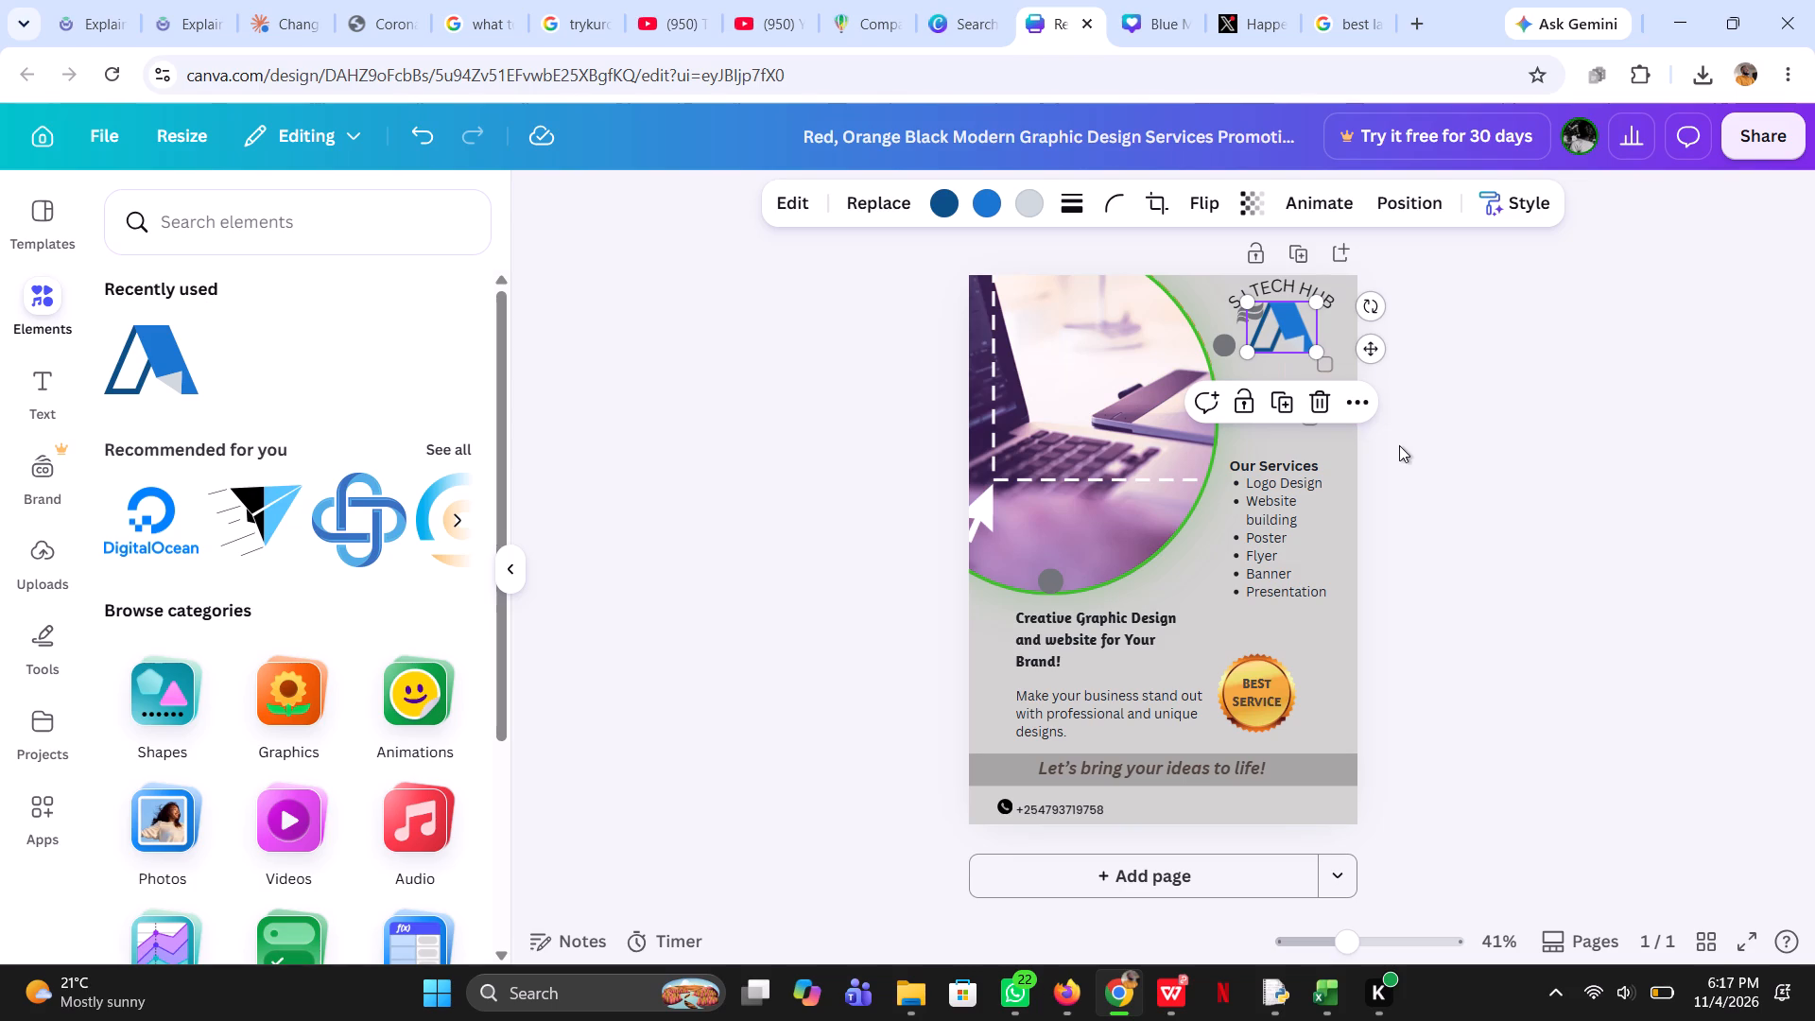
left_click_drag(1317, 353, 1281, 326)
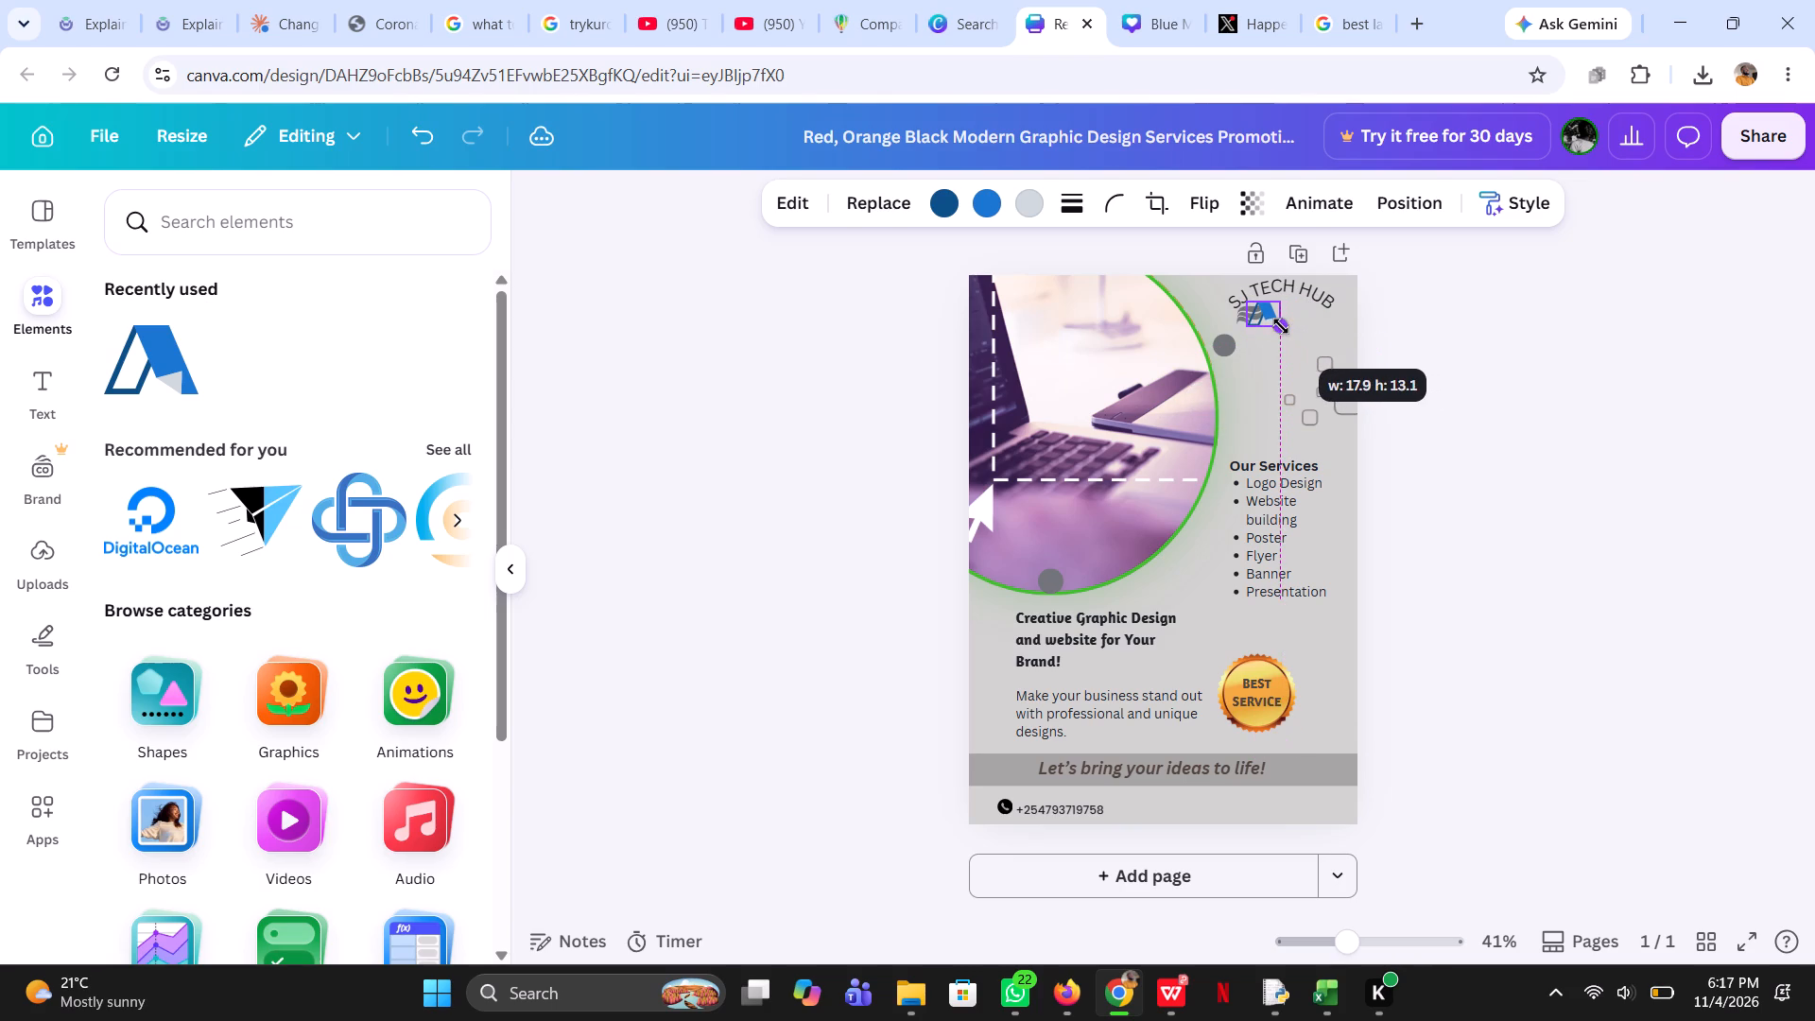
left_click_drag(1281, 326, 1281, 324)
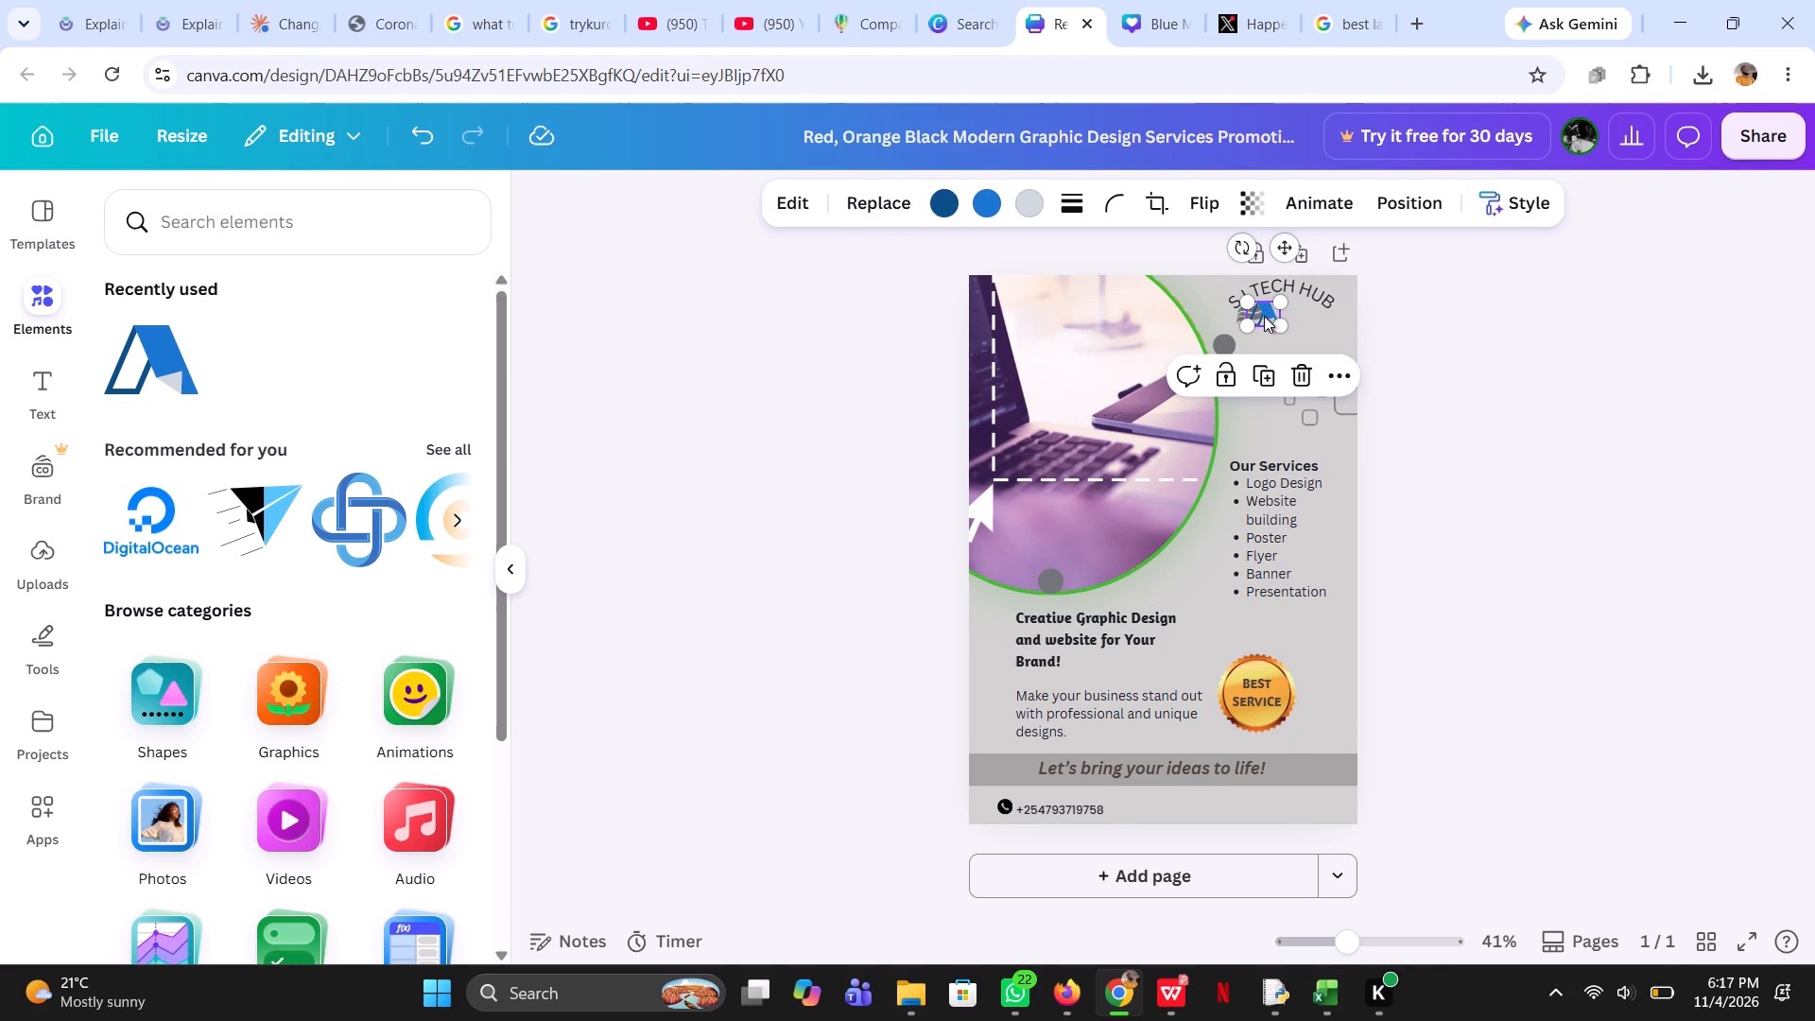
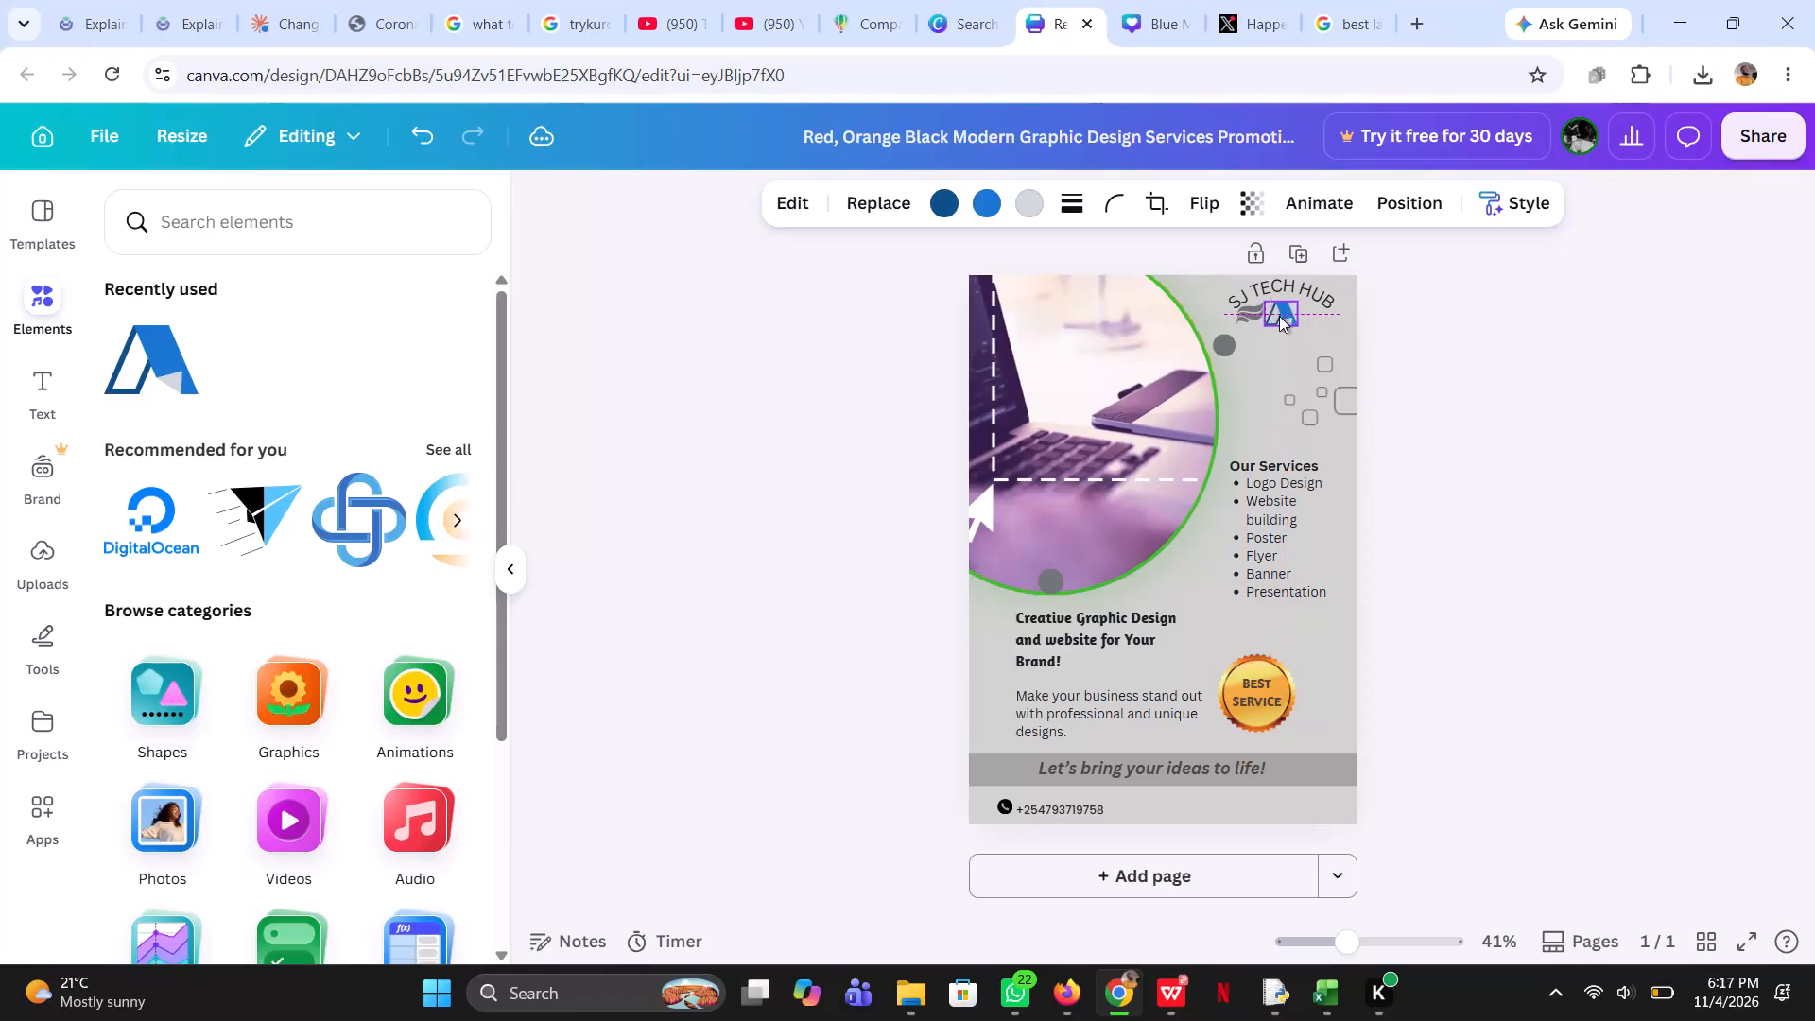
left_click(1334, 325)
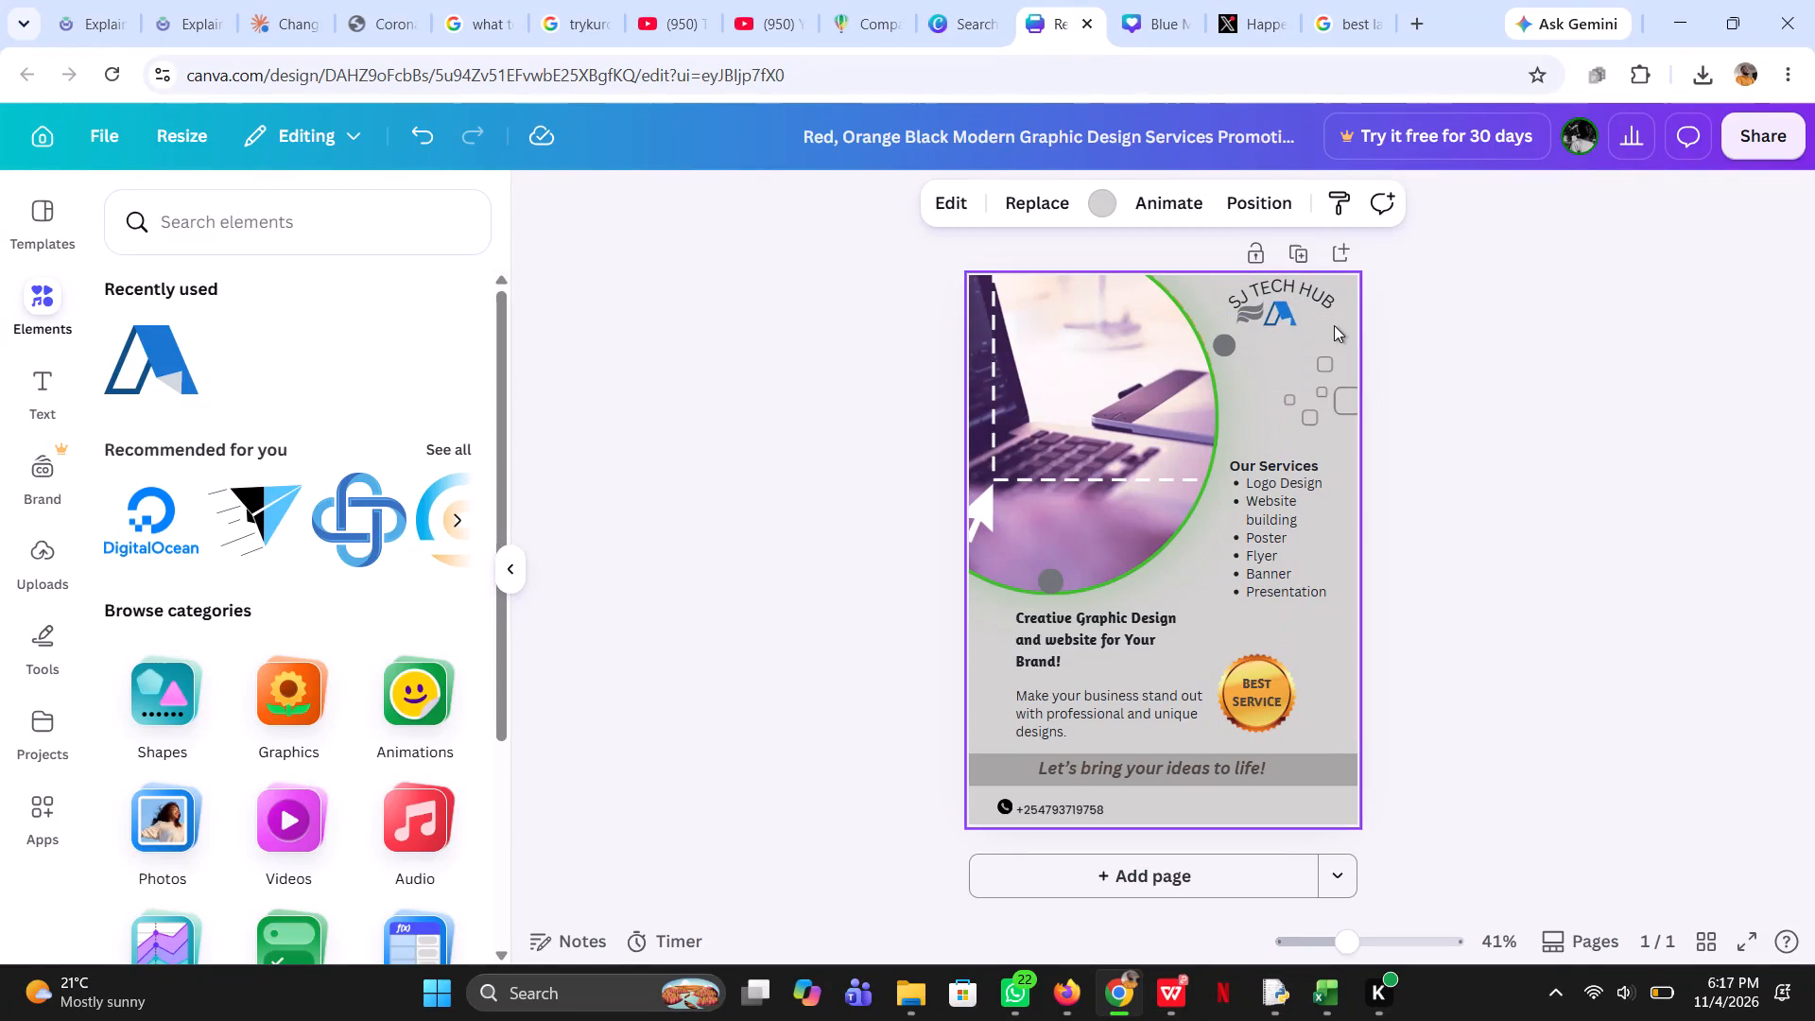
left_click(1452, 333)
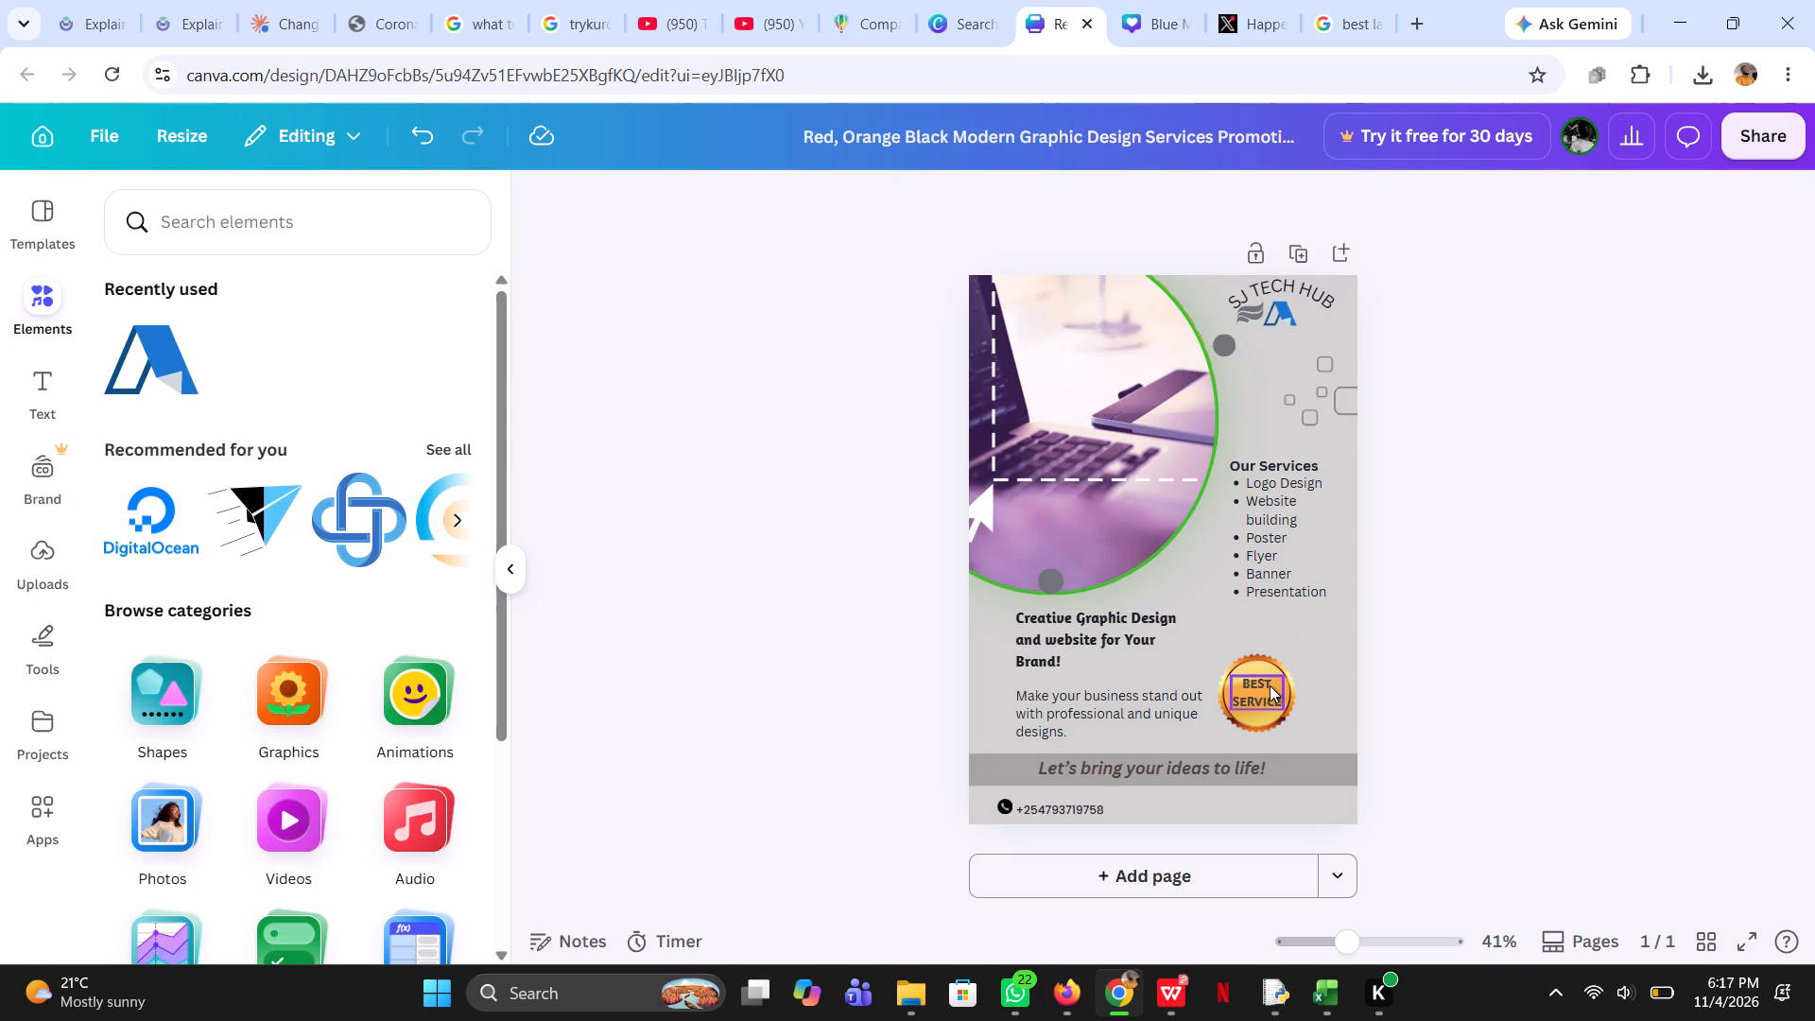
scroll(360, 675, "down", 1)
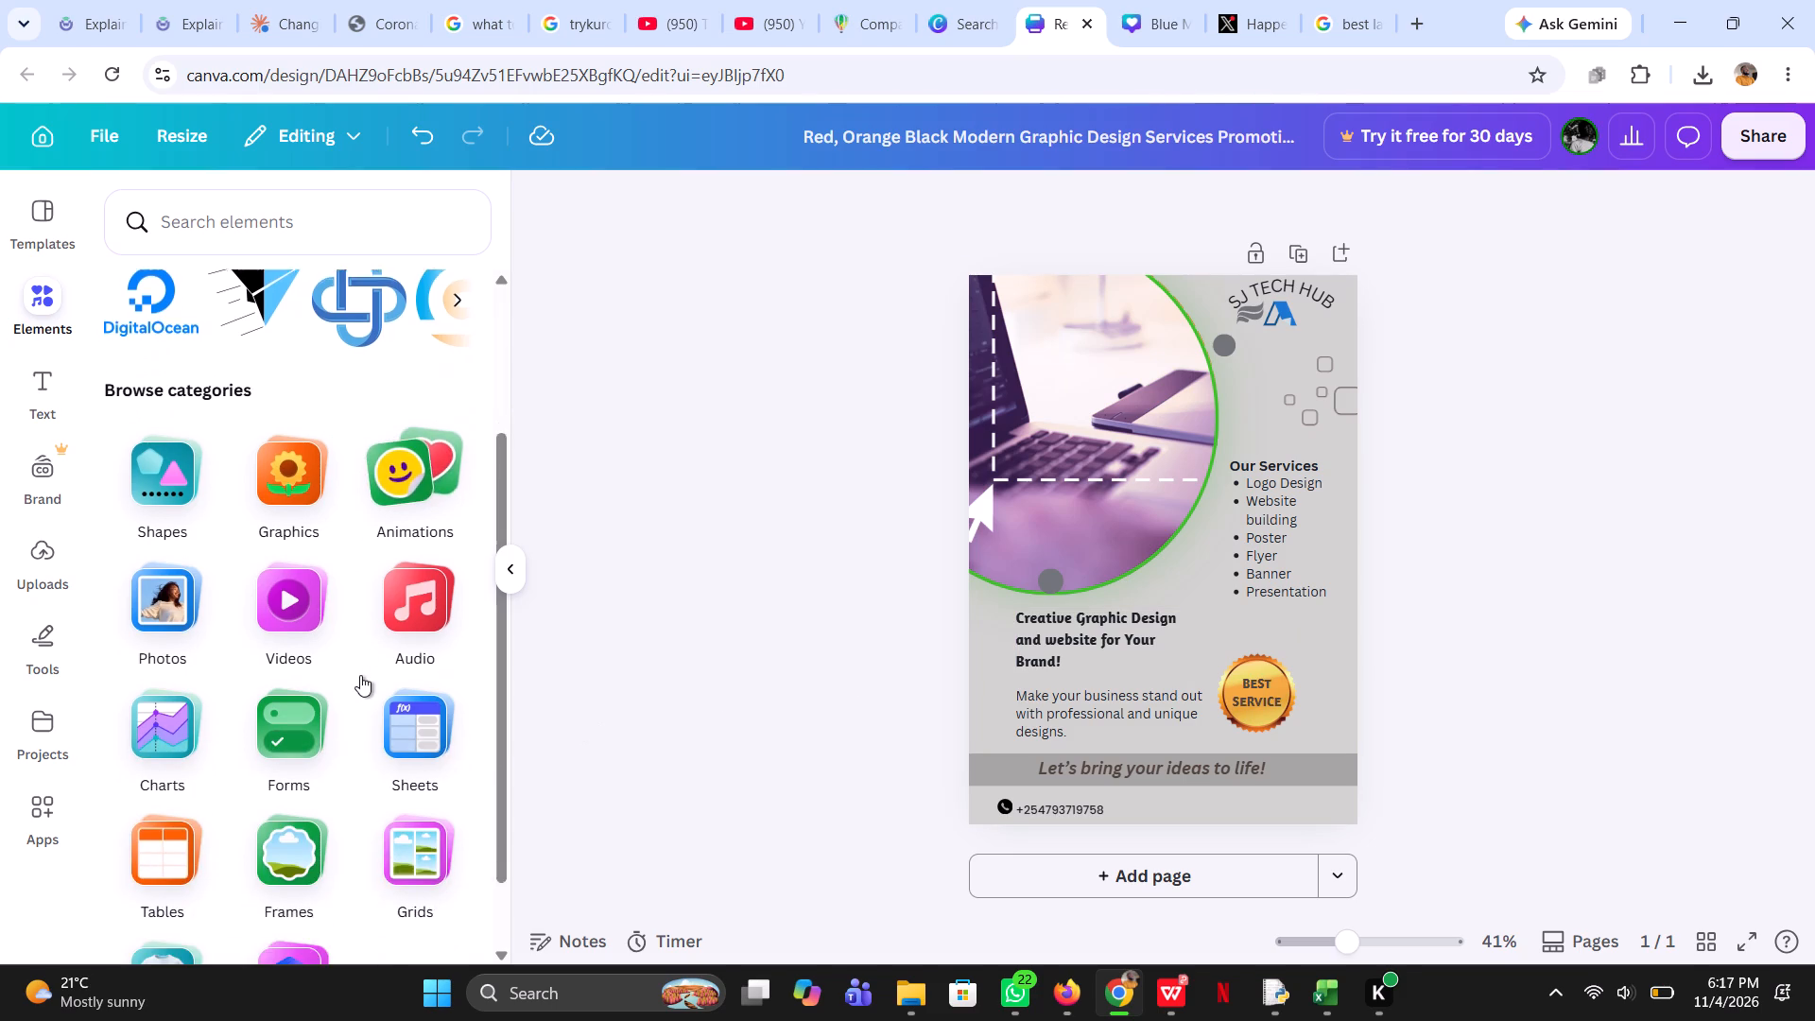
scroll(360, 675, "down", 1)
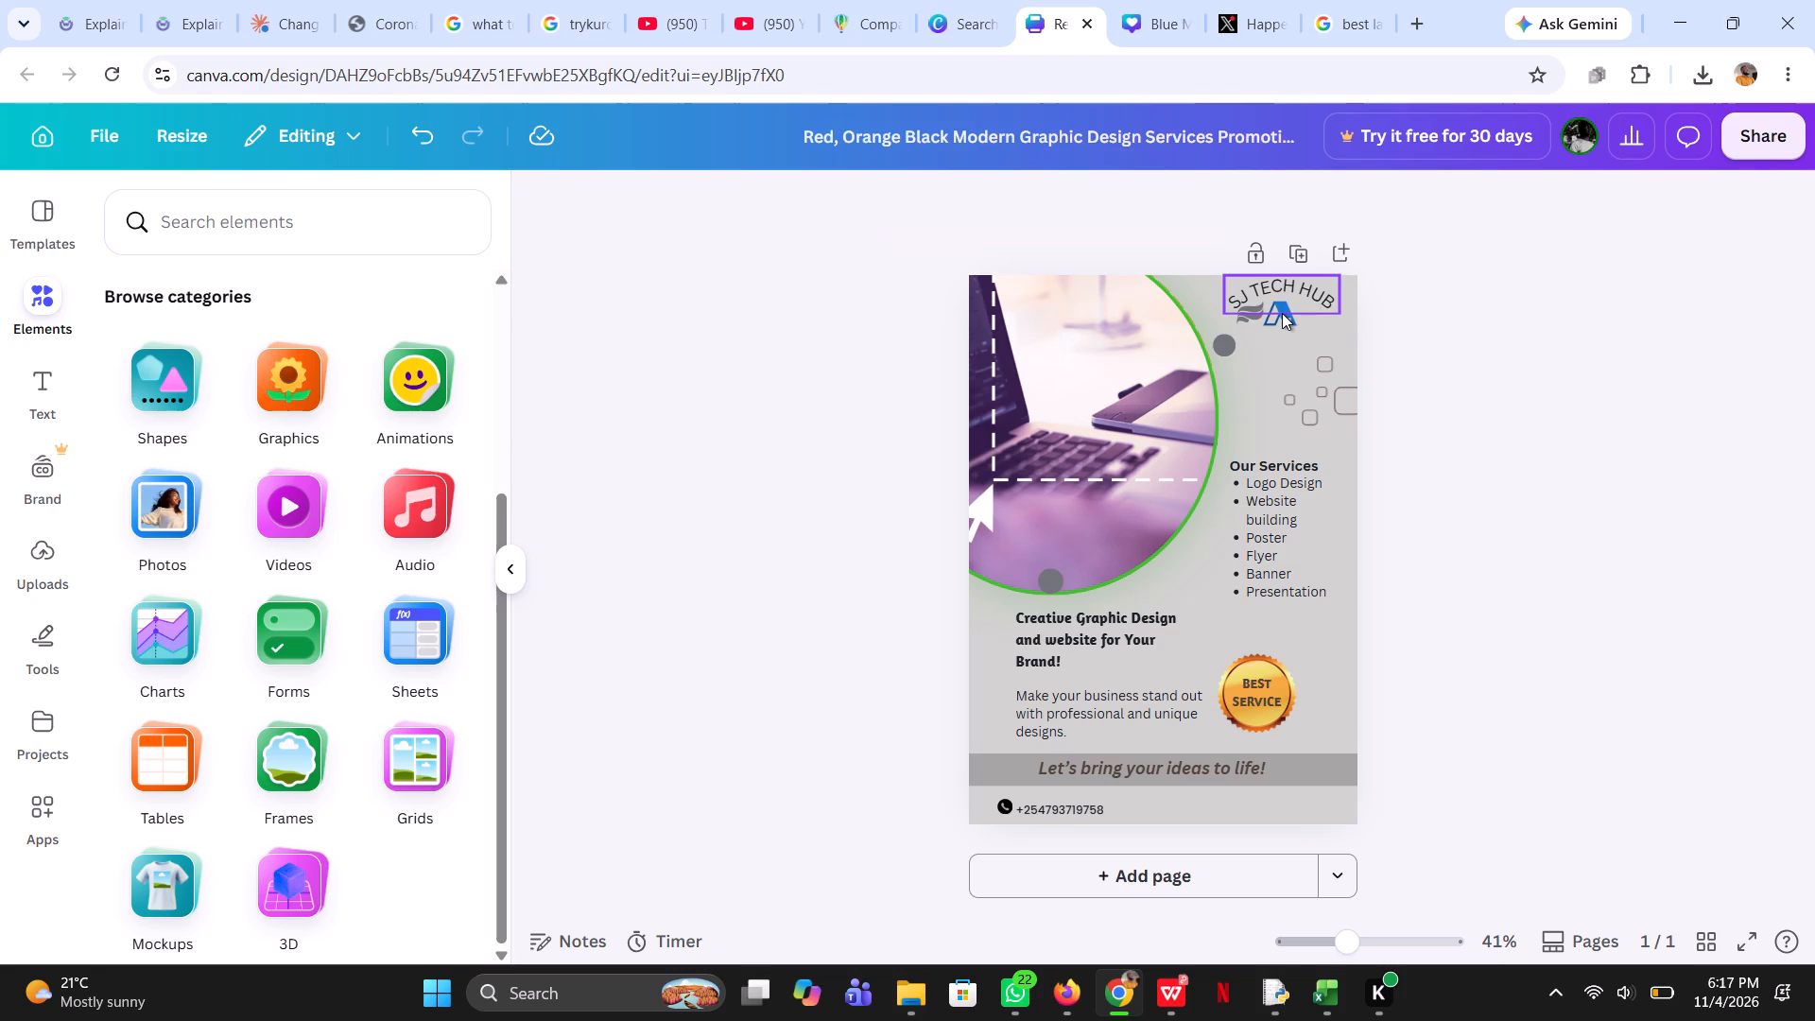
Examine the flyer's full layer stack, starting from the curved SJ TECH HUB text, to see which elements it contains.
left_click(1302, 277)
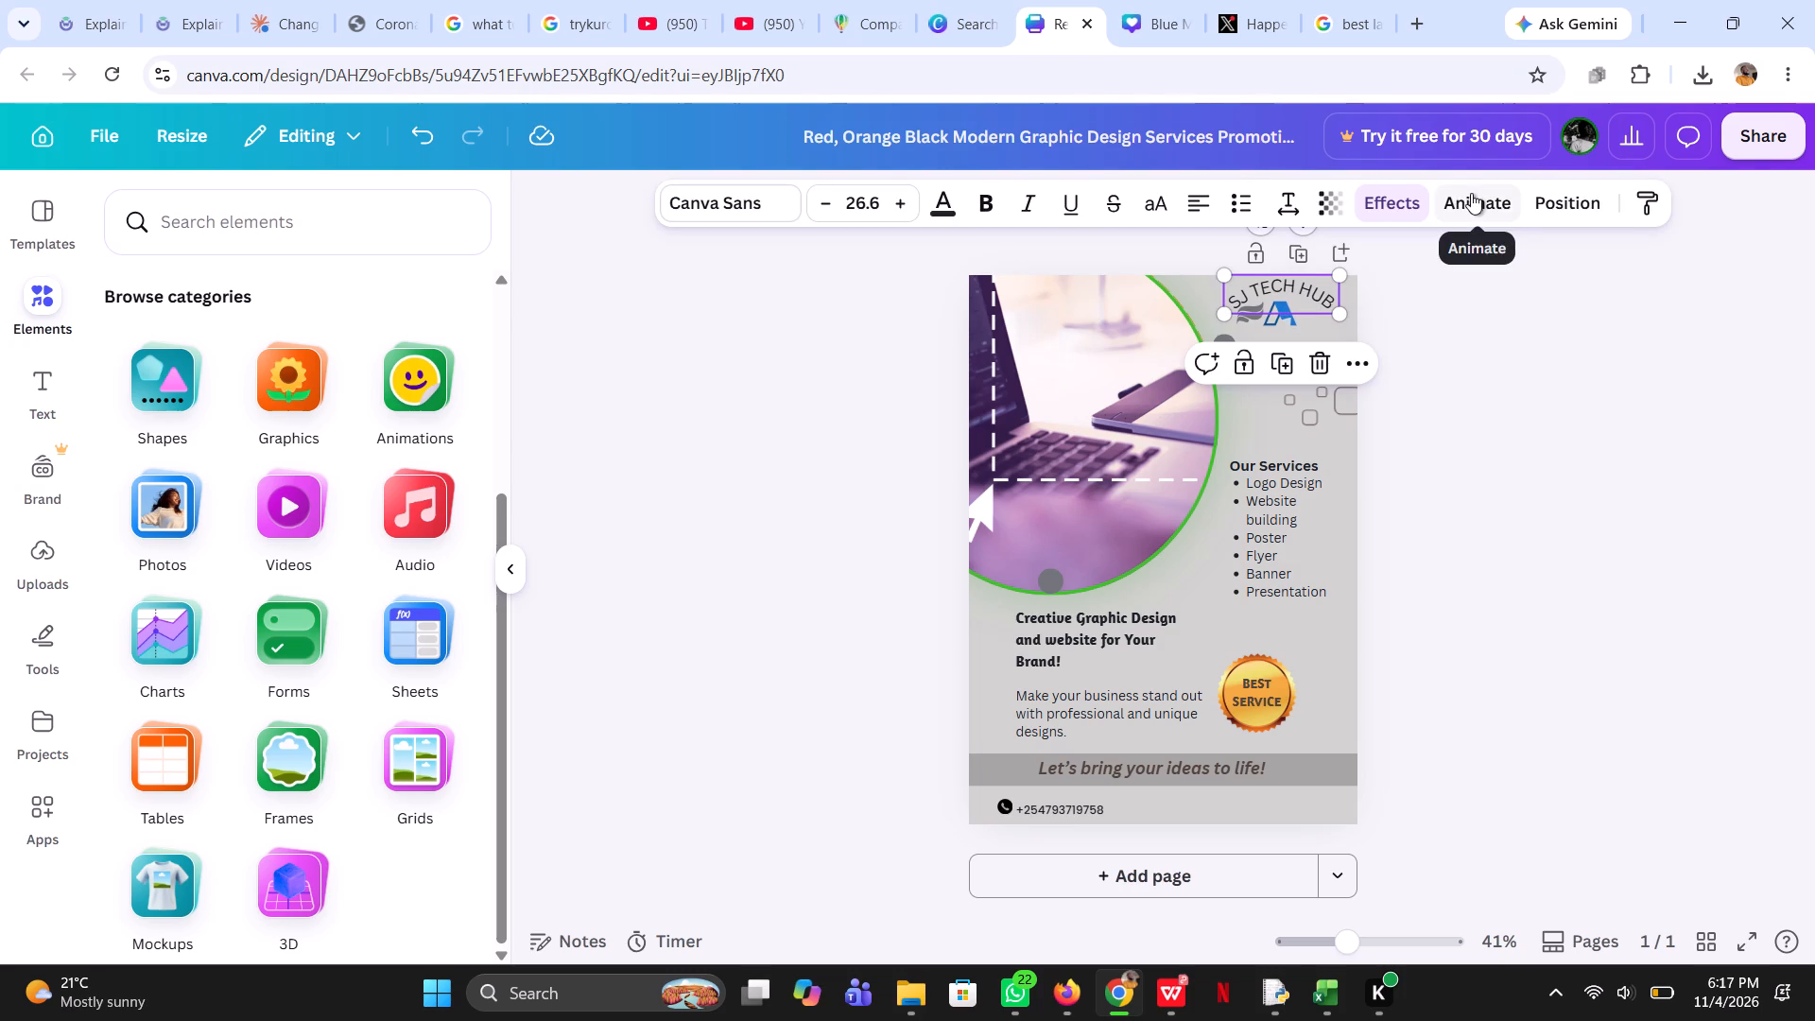
left_click(1568, 202)
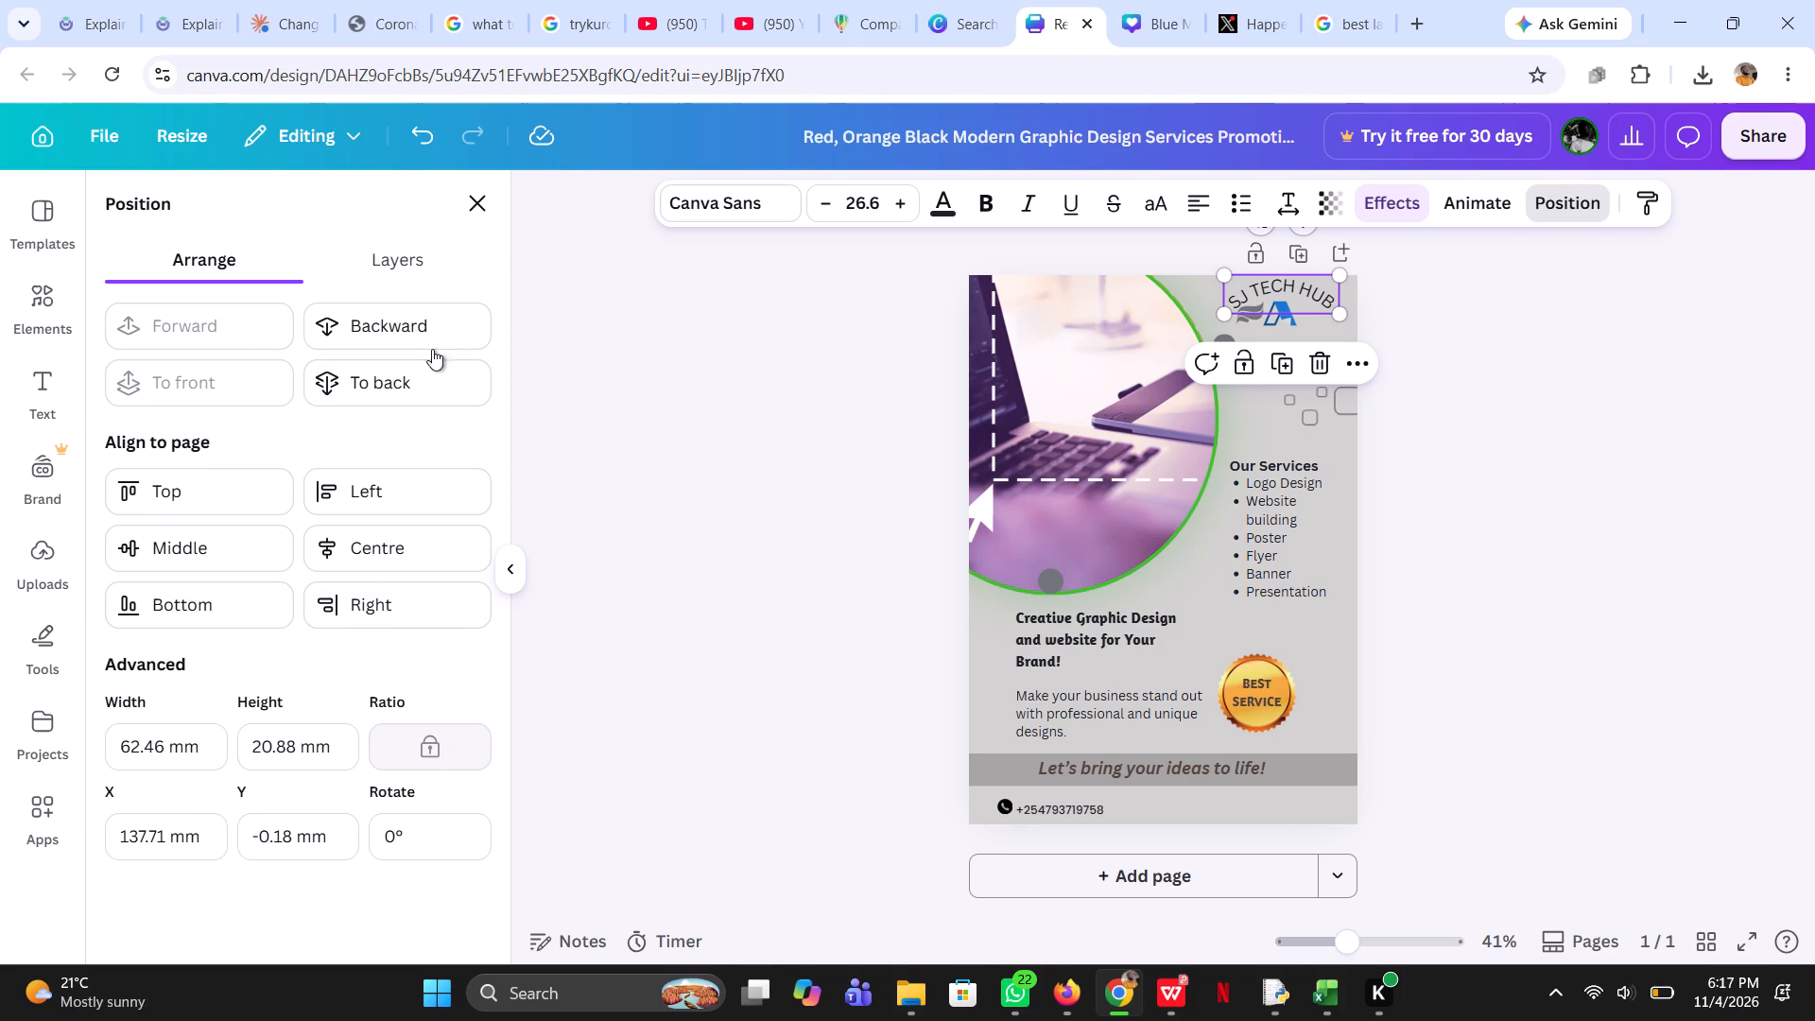
left_click(409, 242)
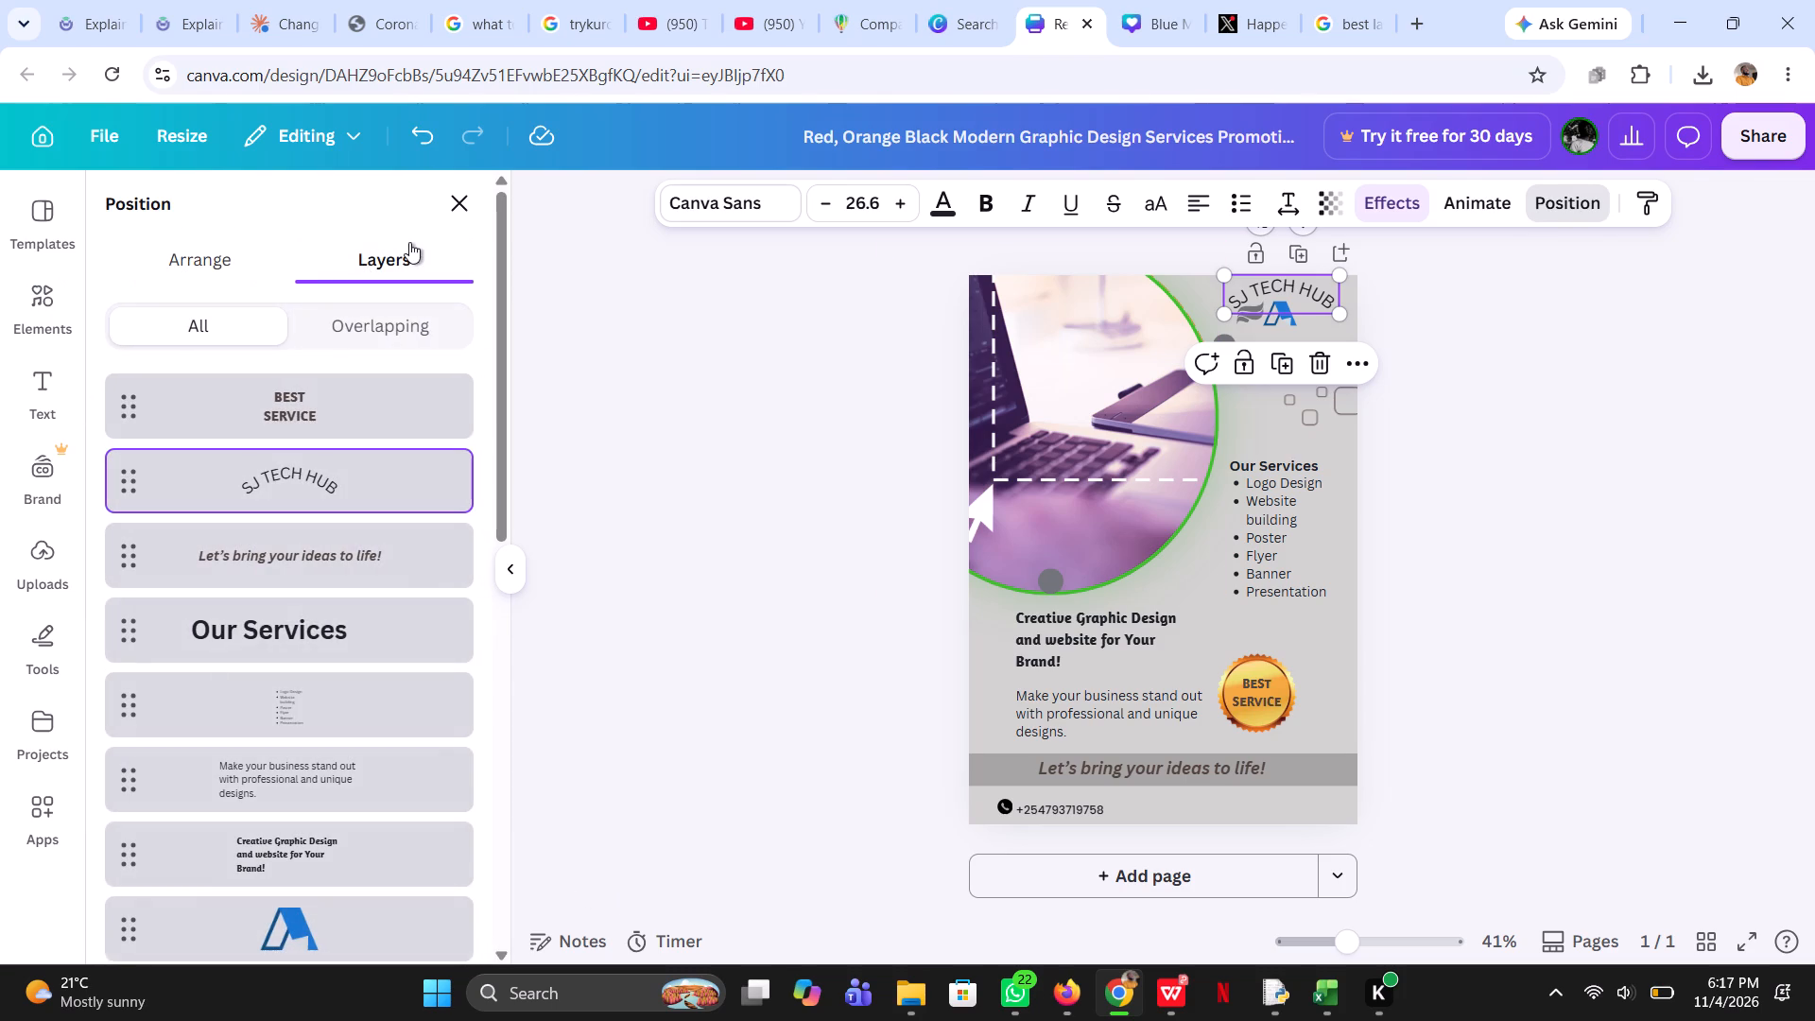
scroll(282, 622, "down", 1)
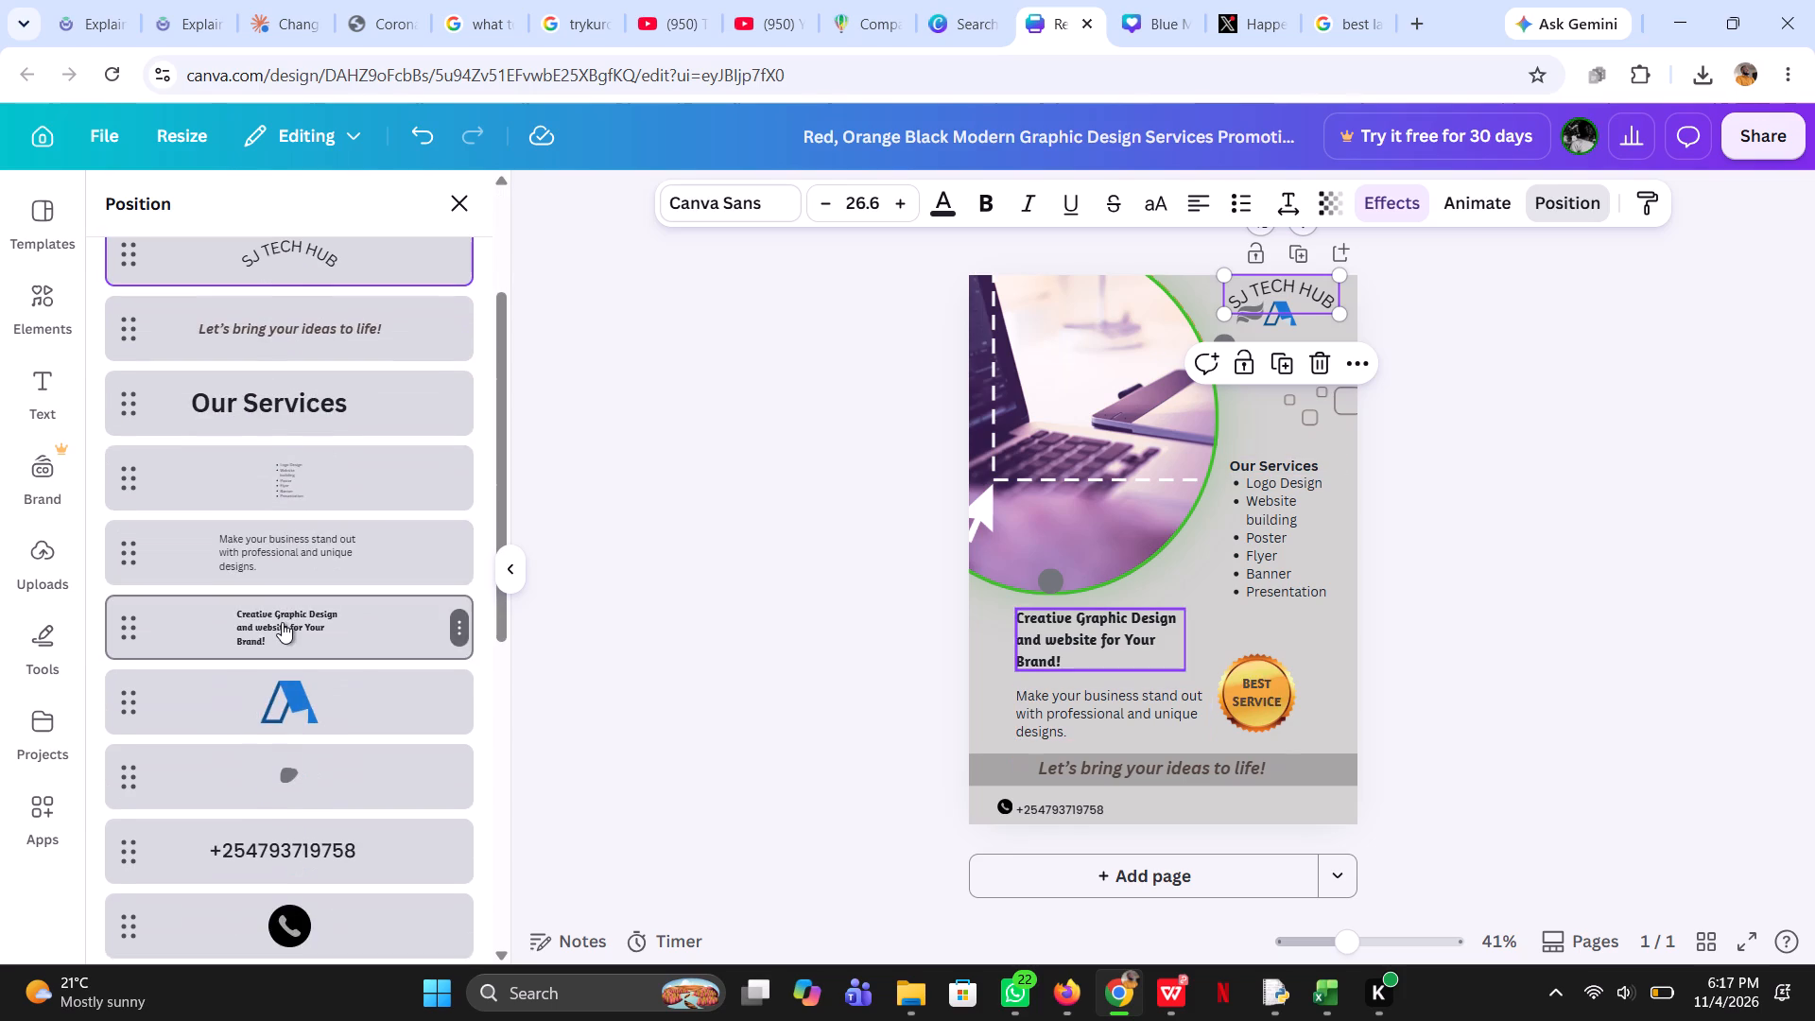
scroll(282, 622, "down", 2)
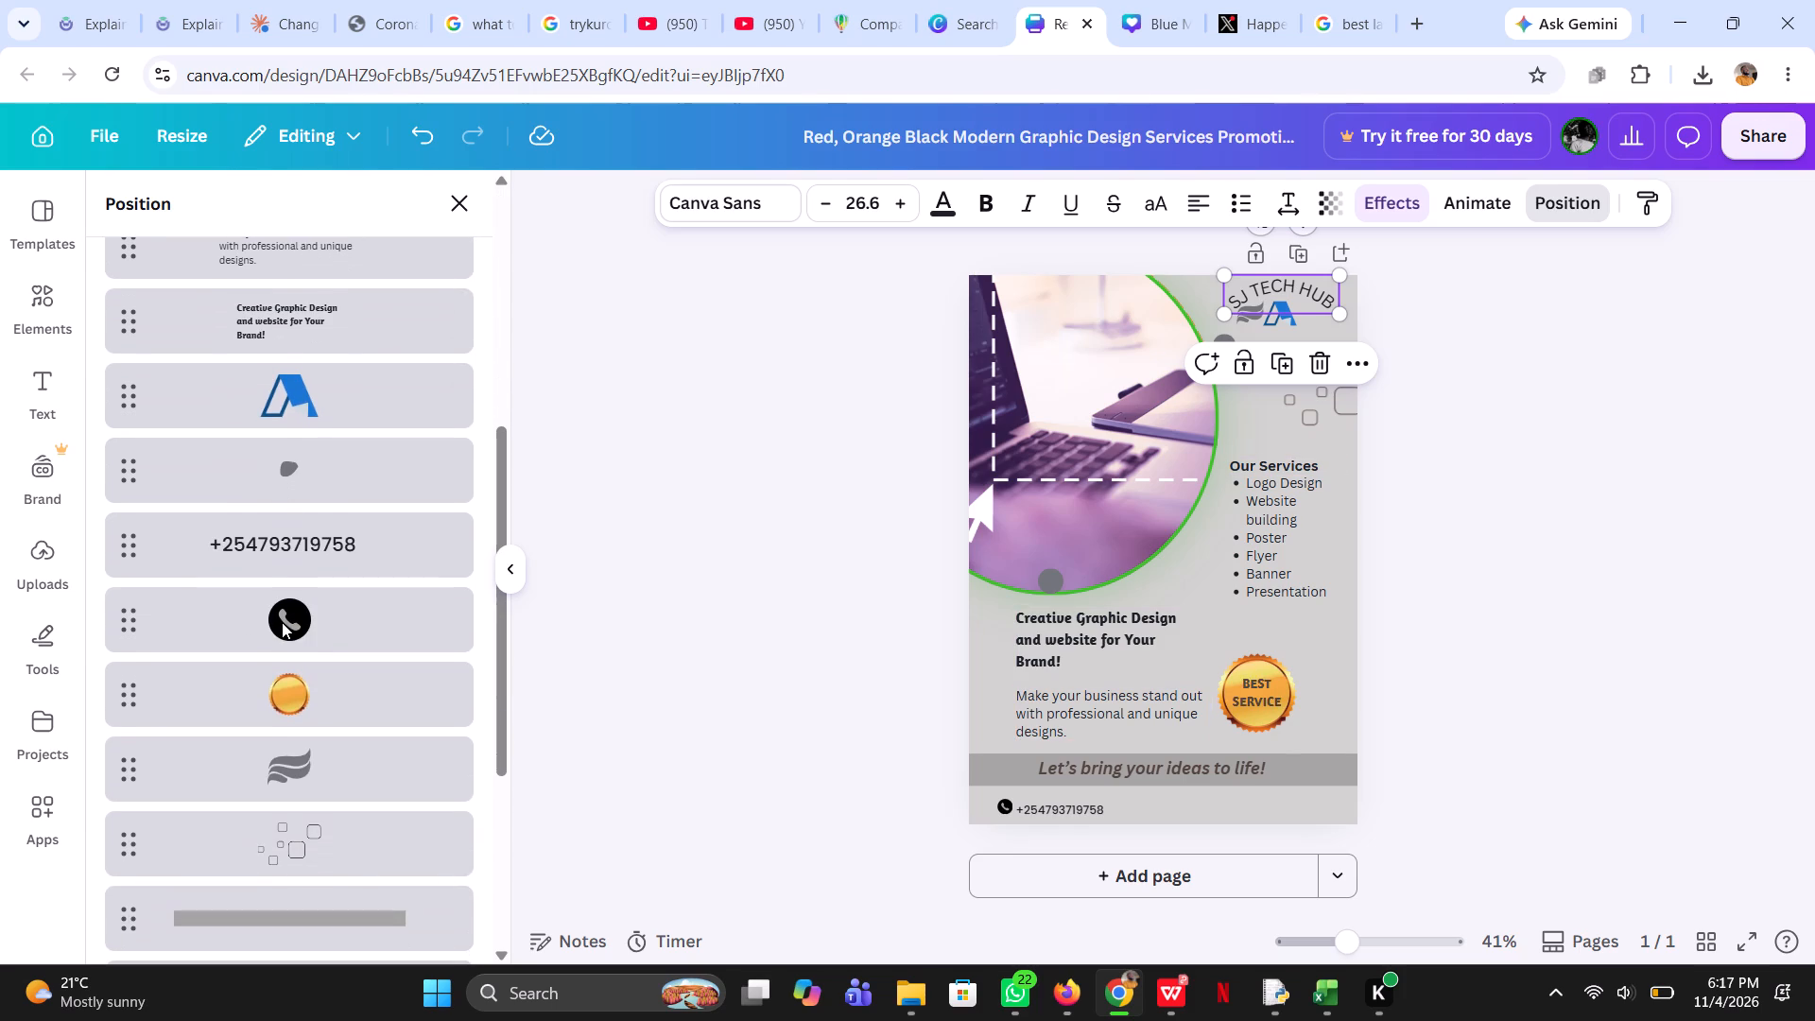
scroll(282, 622, "down", 3)
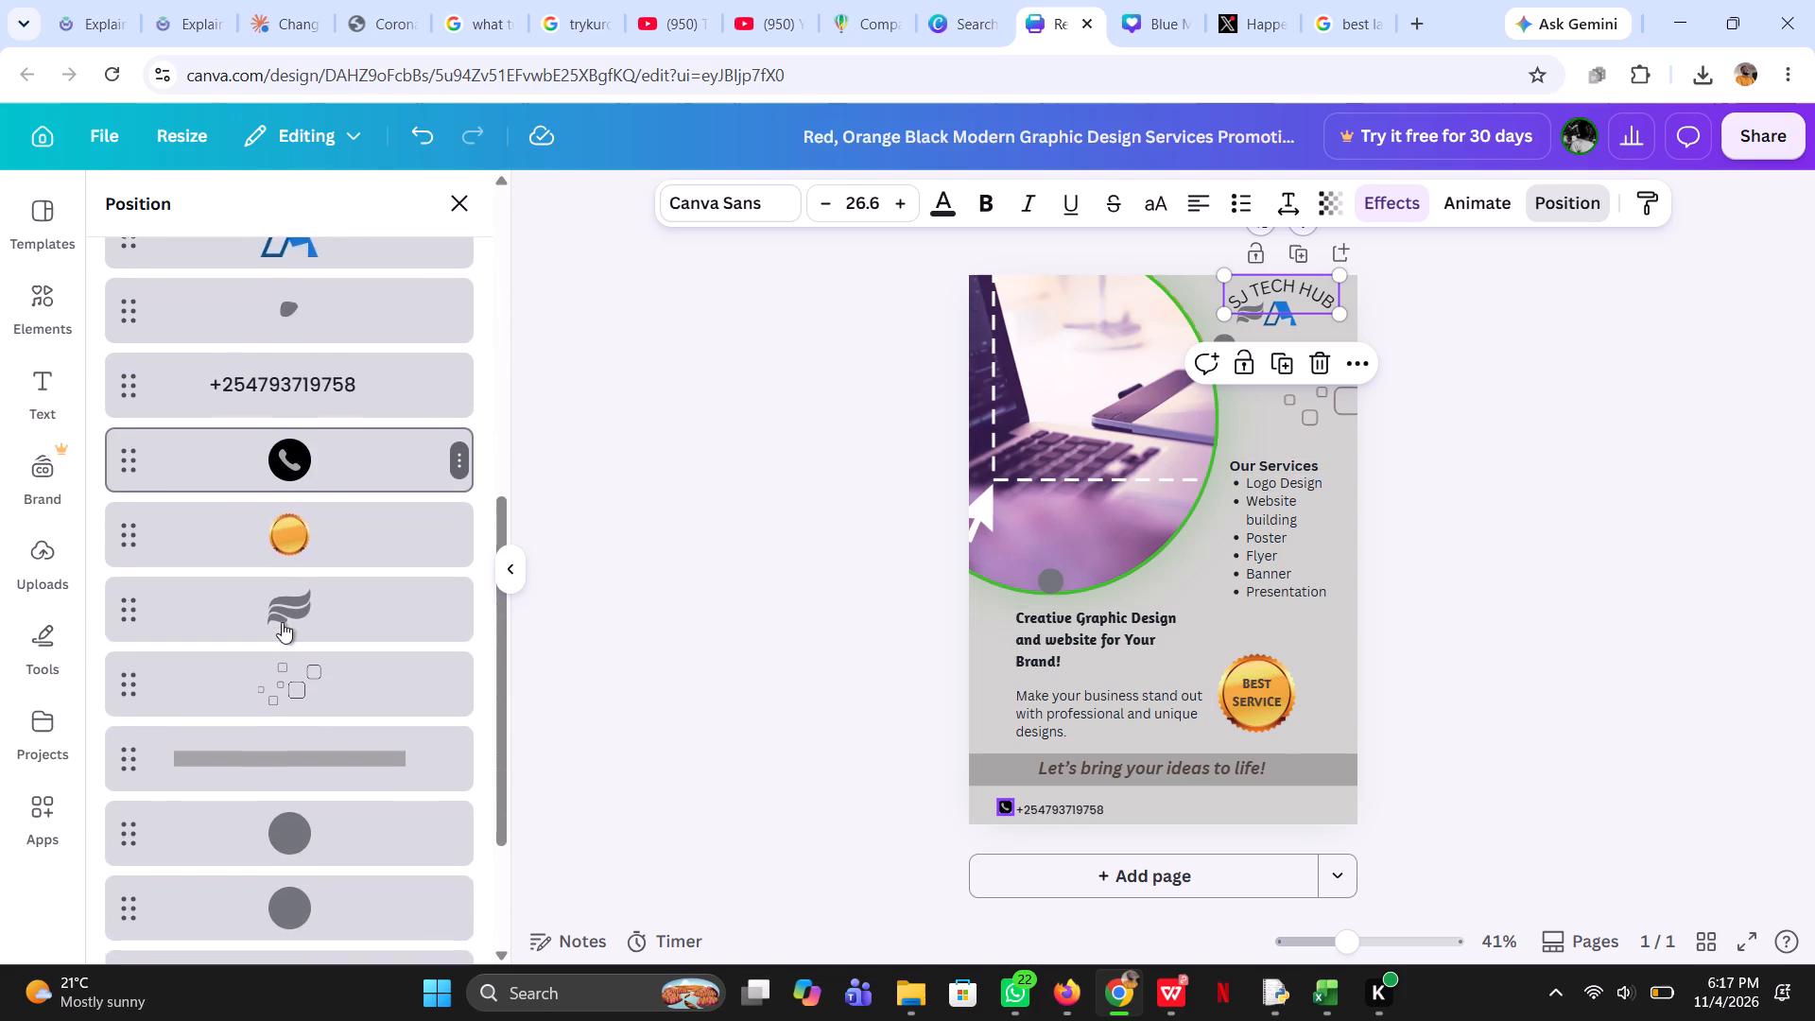
scroll(282, 622, "down", 3)
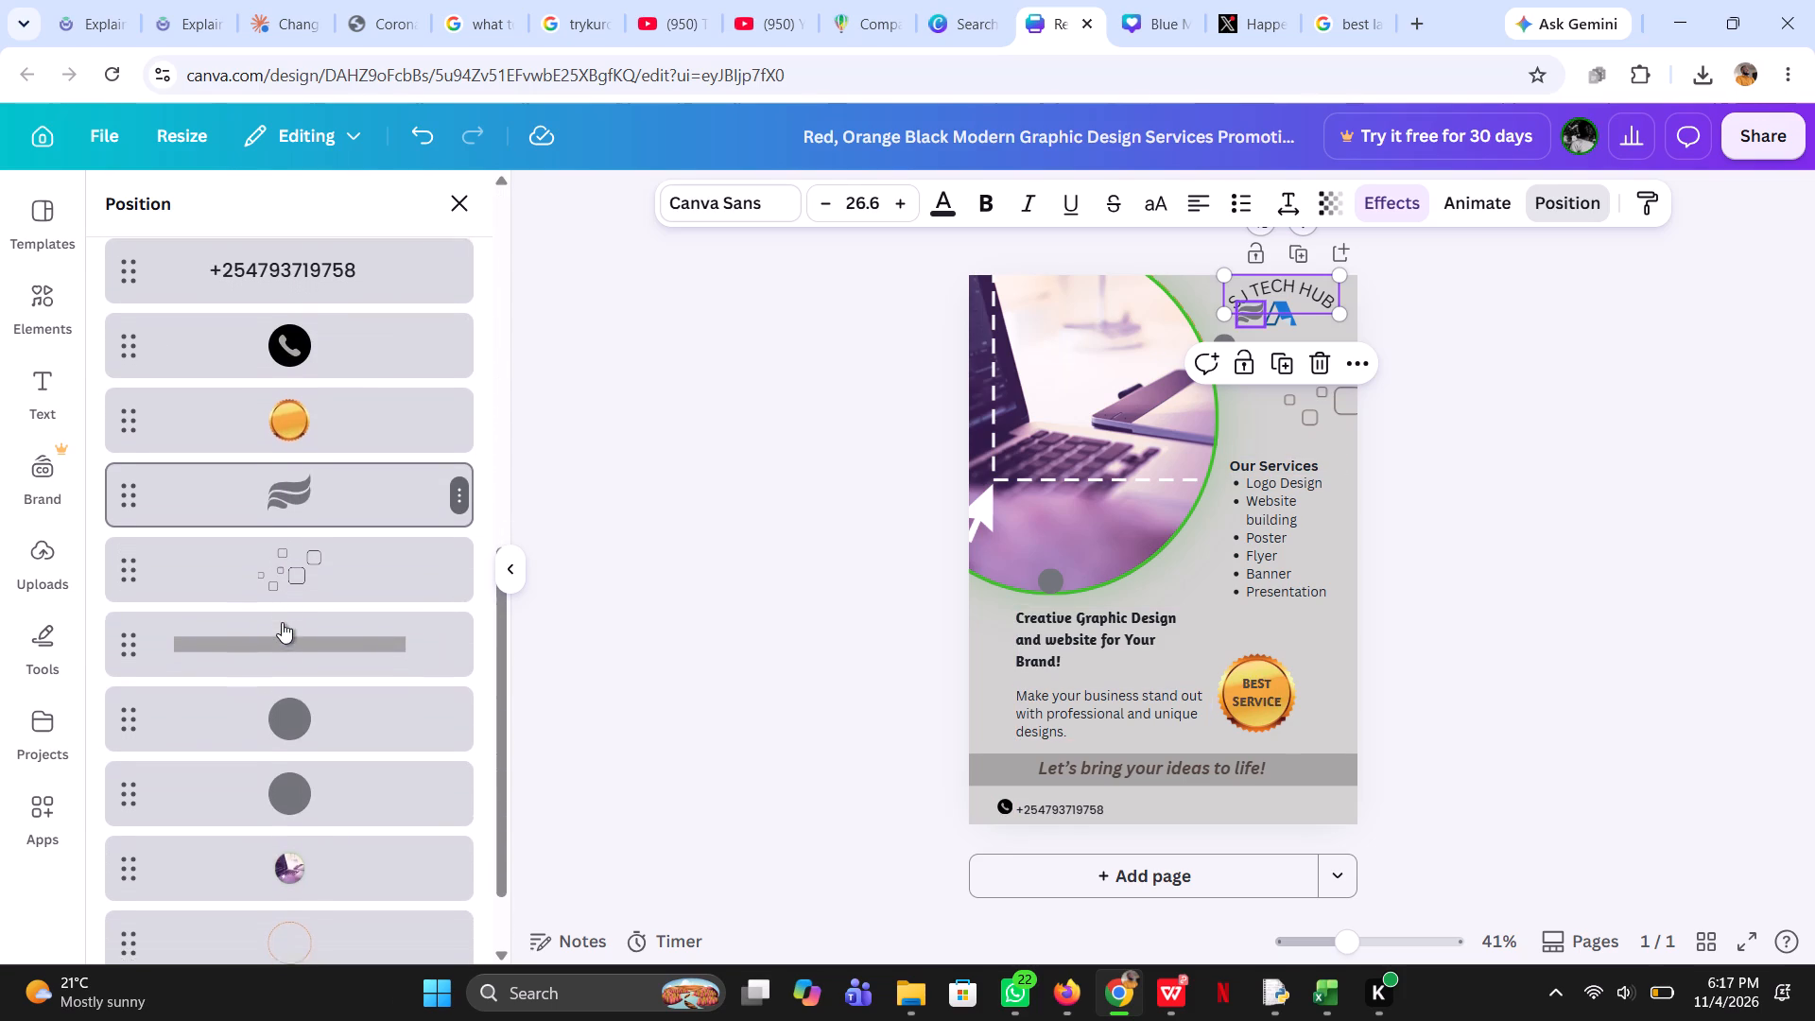
scroll(282, 622, "down", 2)
scroll(282, 622, "up", 5)
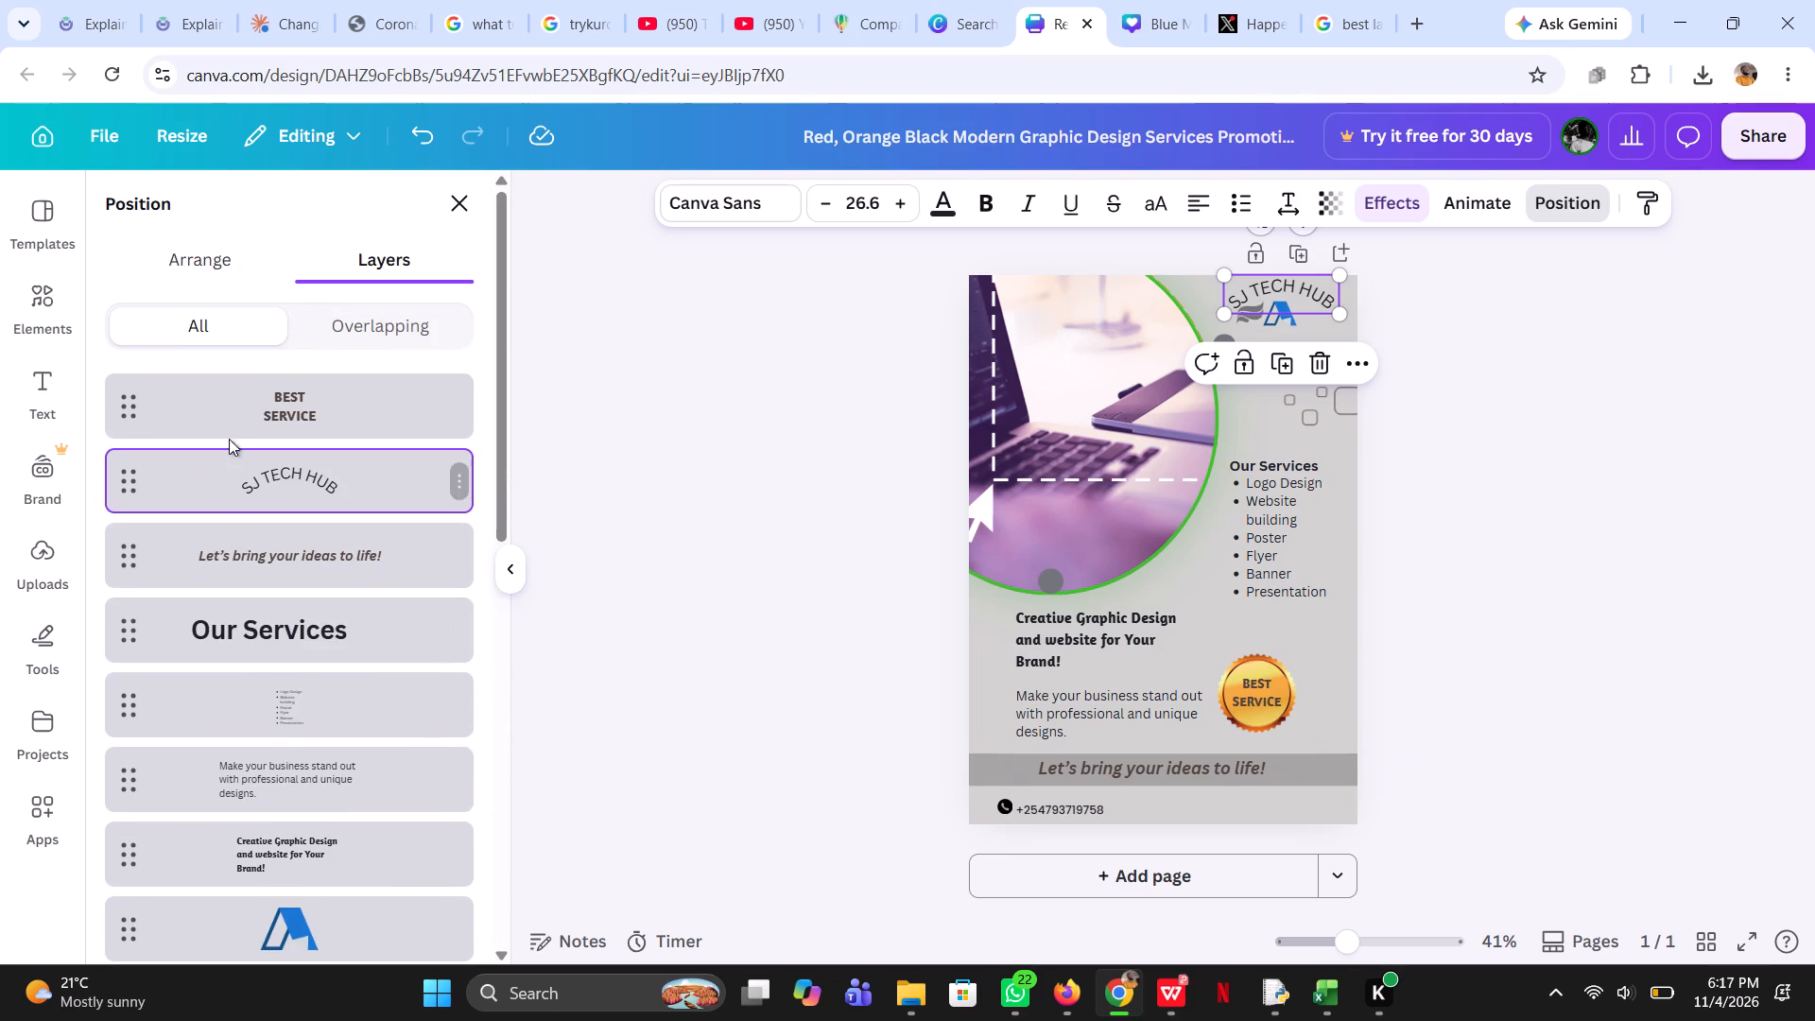
left_click(128, 486)
left_click(462, 476)
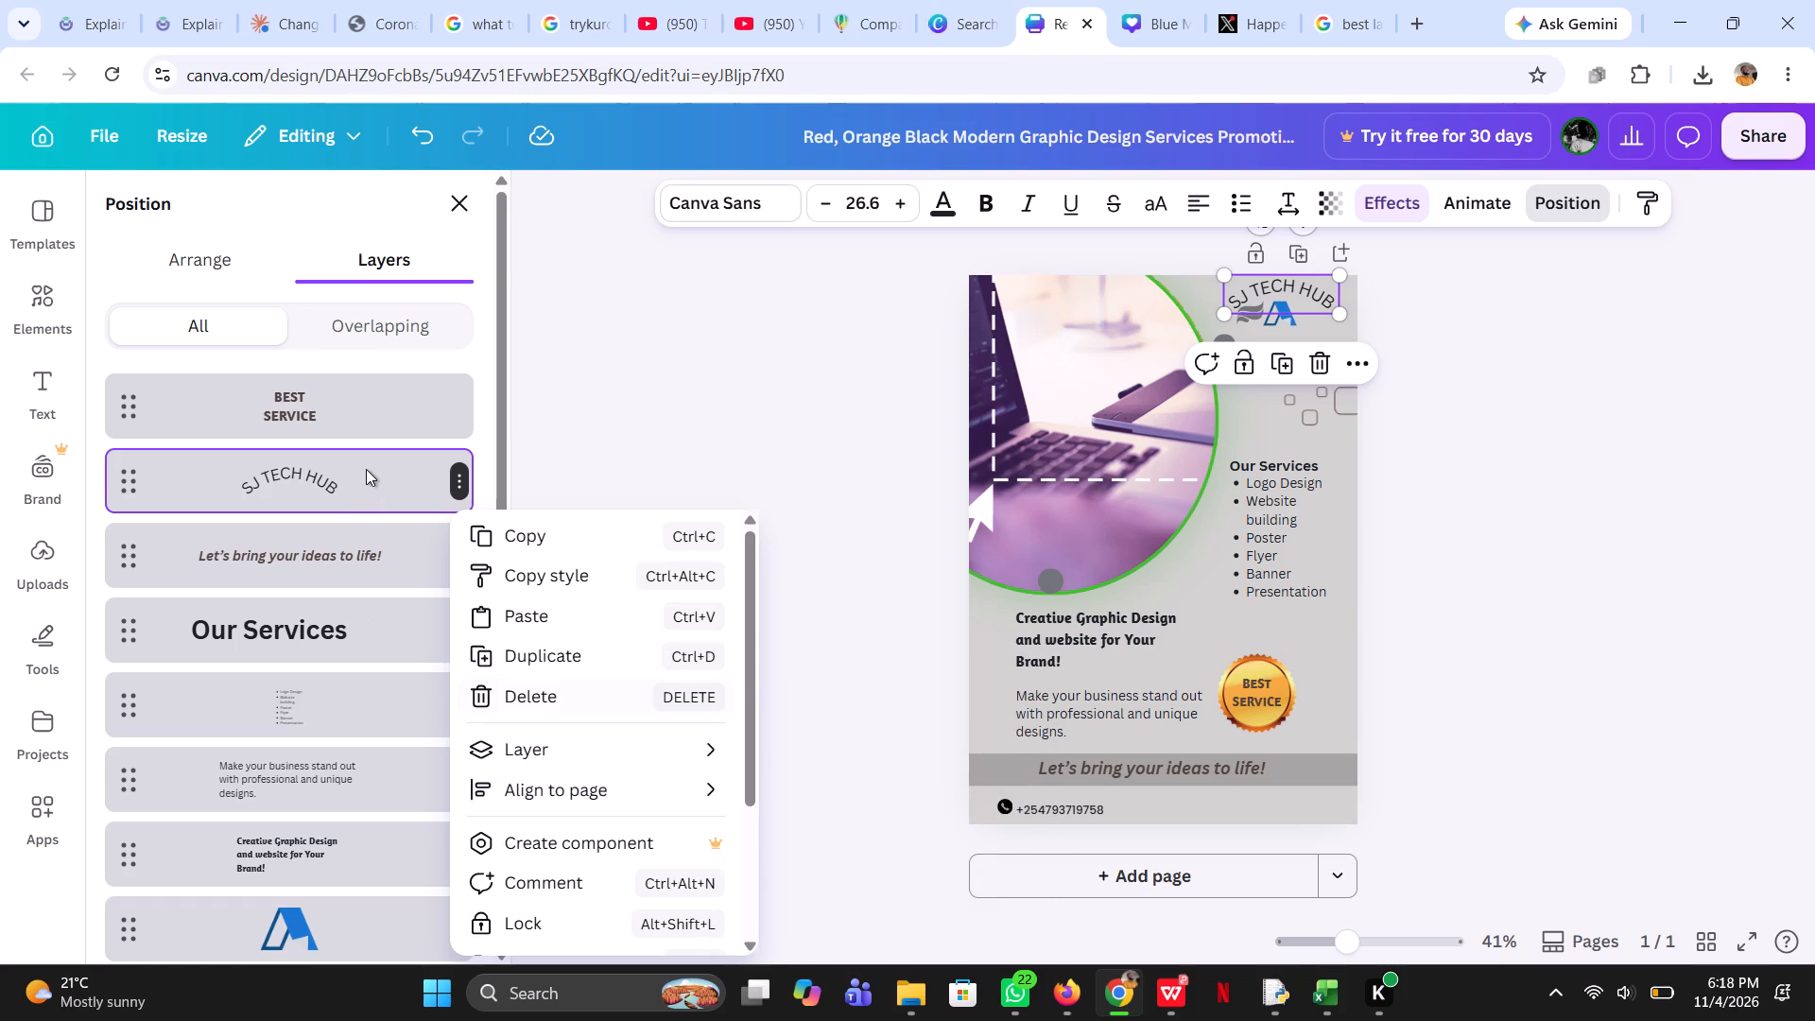
left_click(386, 418)
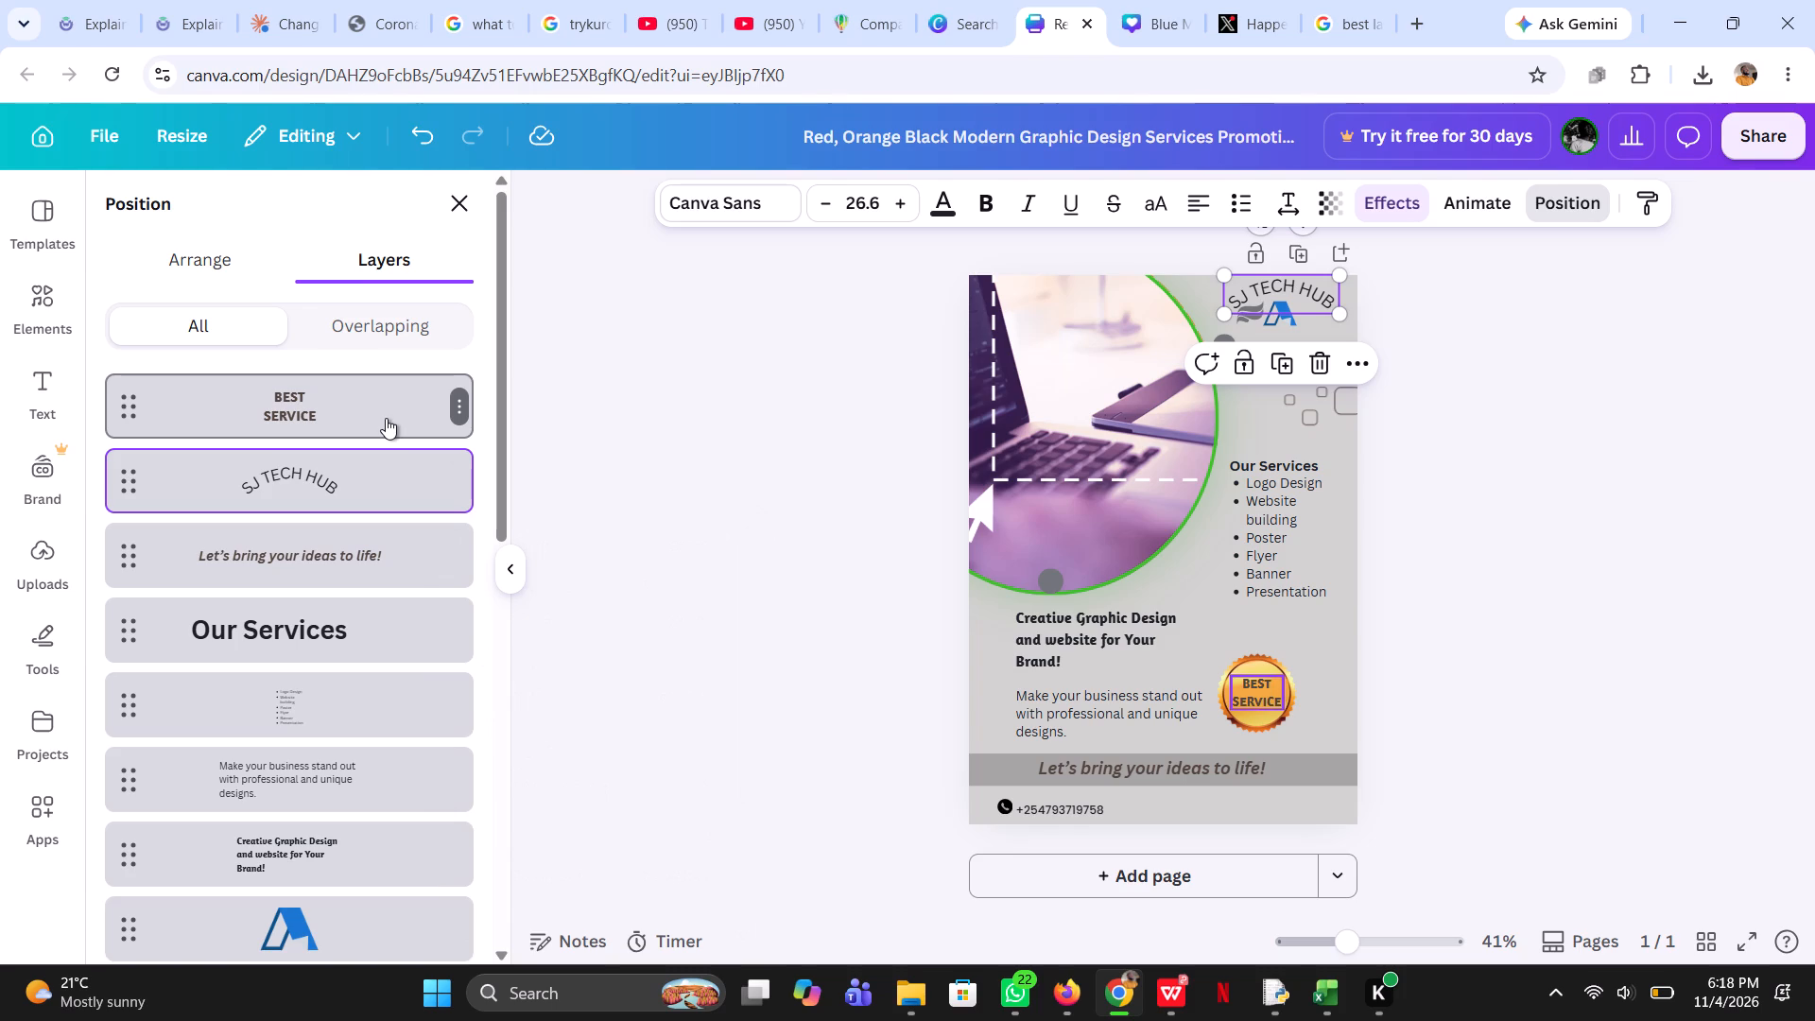
left_click(354, 479)
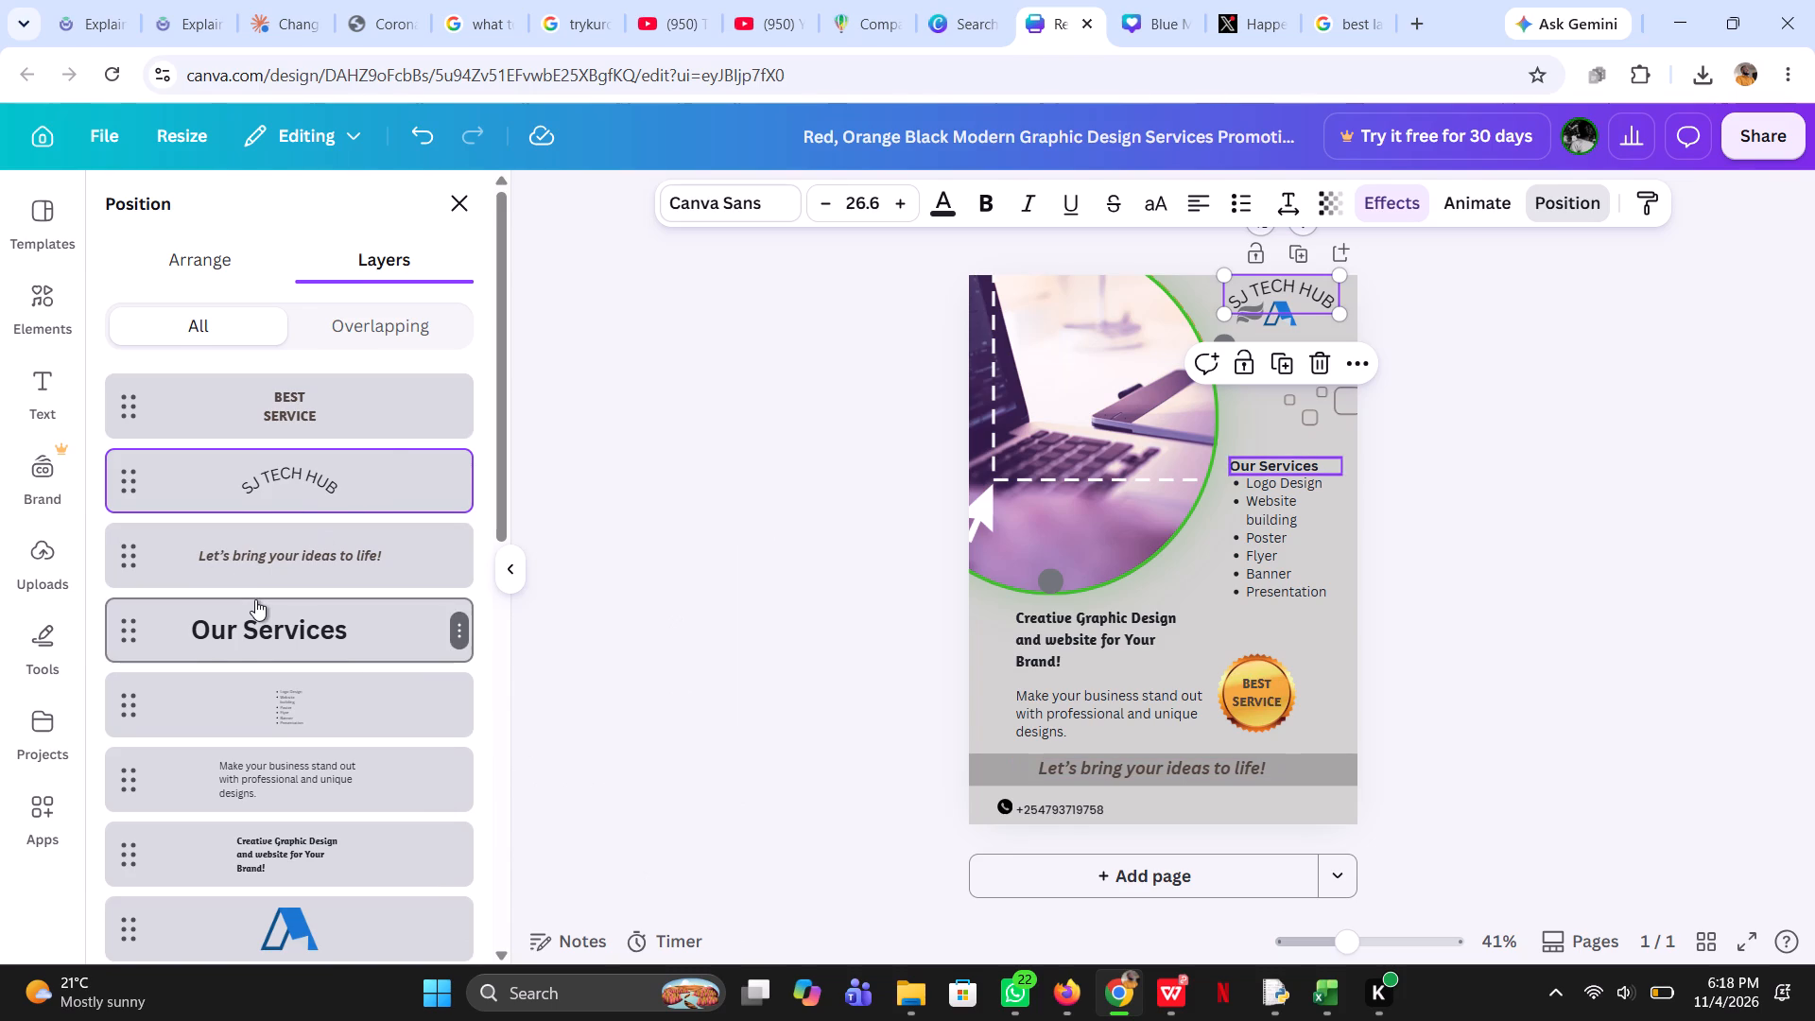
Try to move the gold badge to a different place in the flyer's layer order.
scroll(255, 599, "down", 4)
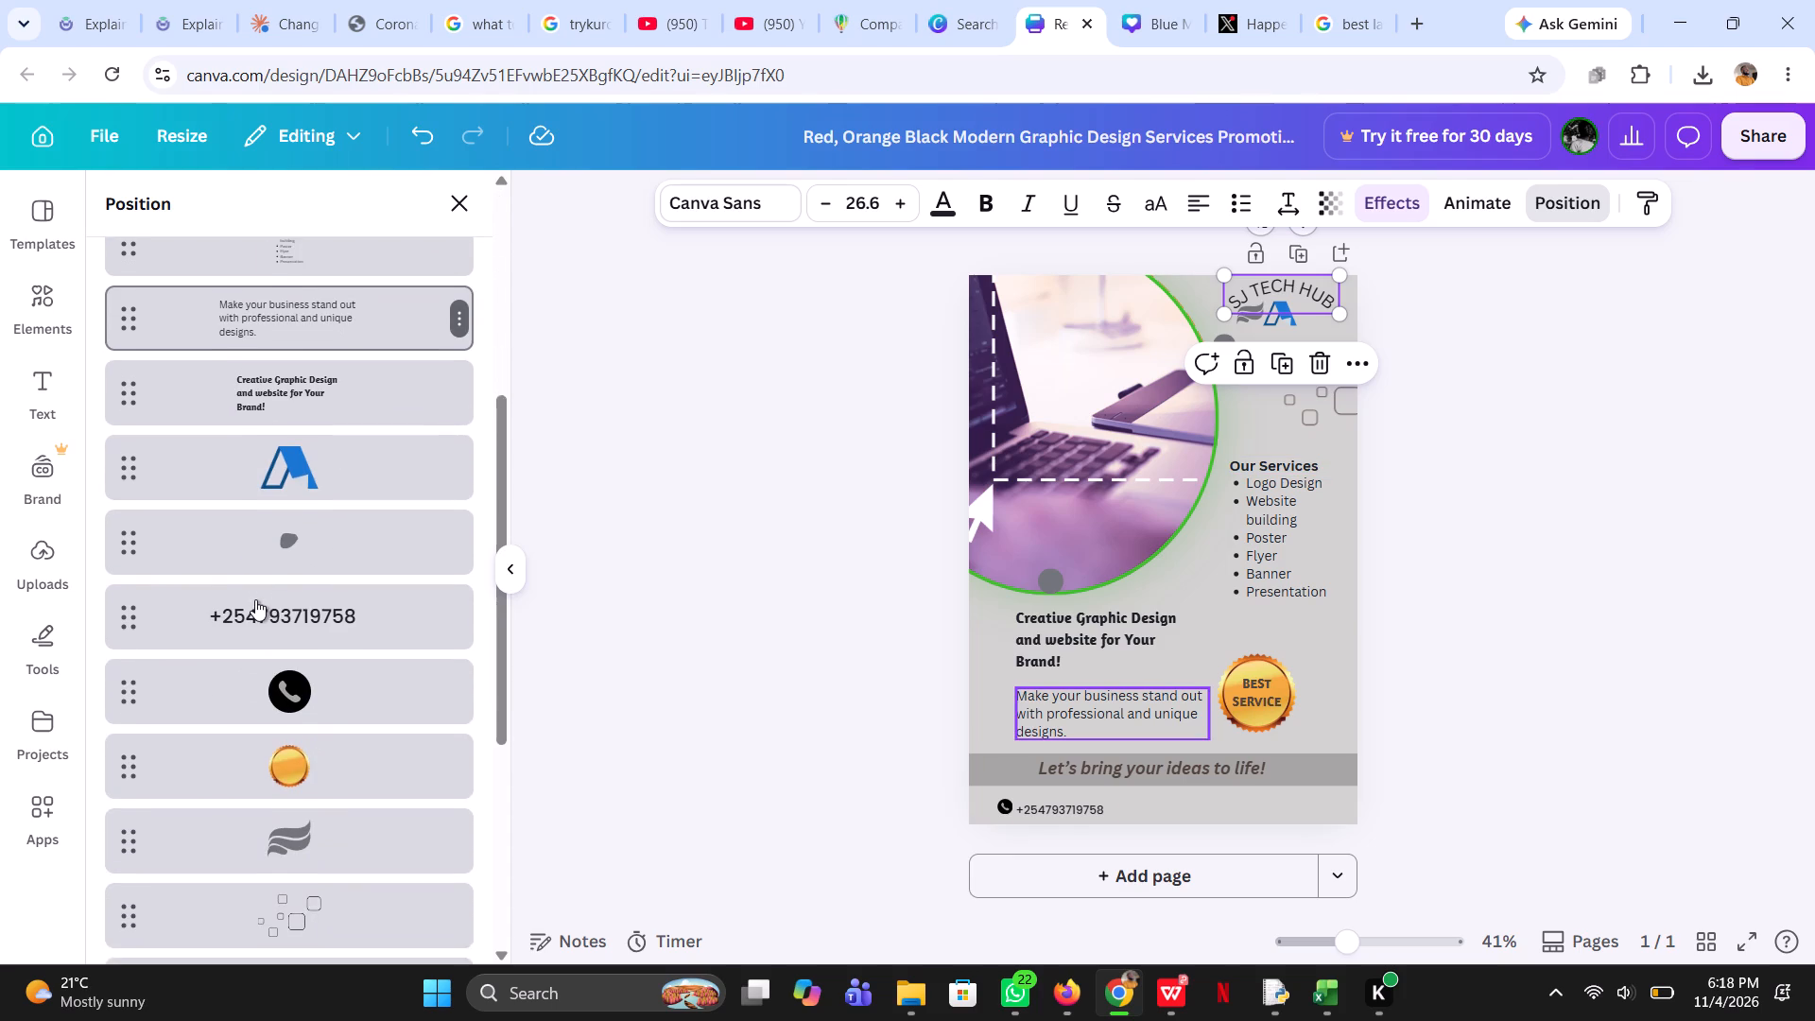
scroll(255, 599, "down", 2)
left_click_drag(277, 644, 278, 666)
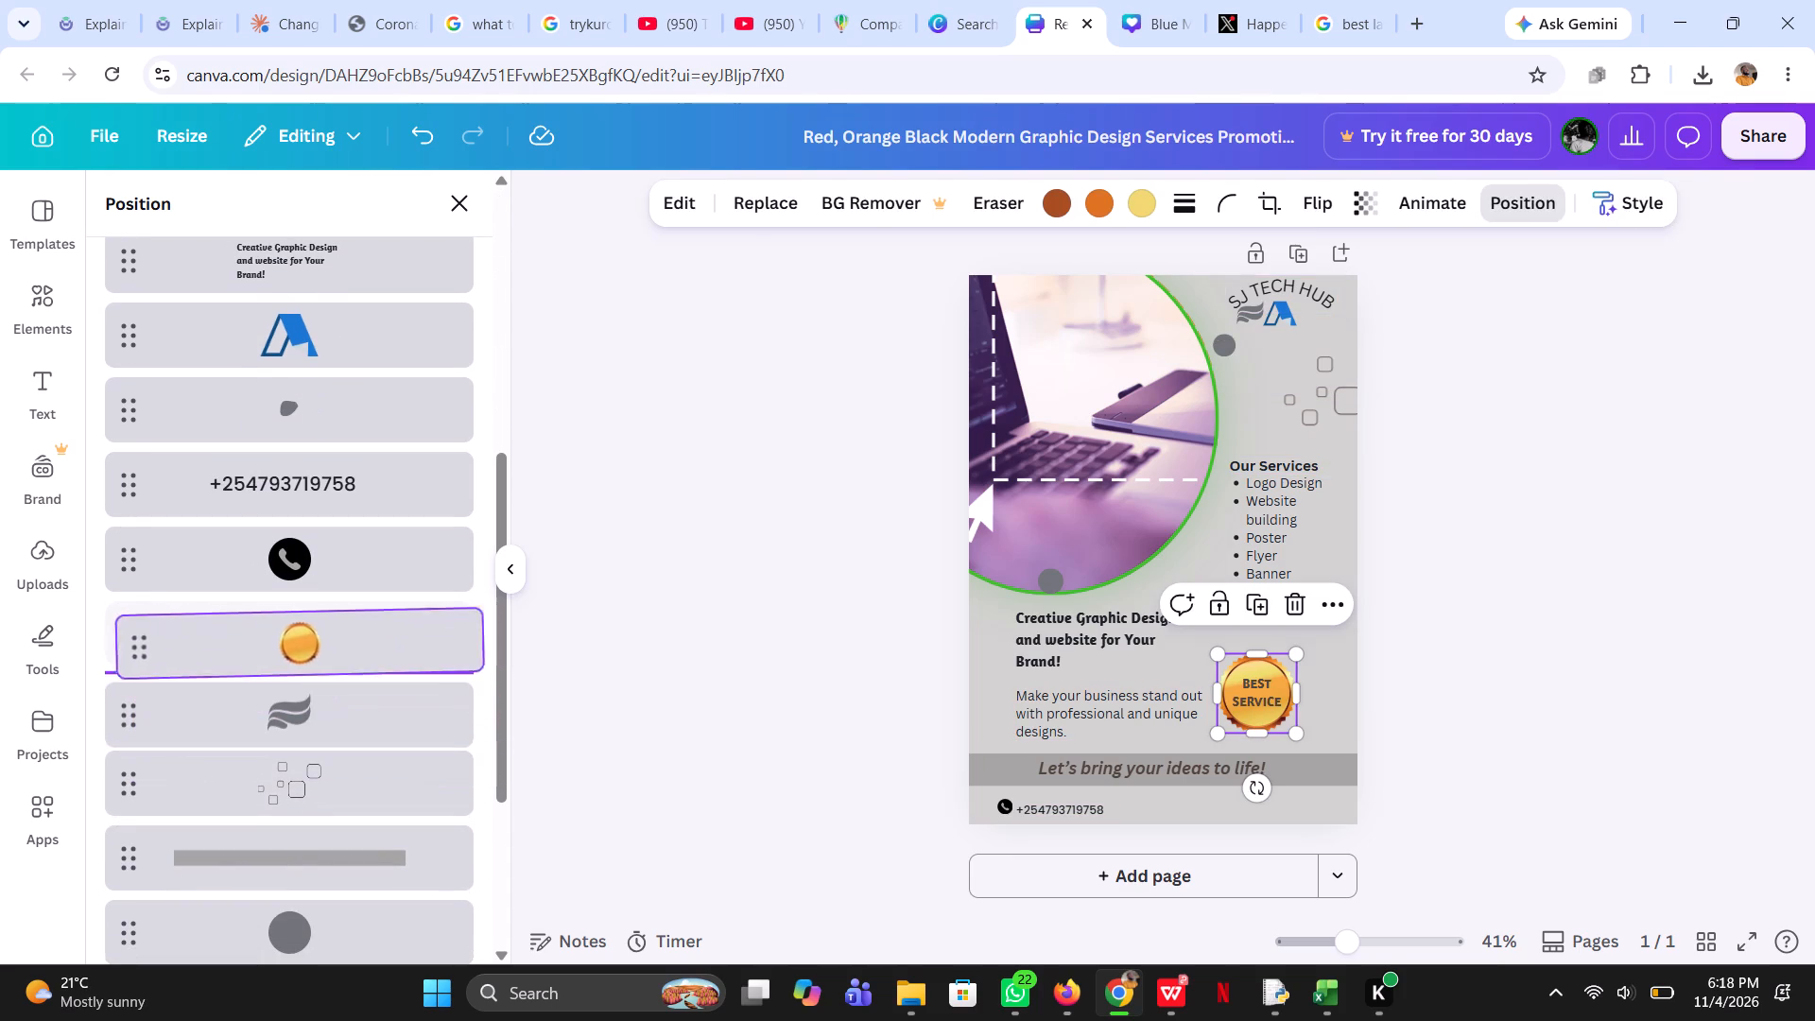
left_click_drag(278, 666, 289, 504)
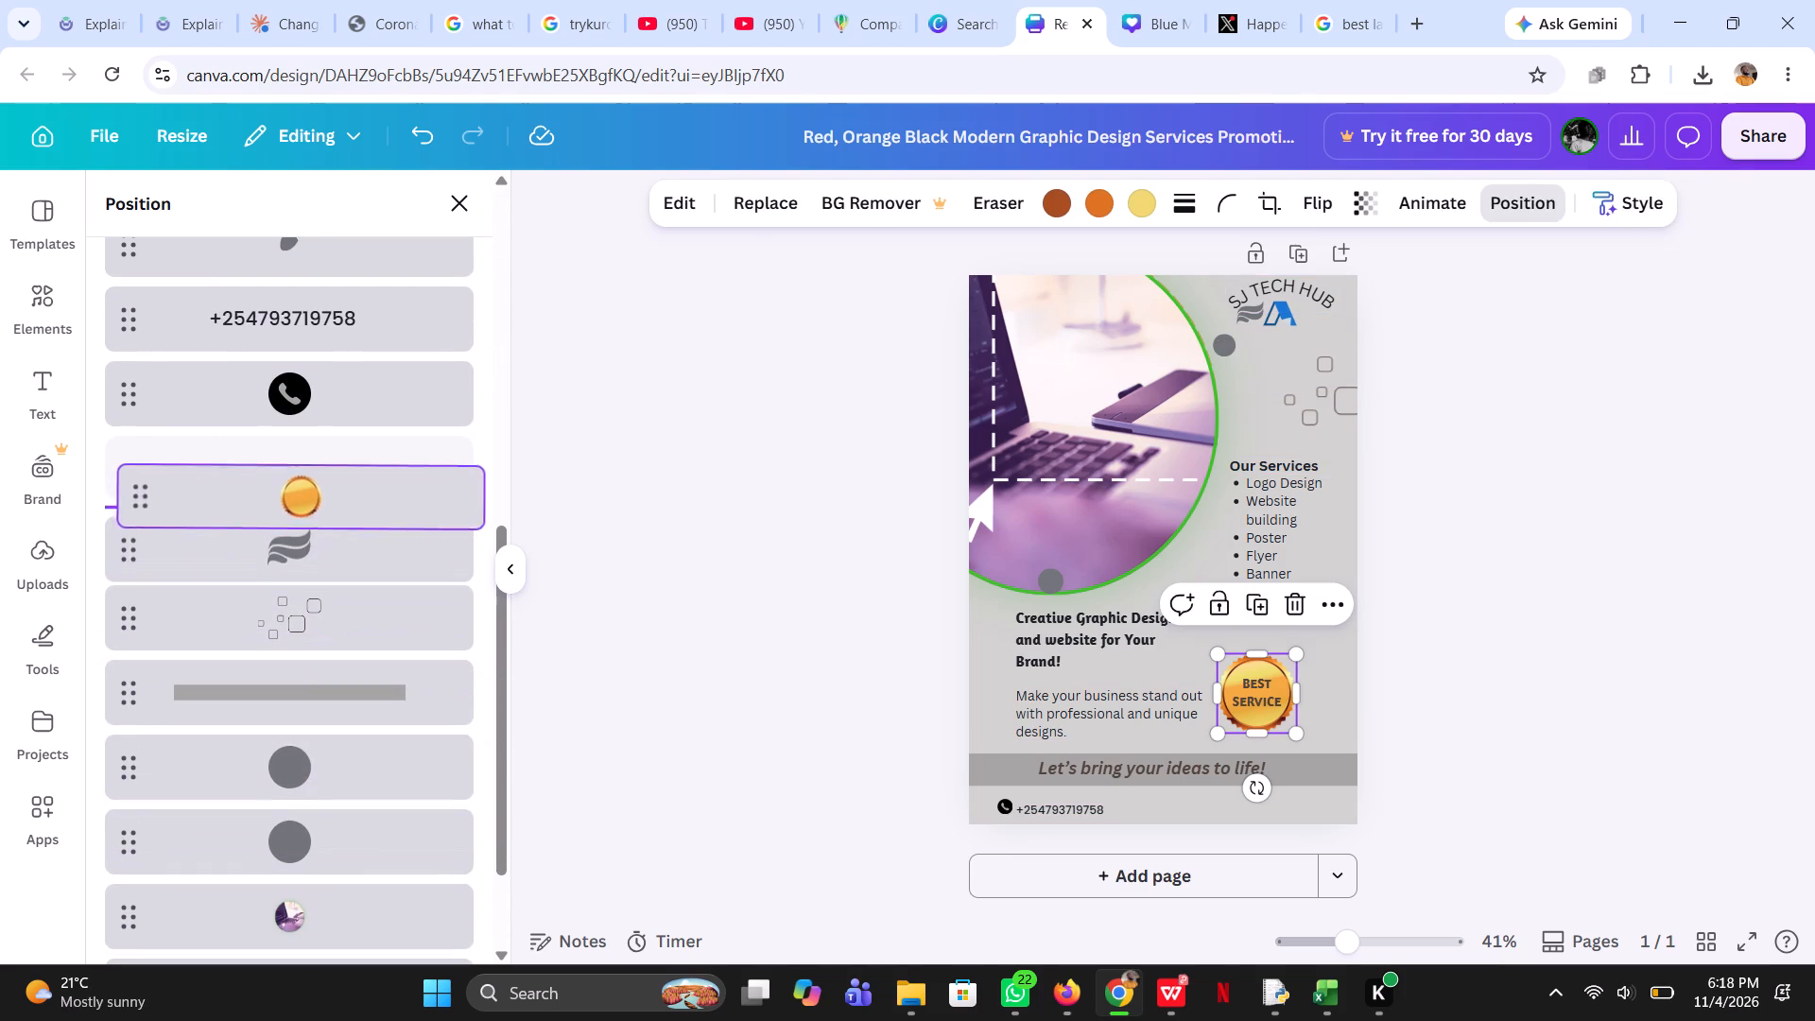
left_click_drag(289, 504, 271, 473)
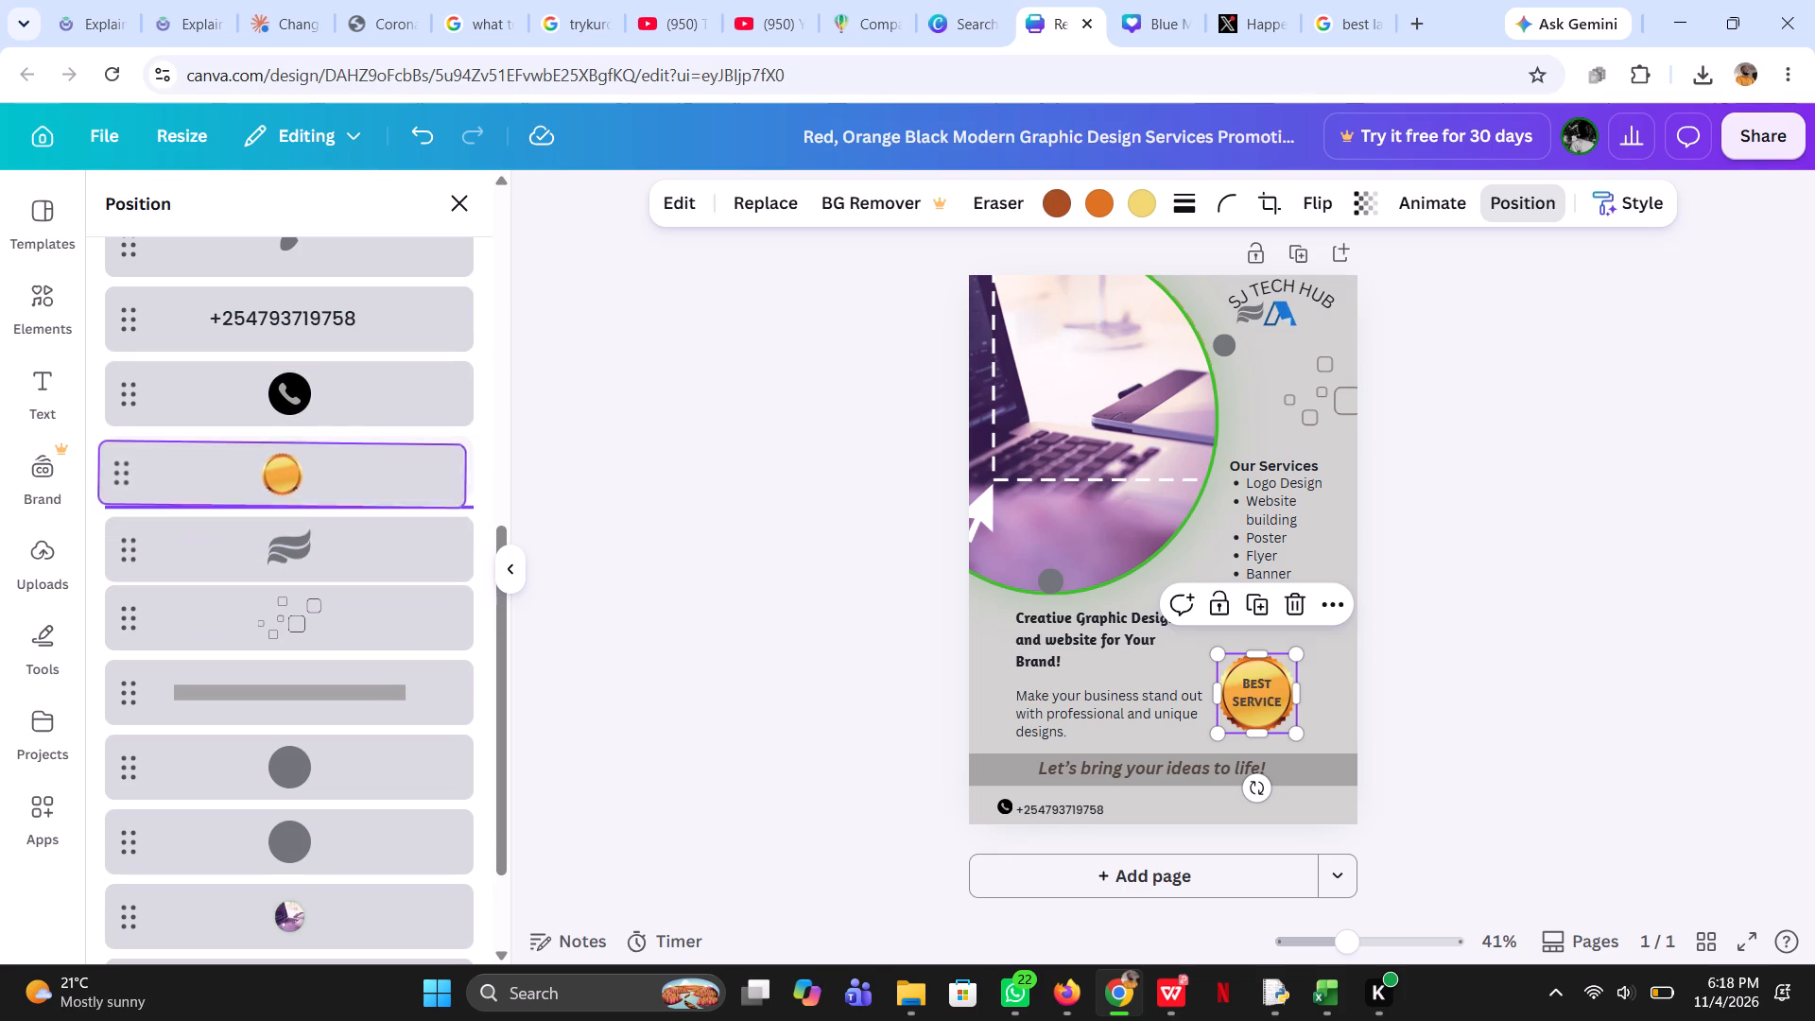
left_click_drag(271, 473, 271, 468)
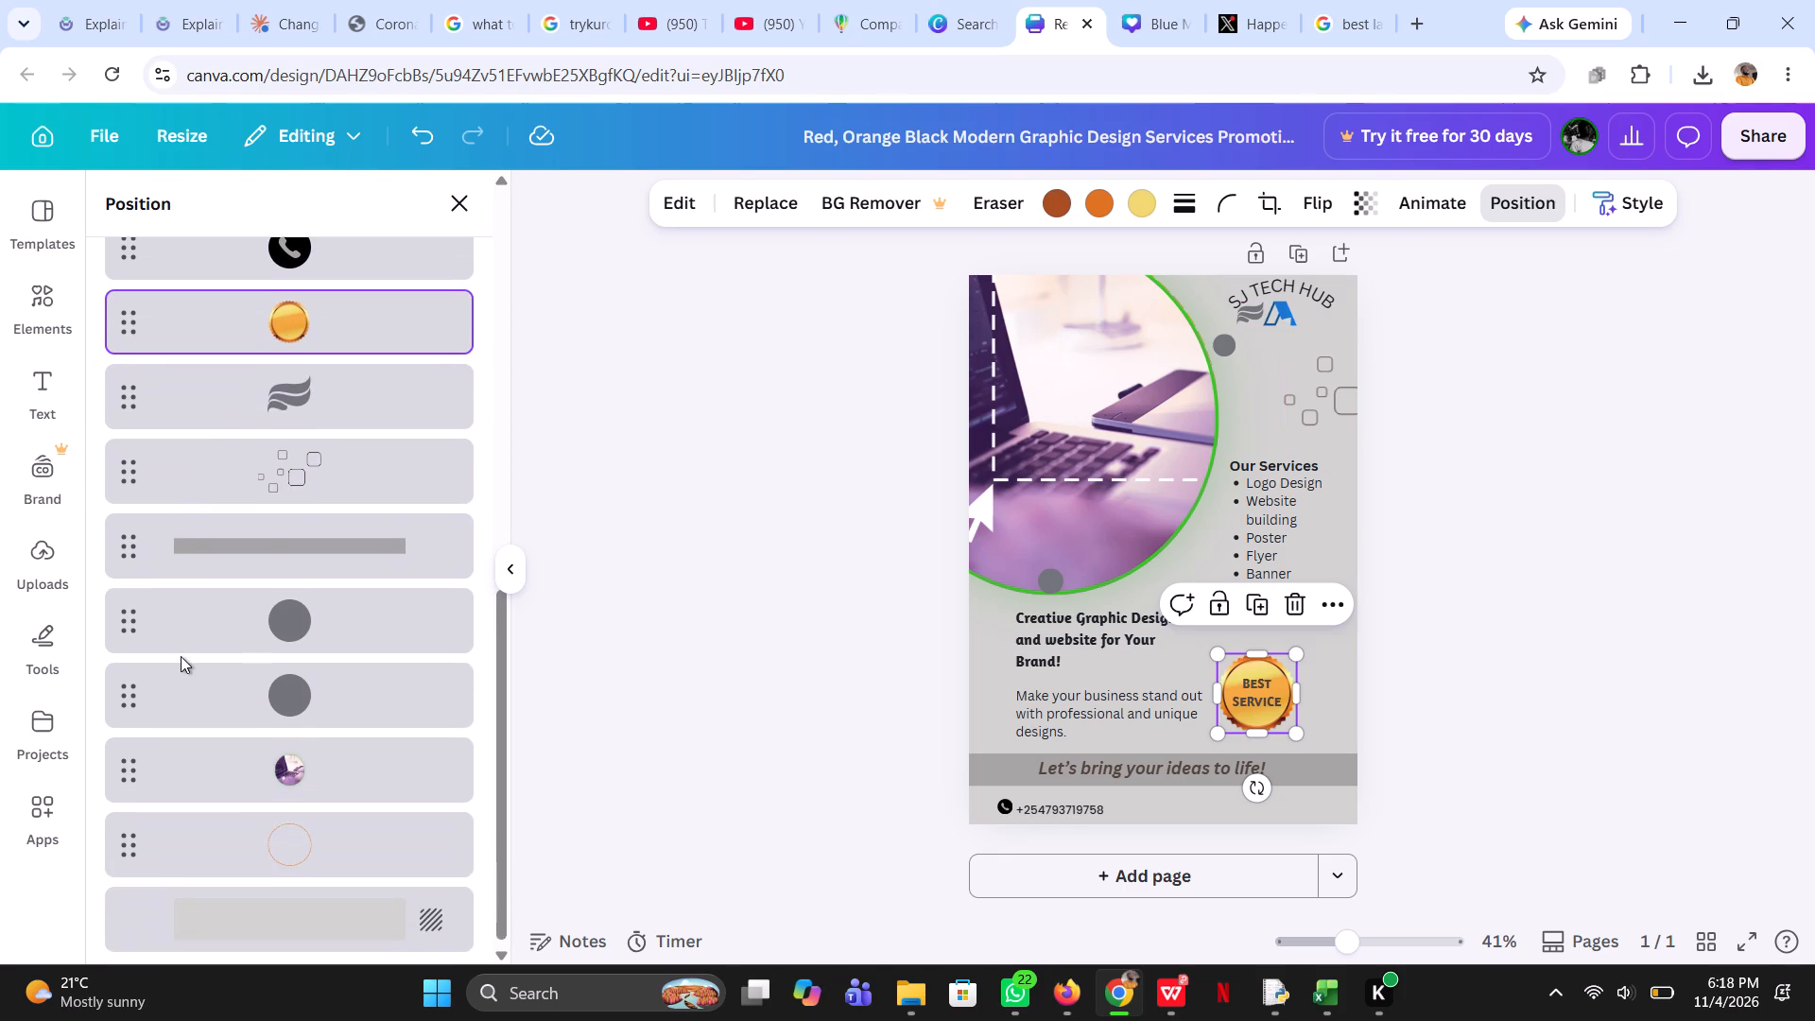
Delete the graphic of scattered outlined squares above the Our Services list and close the layer list.
scroll(181, 656, "down", 1)
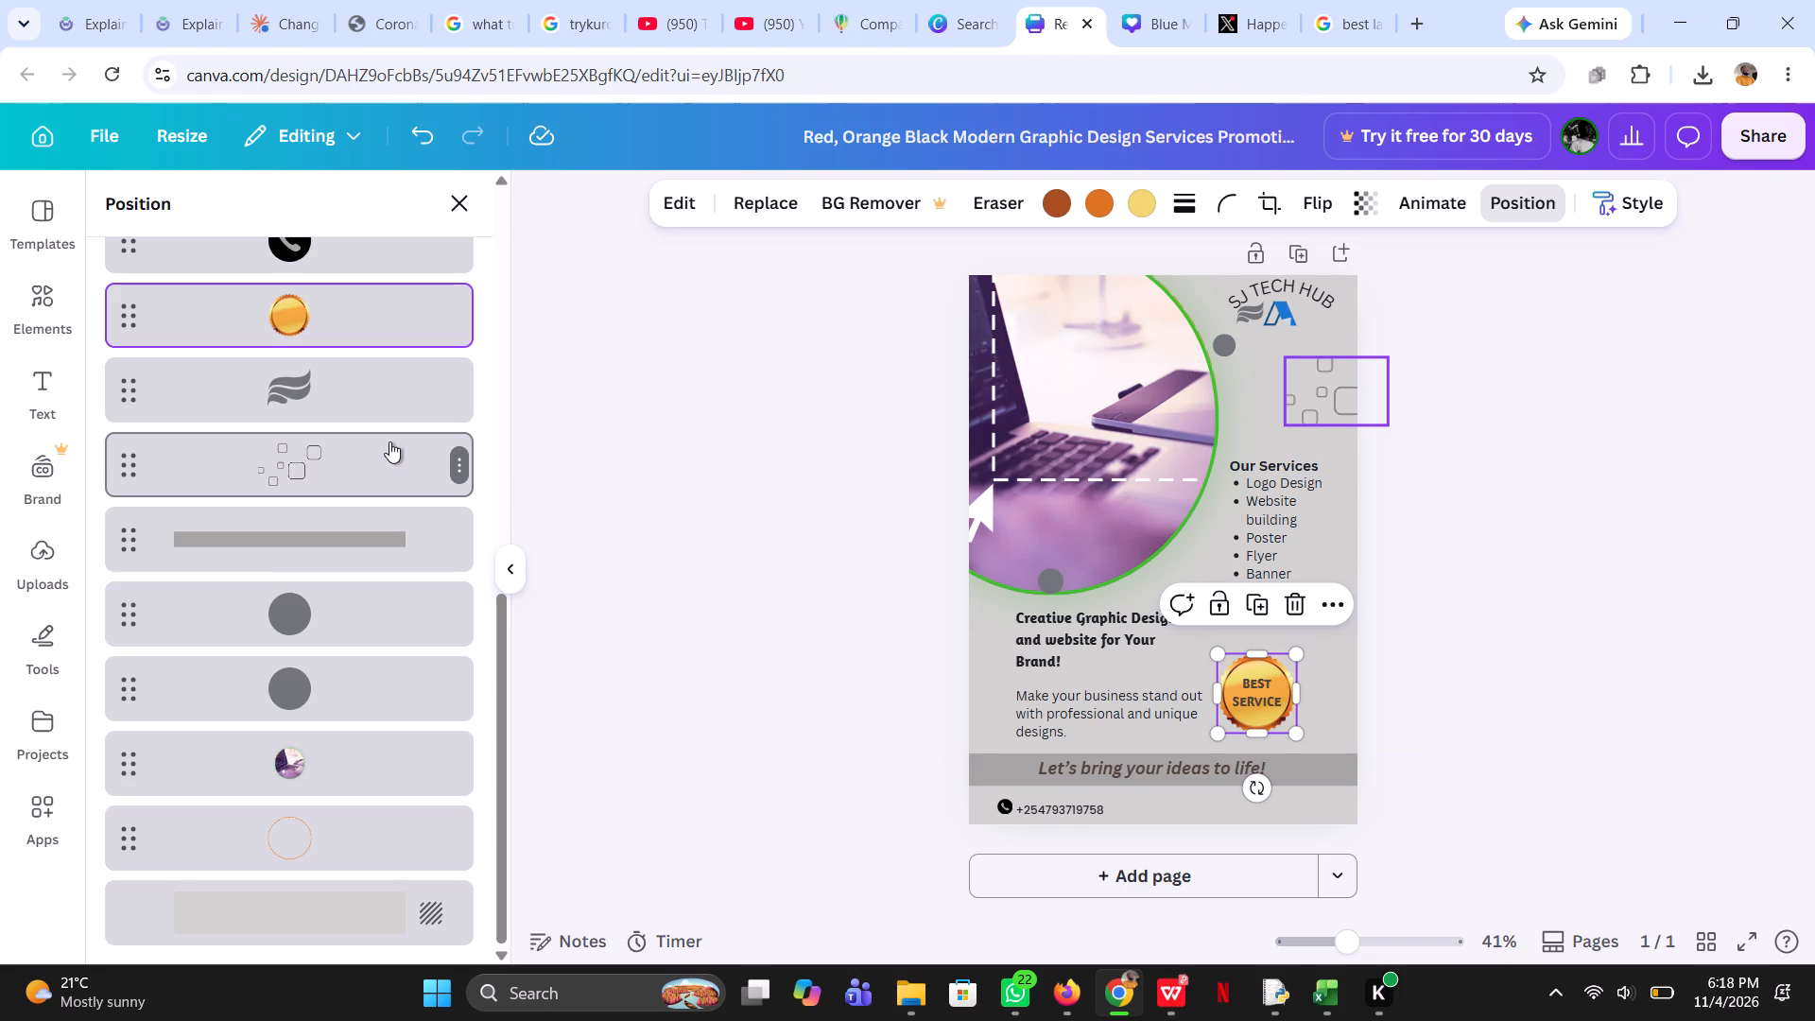
key("space")
key("space")
left_click(456, 460)
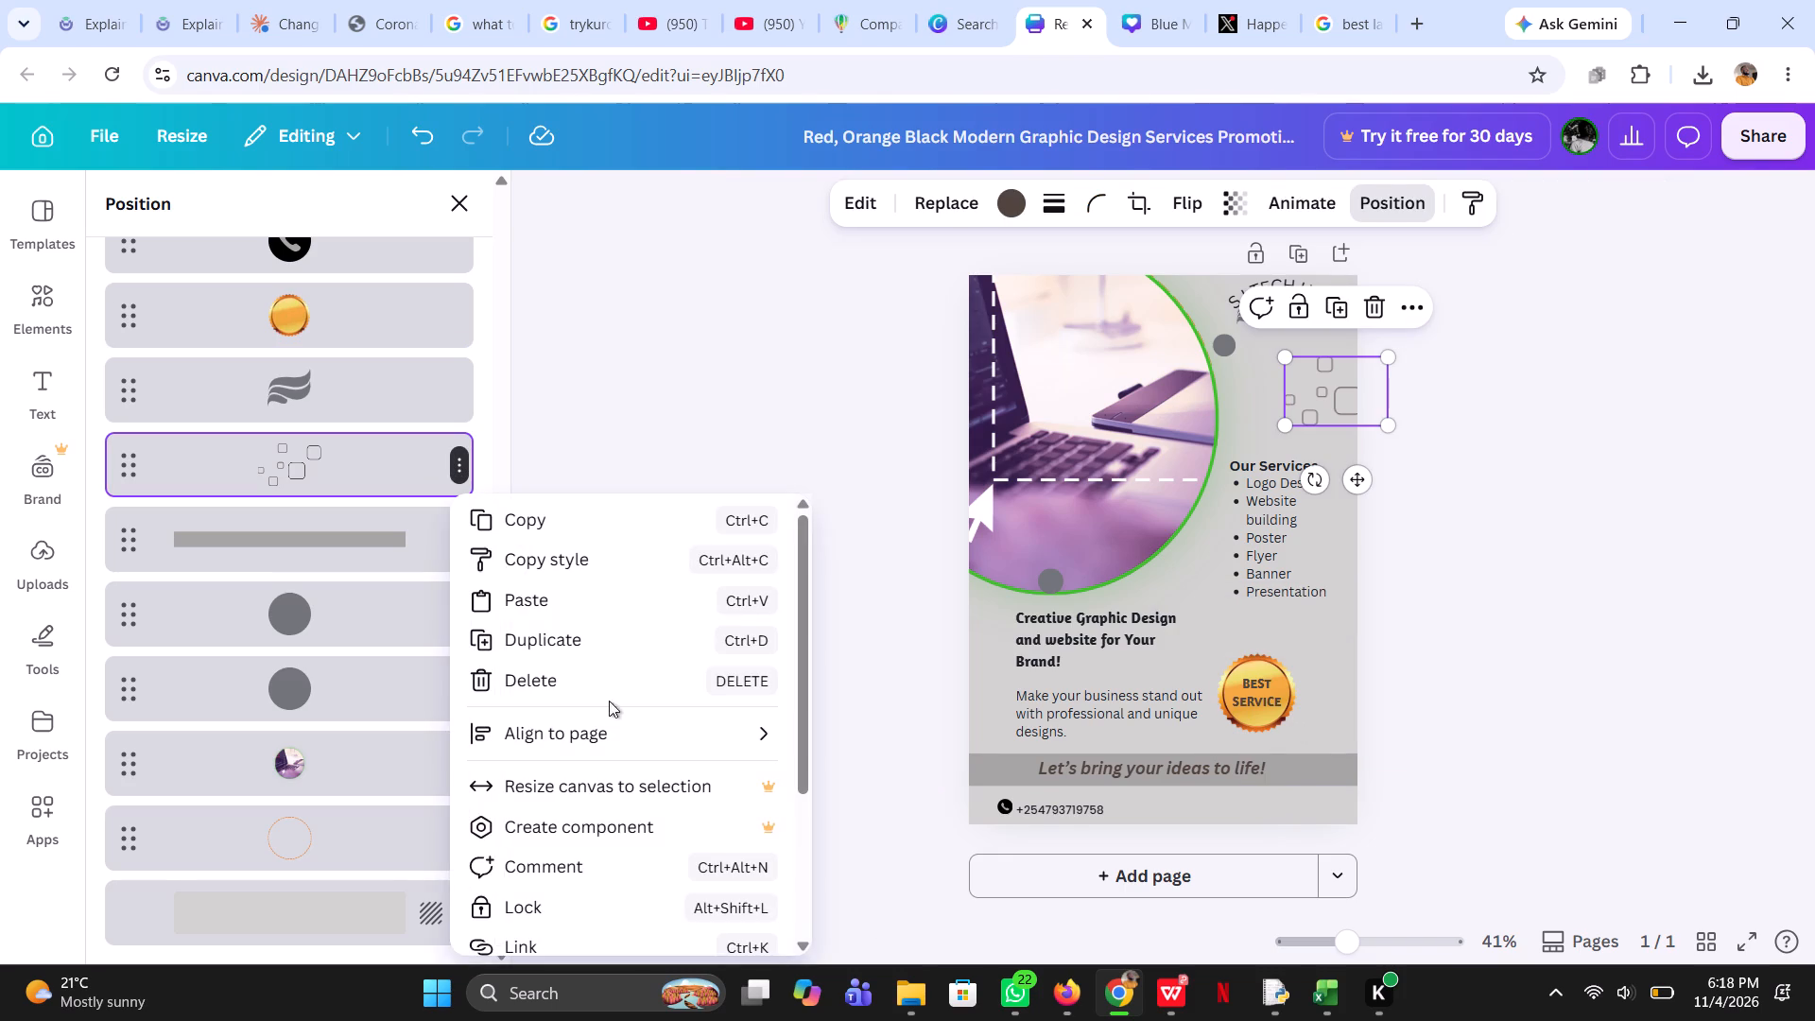
left_click(640, 677)
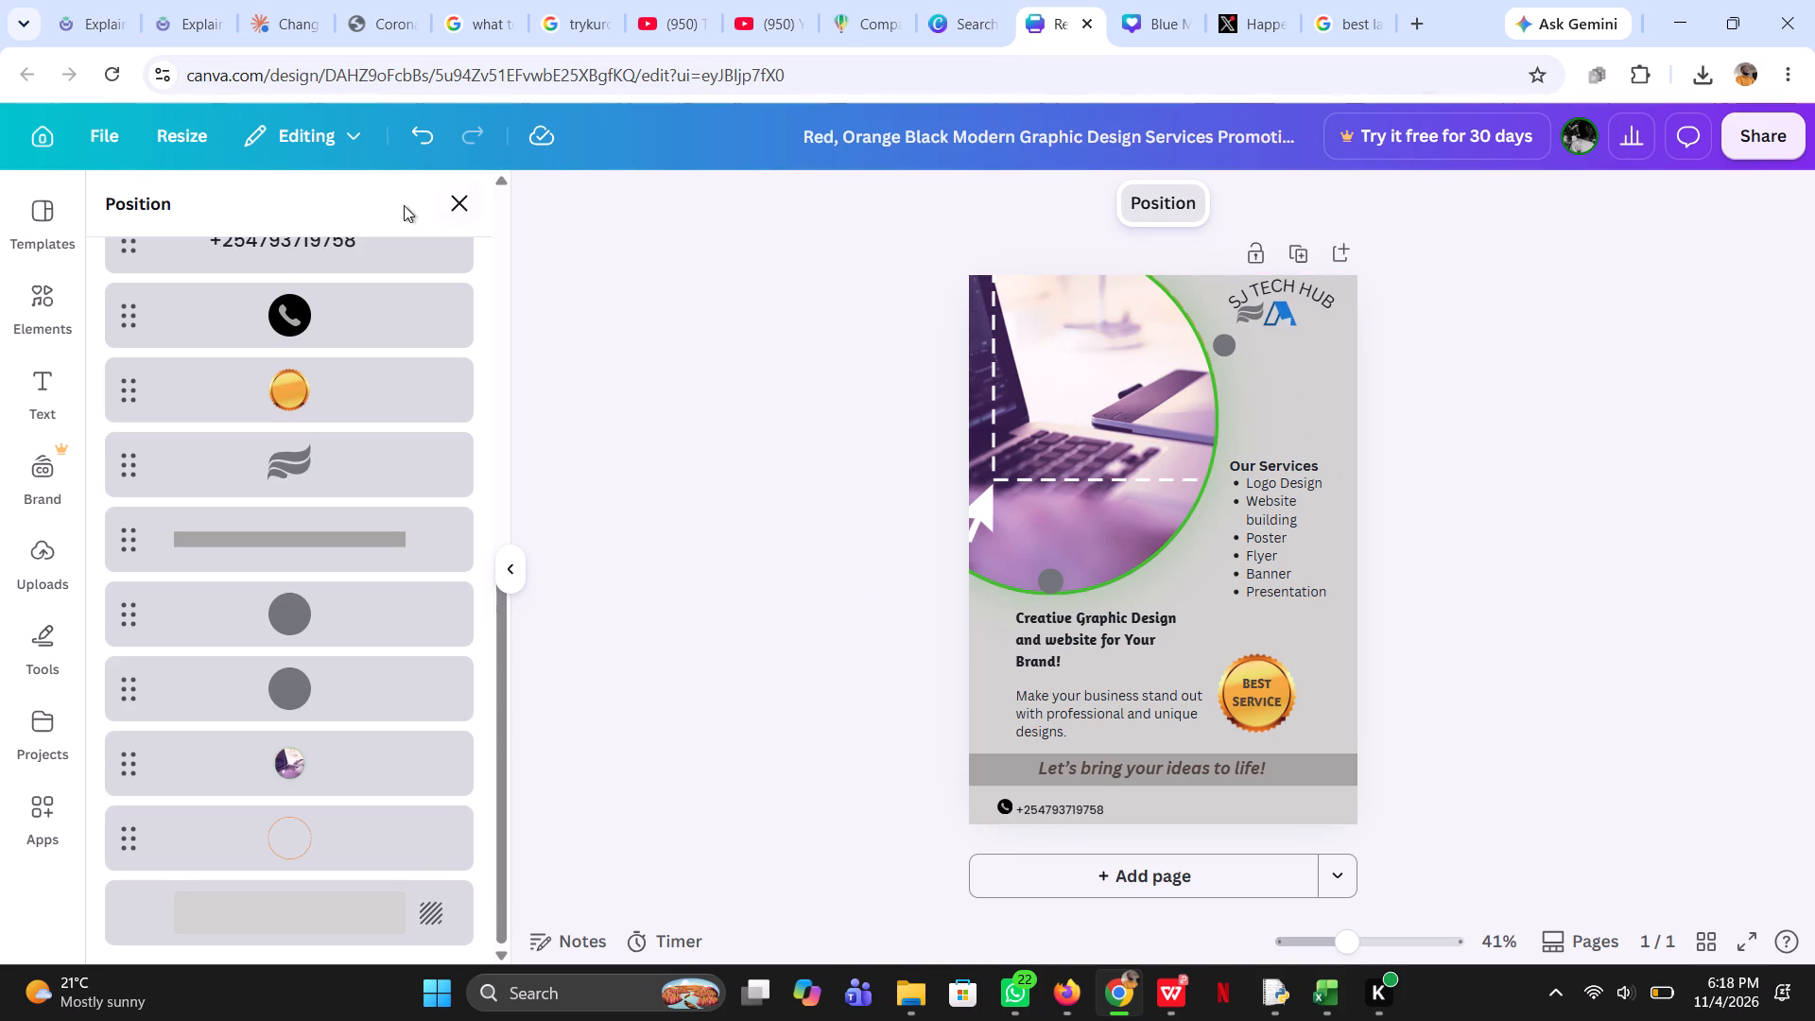
left_click(444, 202)
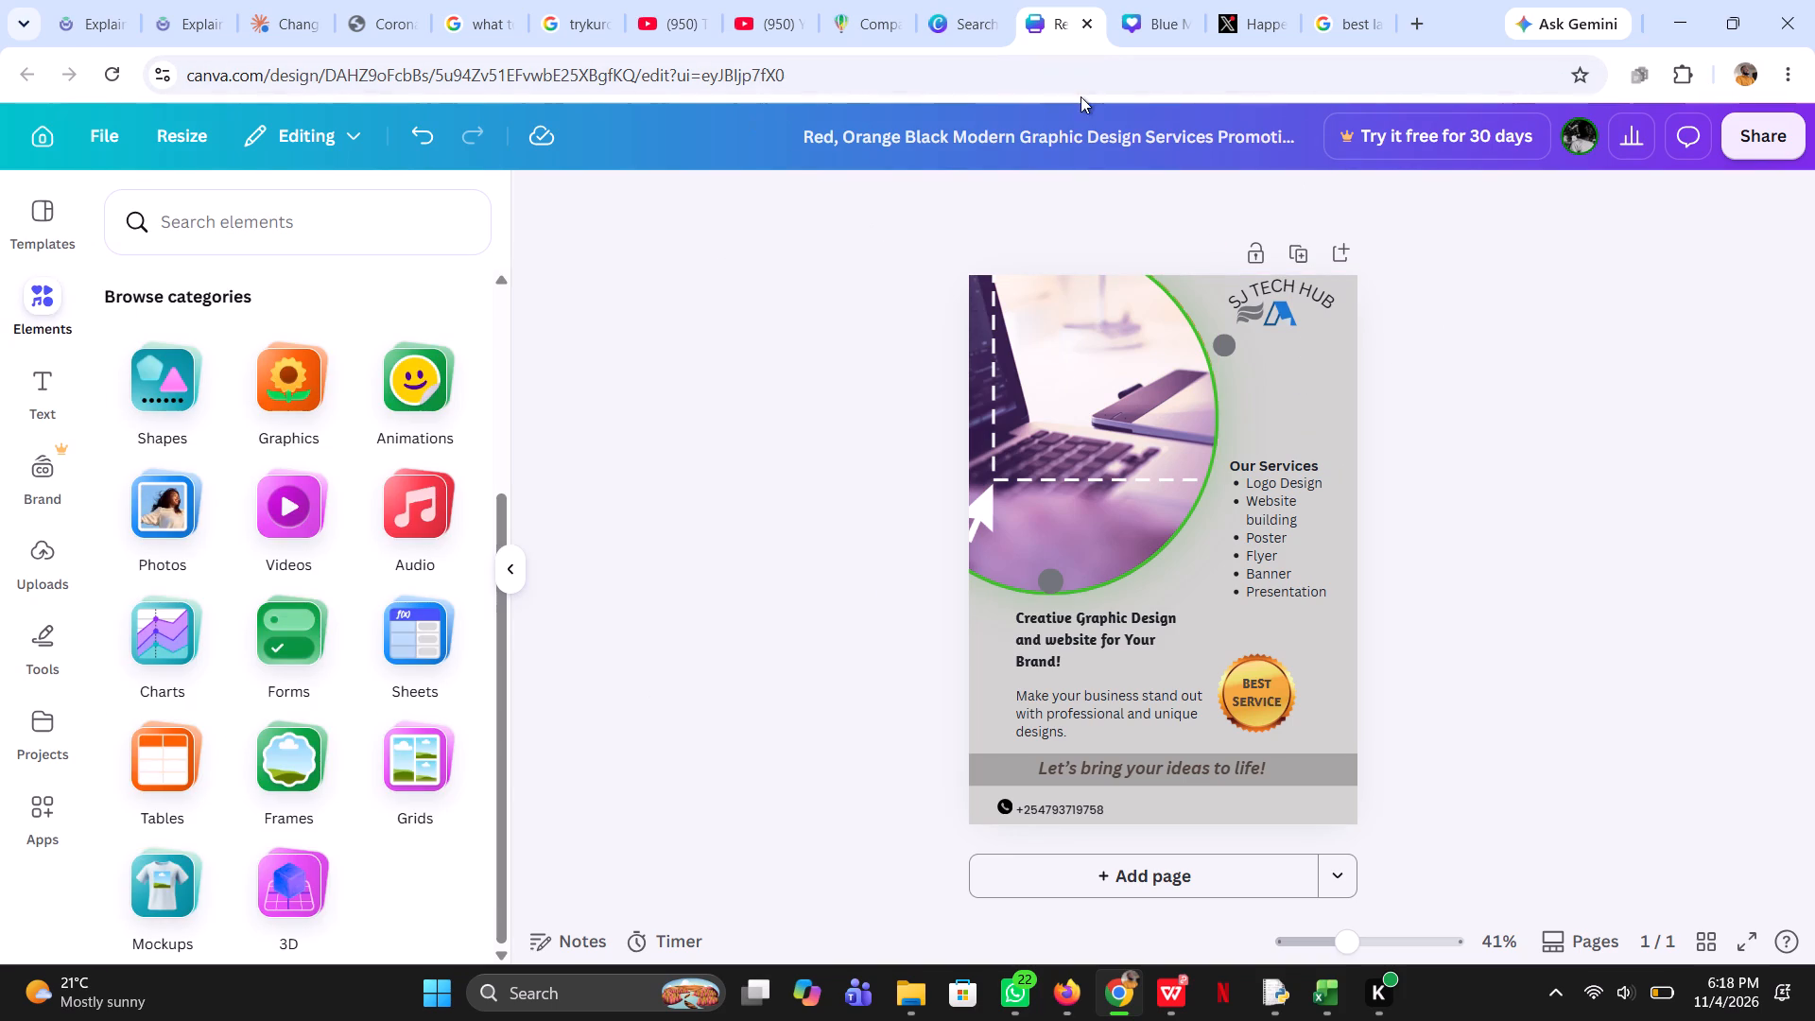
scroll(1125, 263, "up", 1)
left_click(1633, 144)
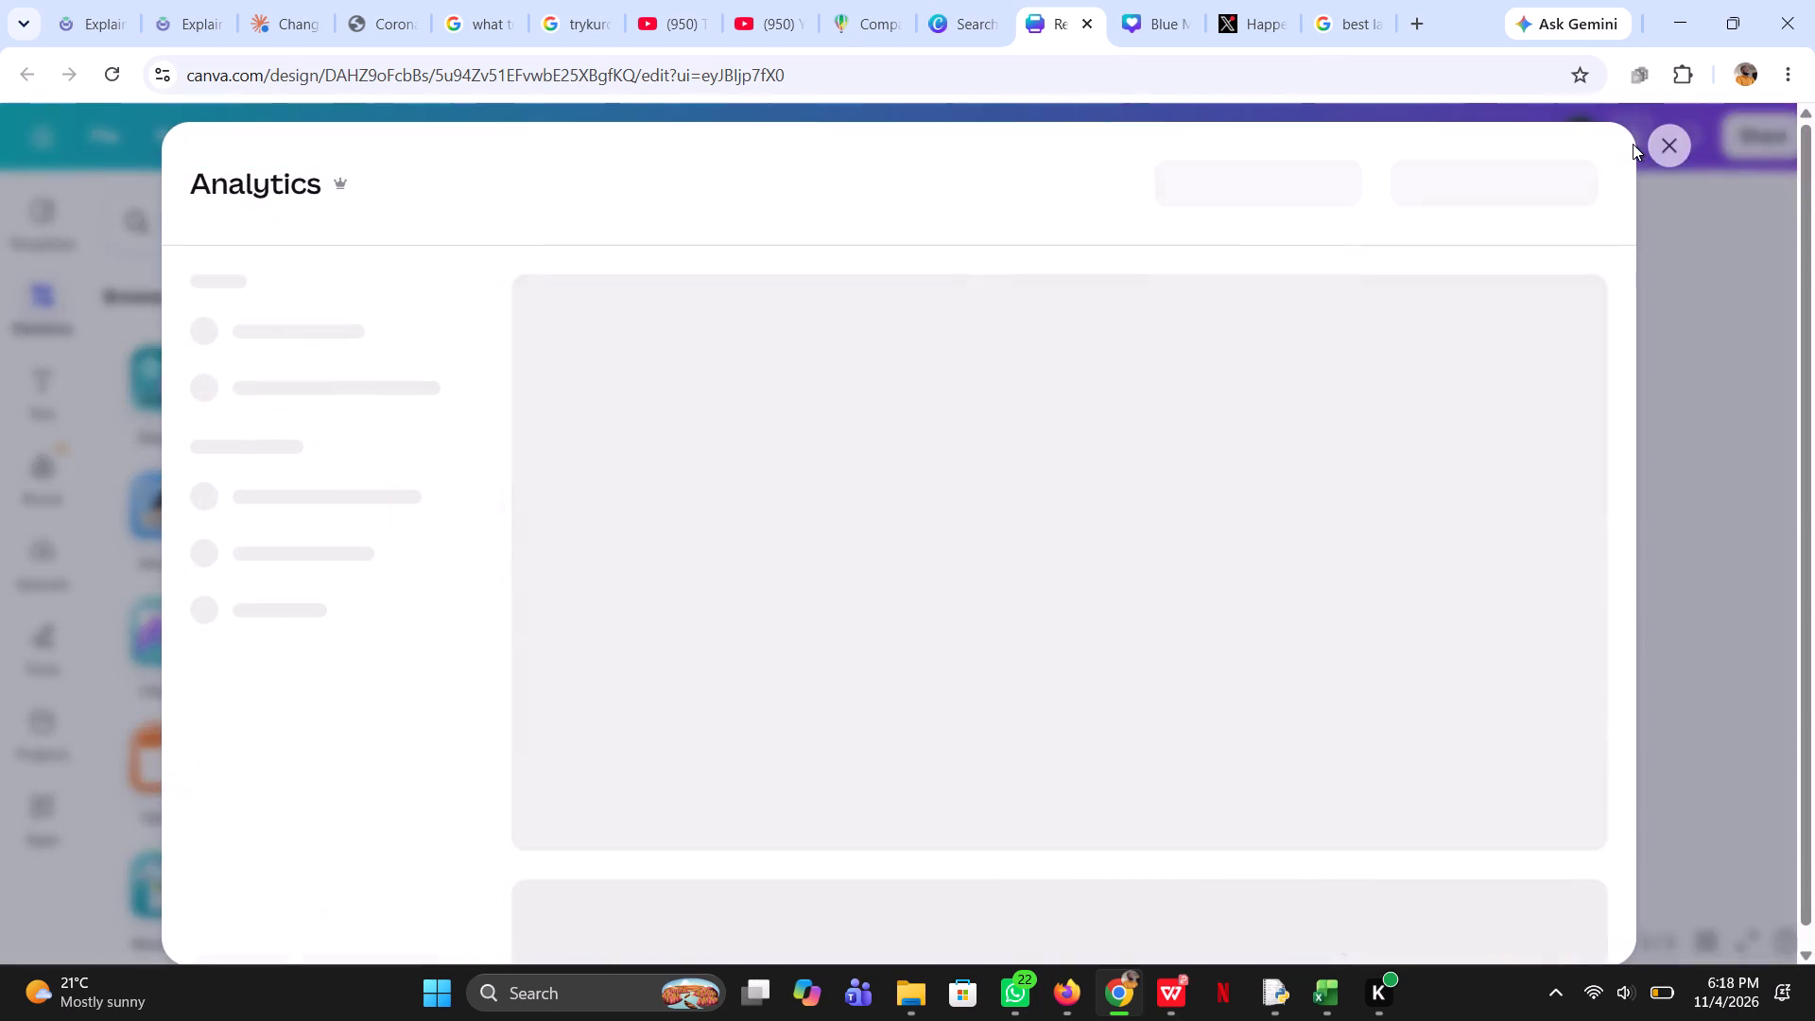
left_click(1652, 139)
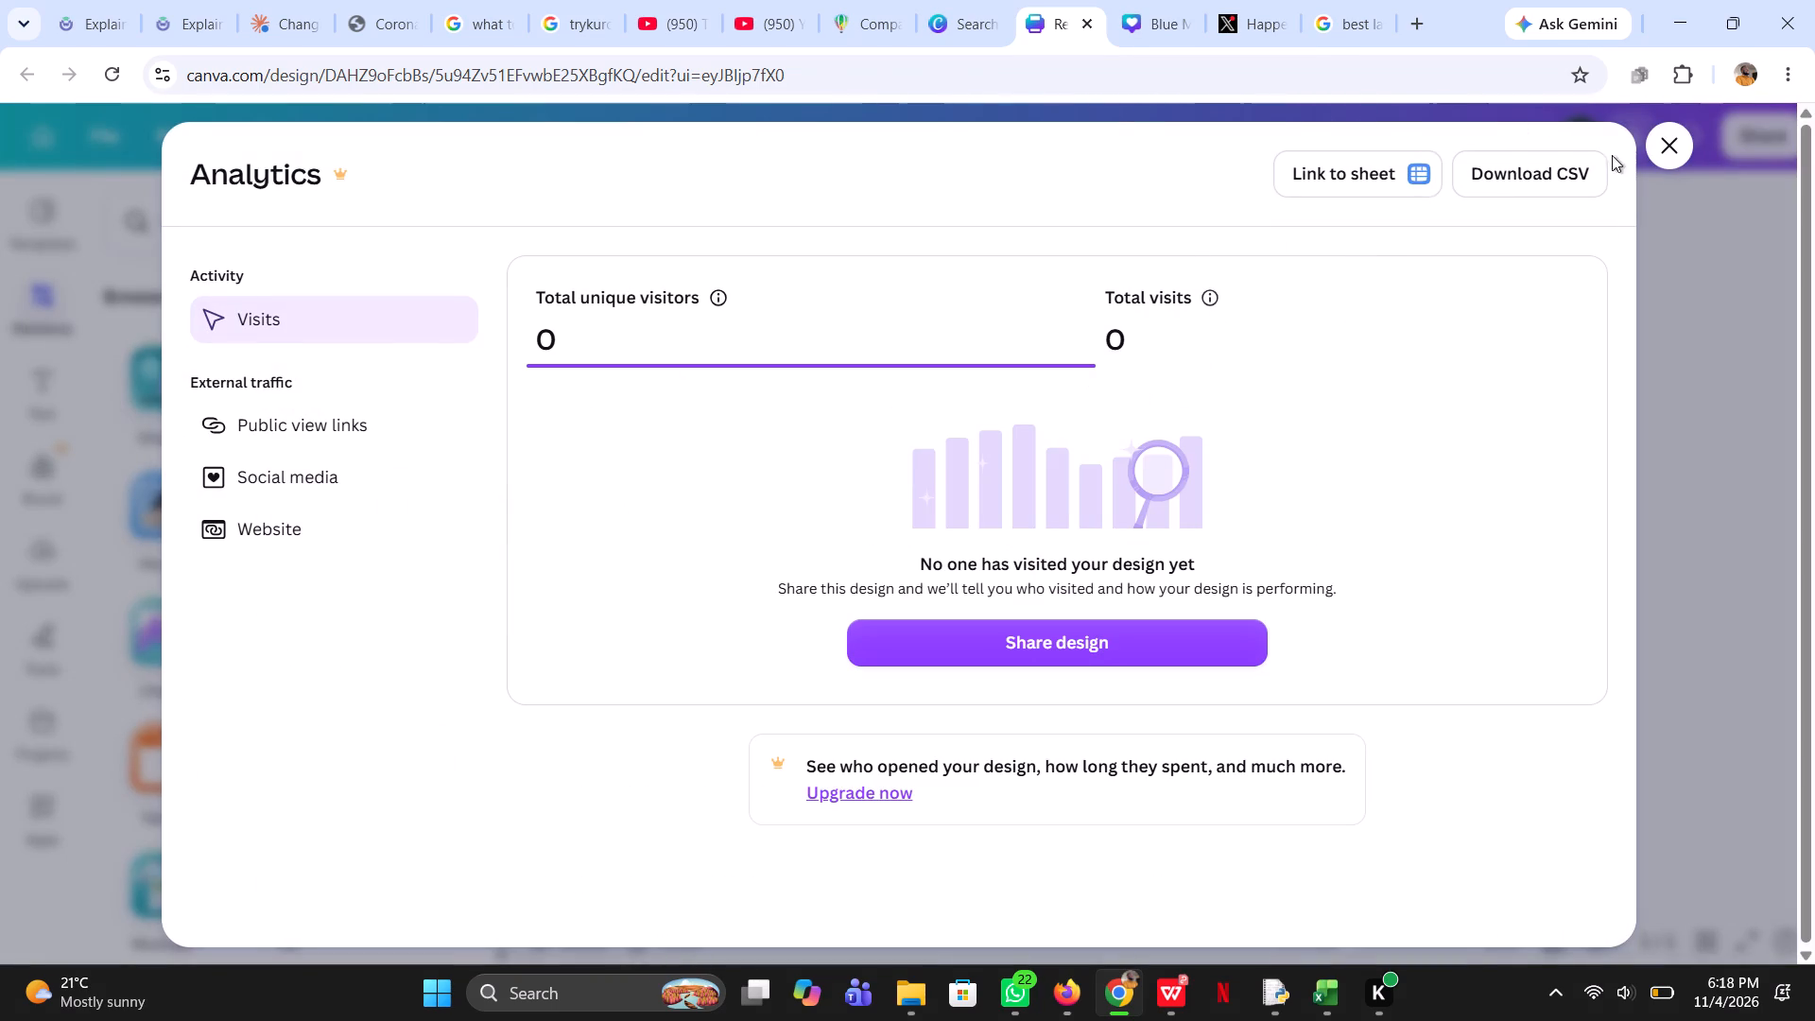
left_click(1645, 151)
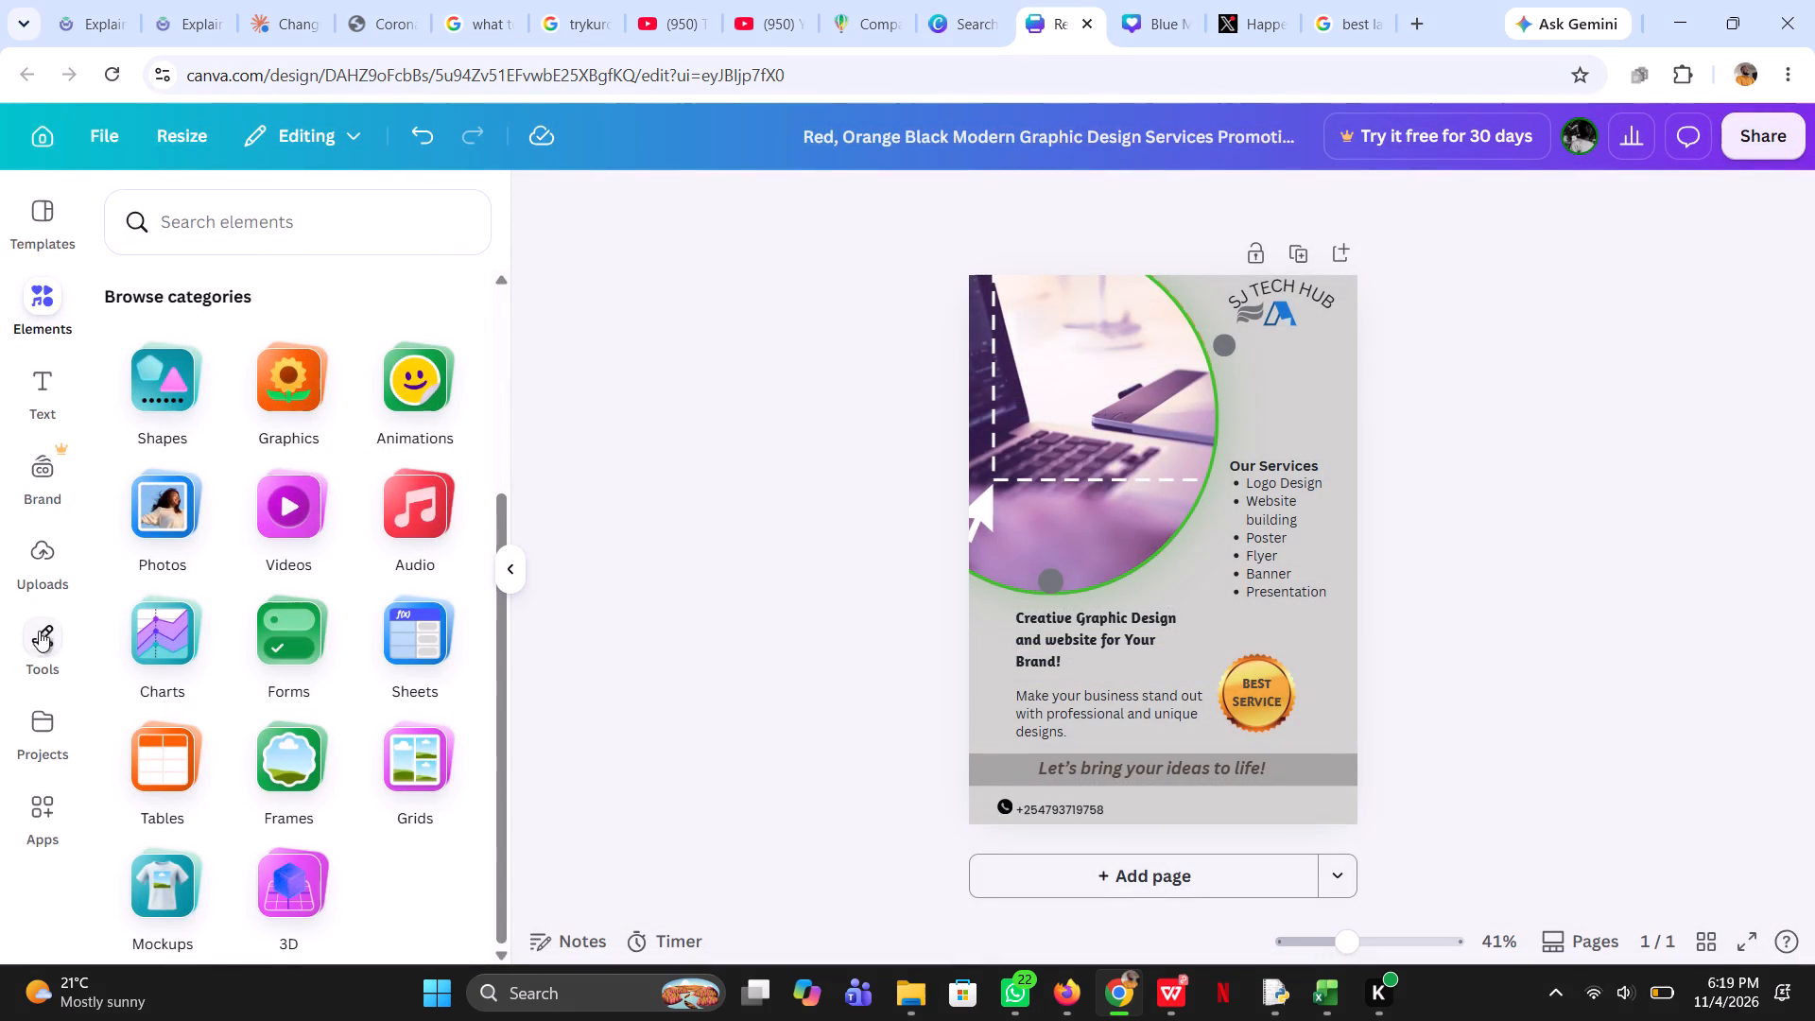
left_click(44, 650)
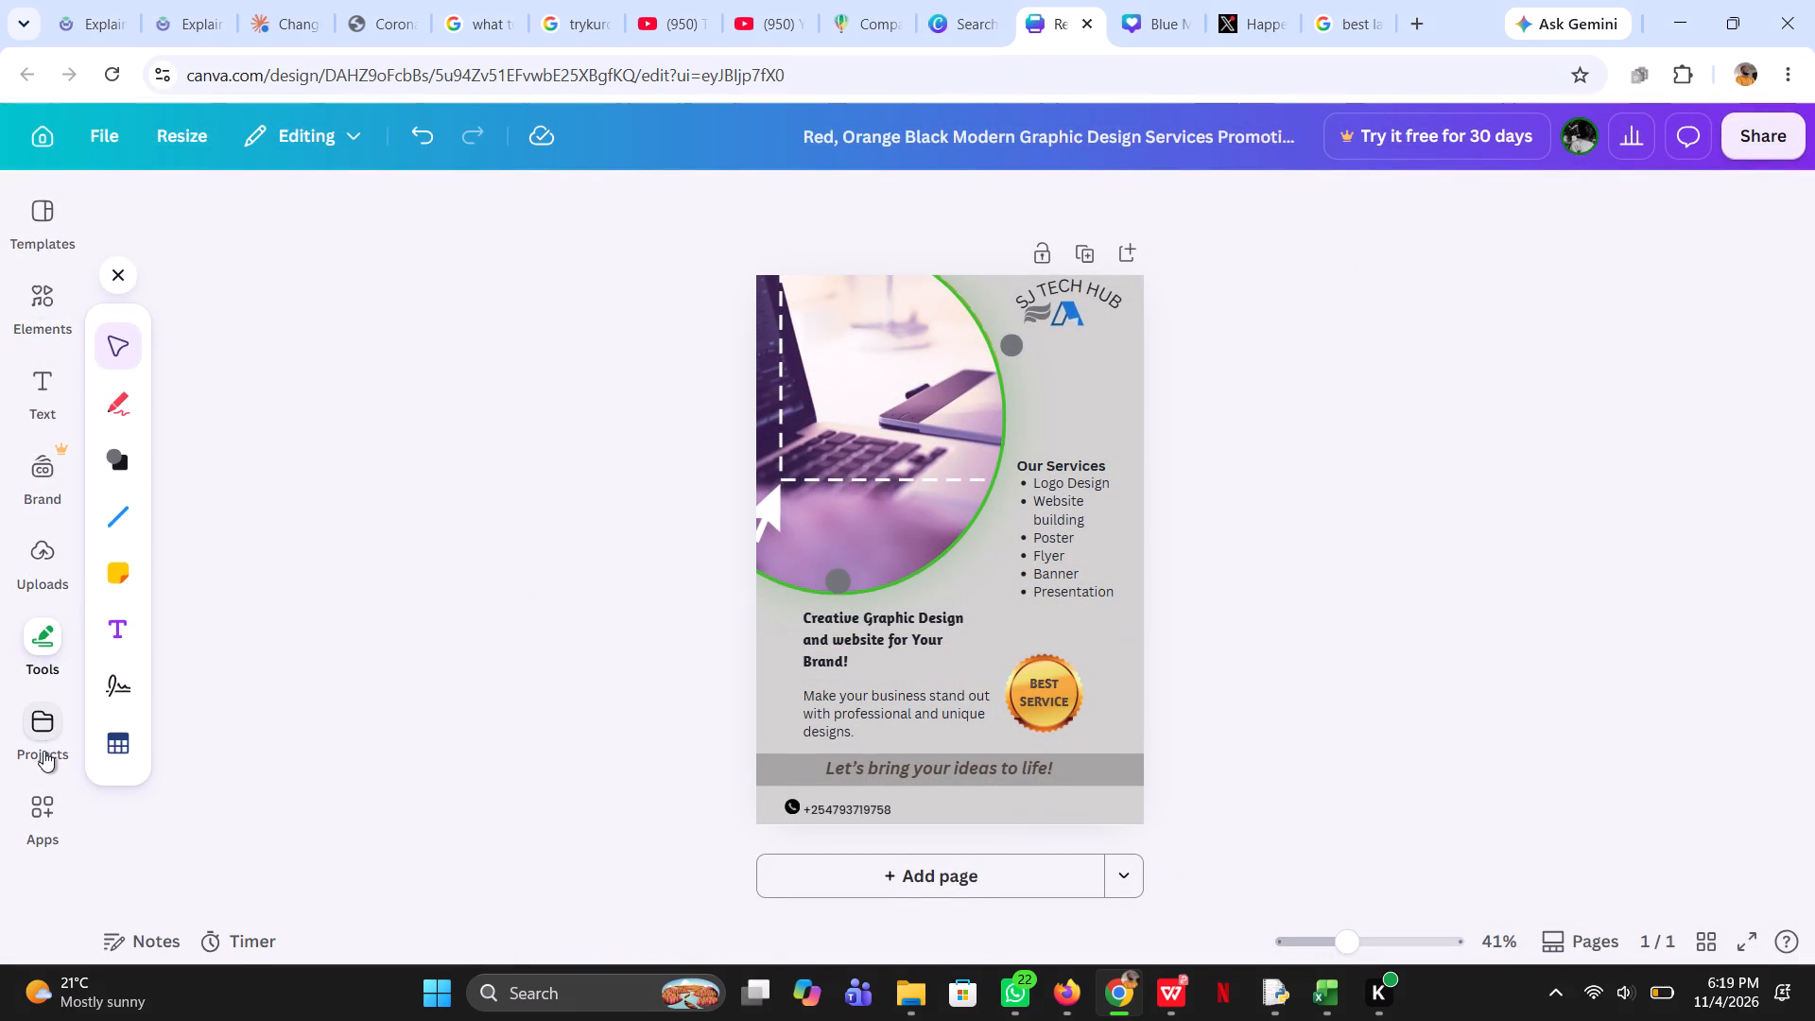
Look through the saved designs in the projects collection down to the end of the list.
left_click(43, 751)
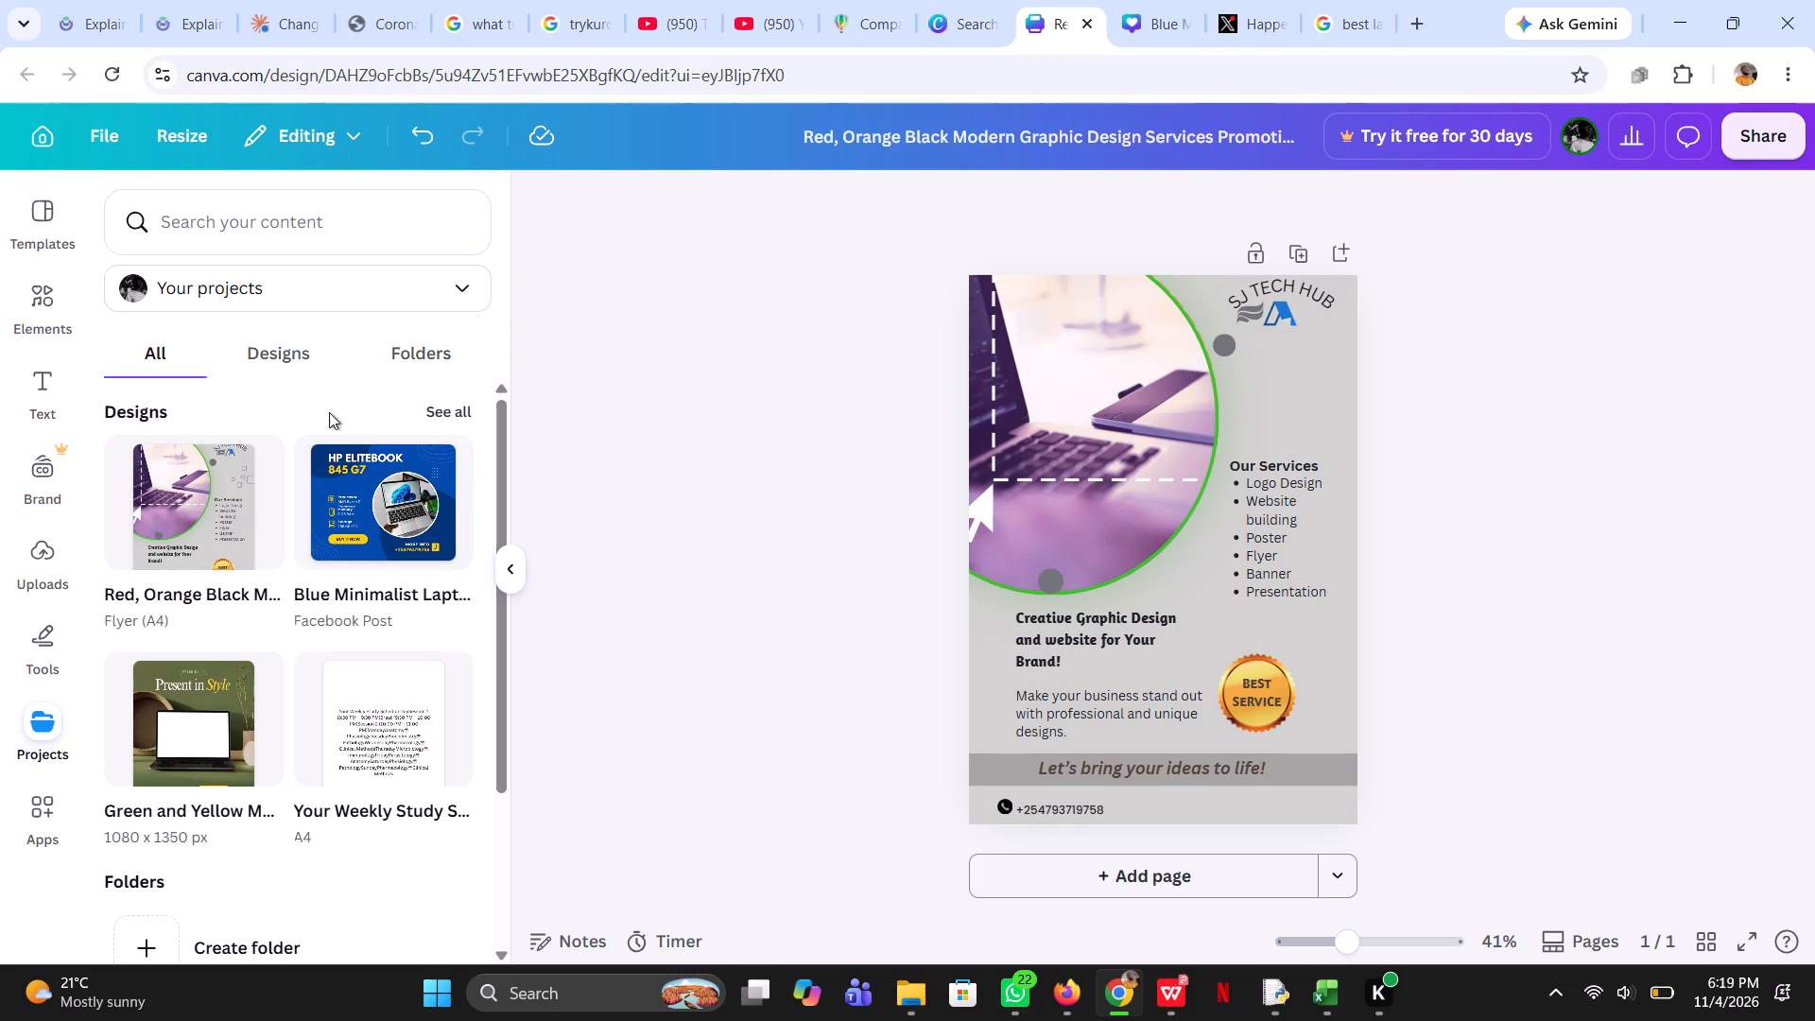
left_click(262, 355)
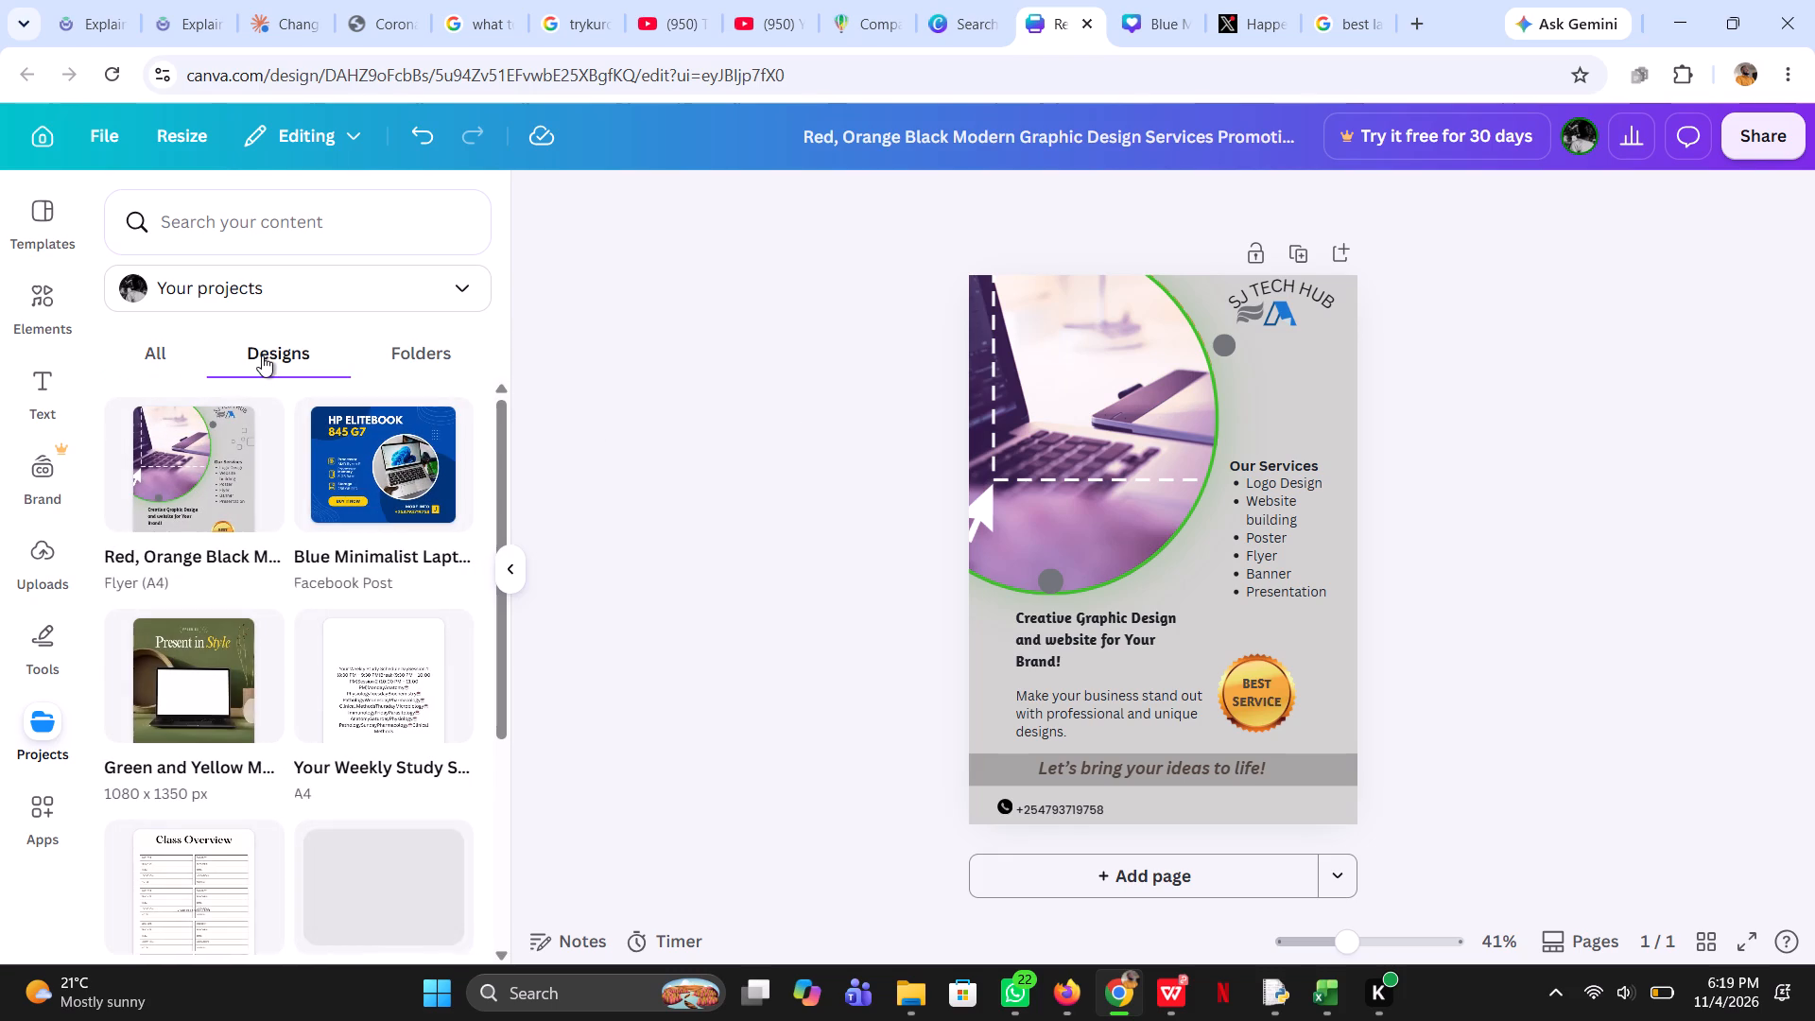
scroll(394, 551, "down", 1)
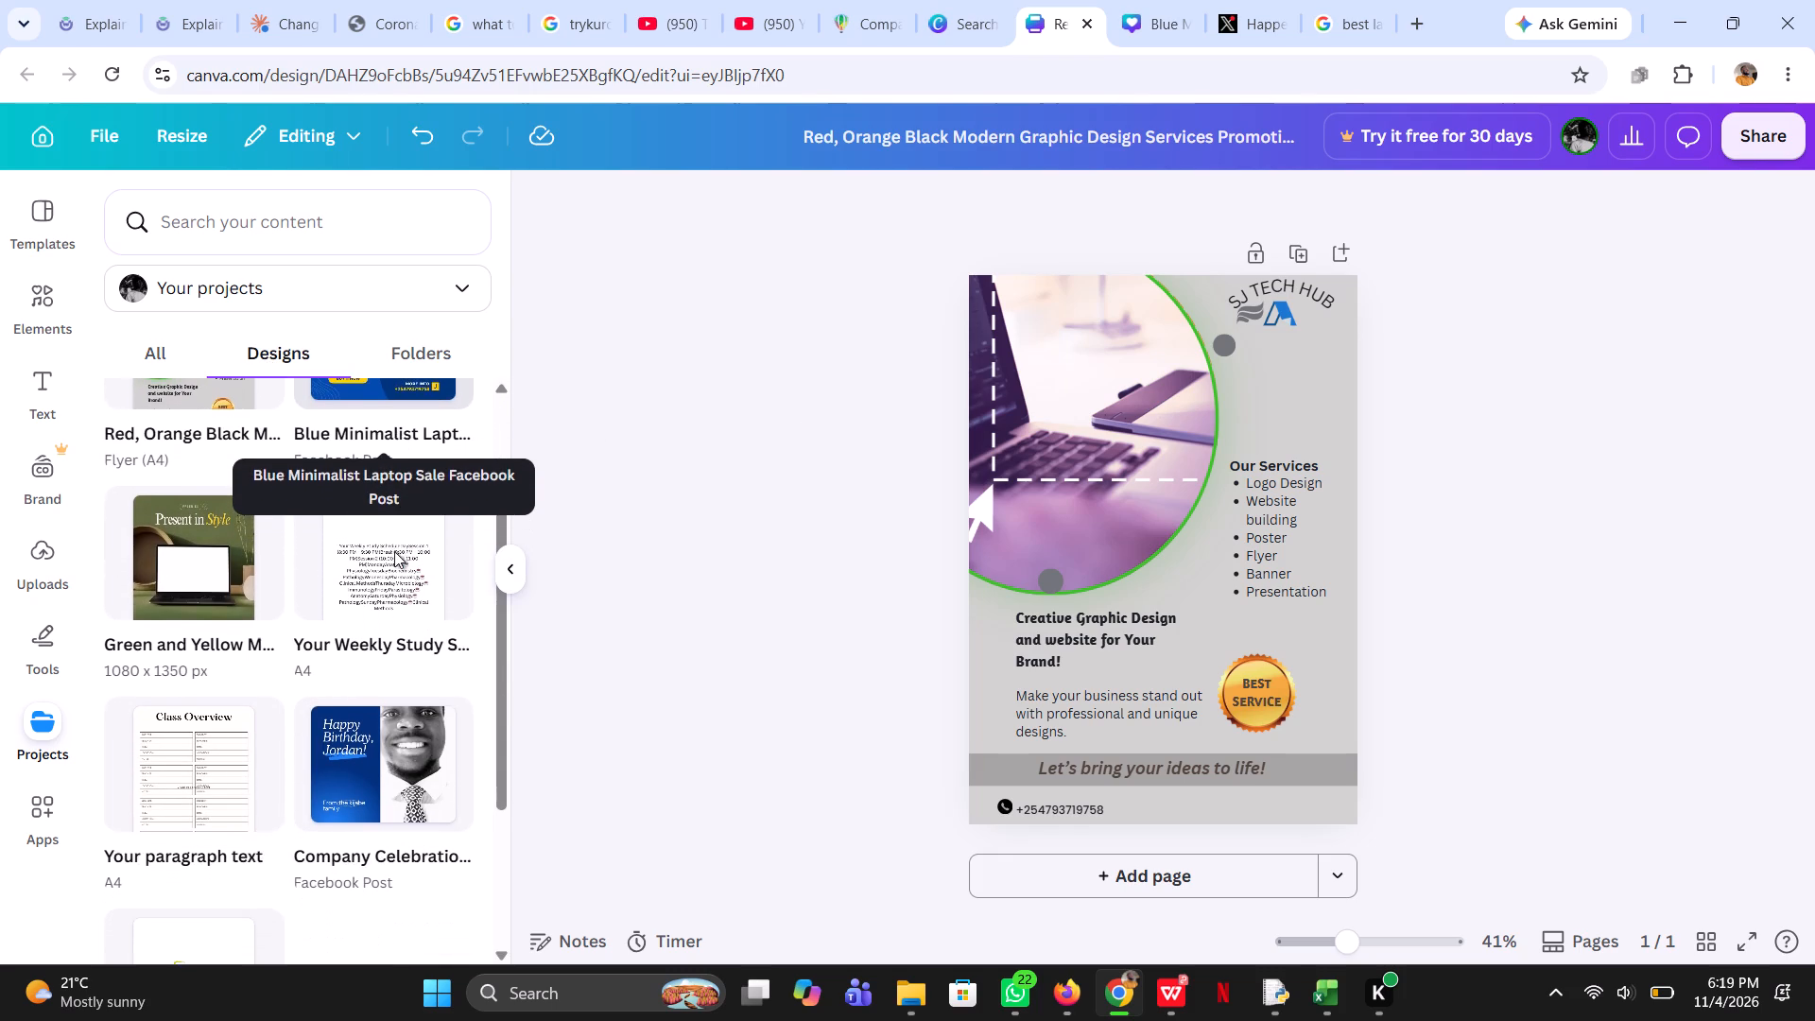
scroll(394, 551, "down", 2)
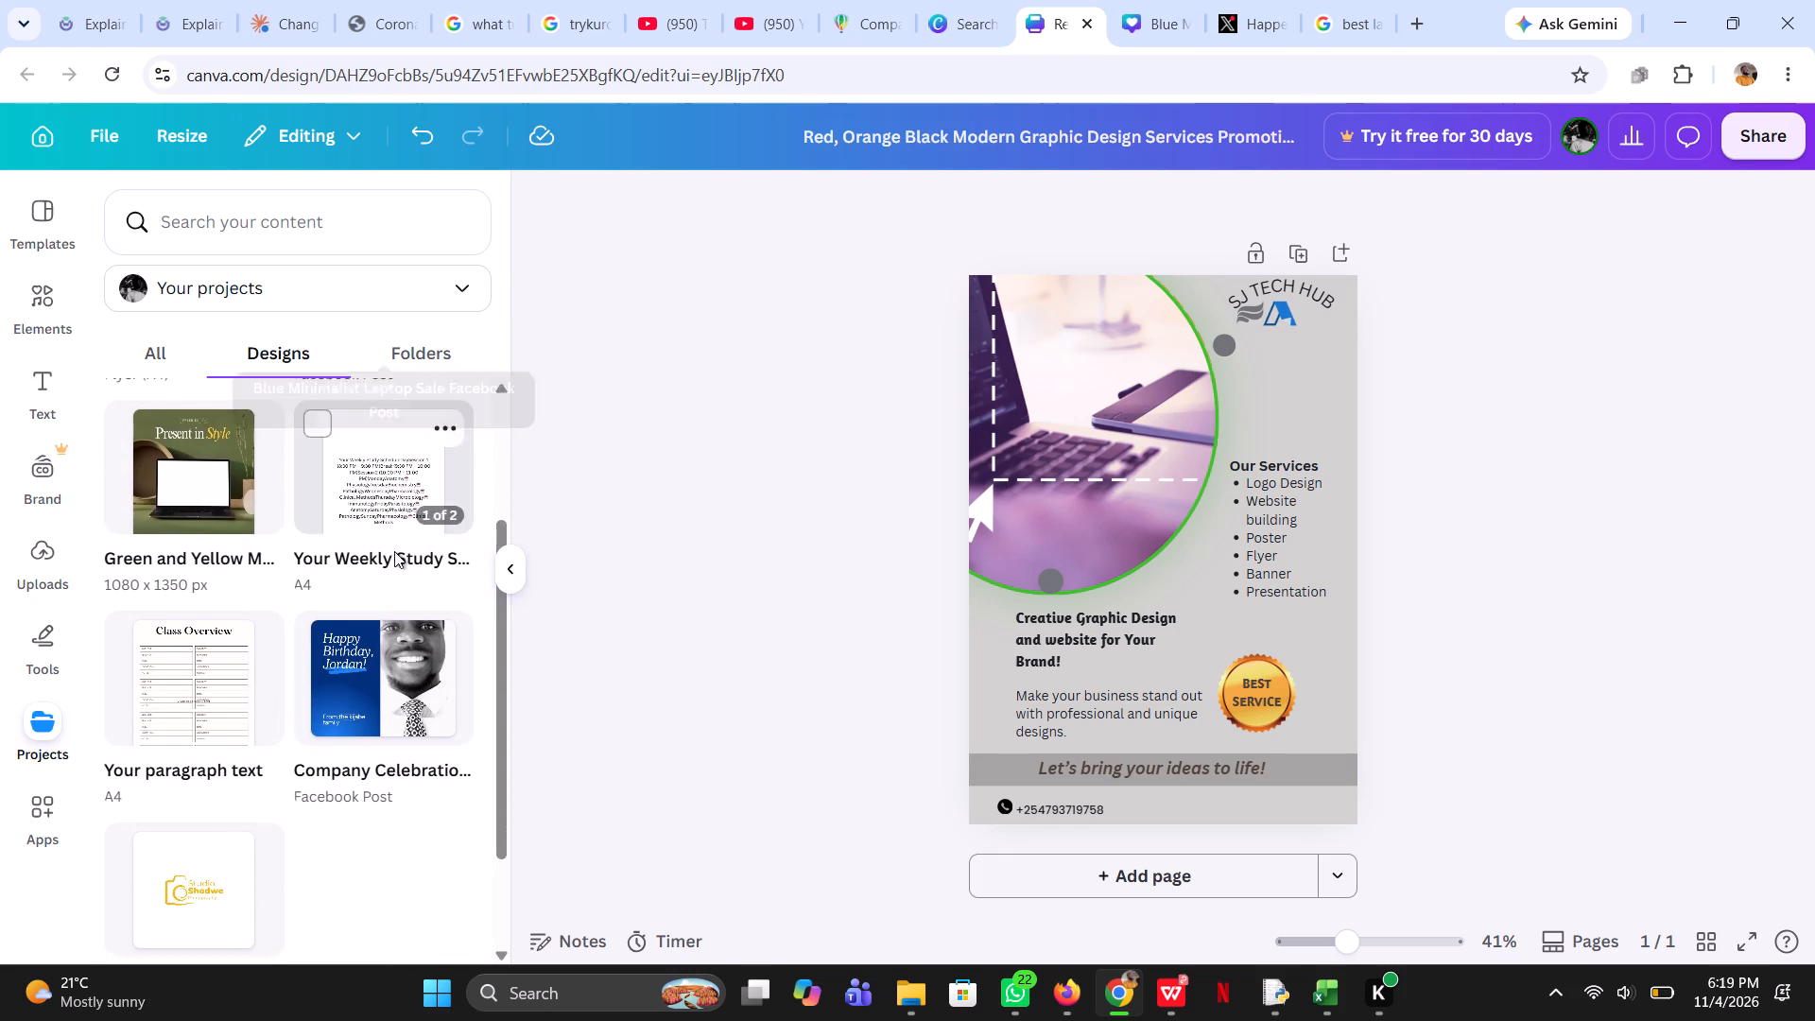
scroll(394, 551, "down", 2)
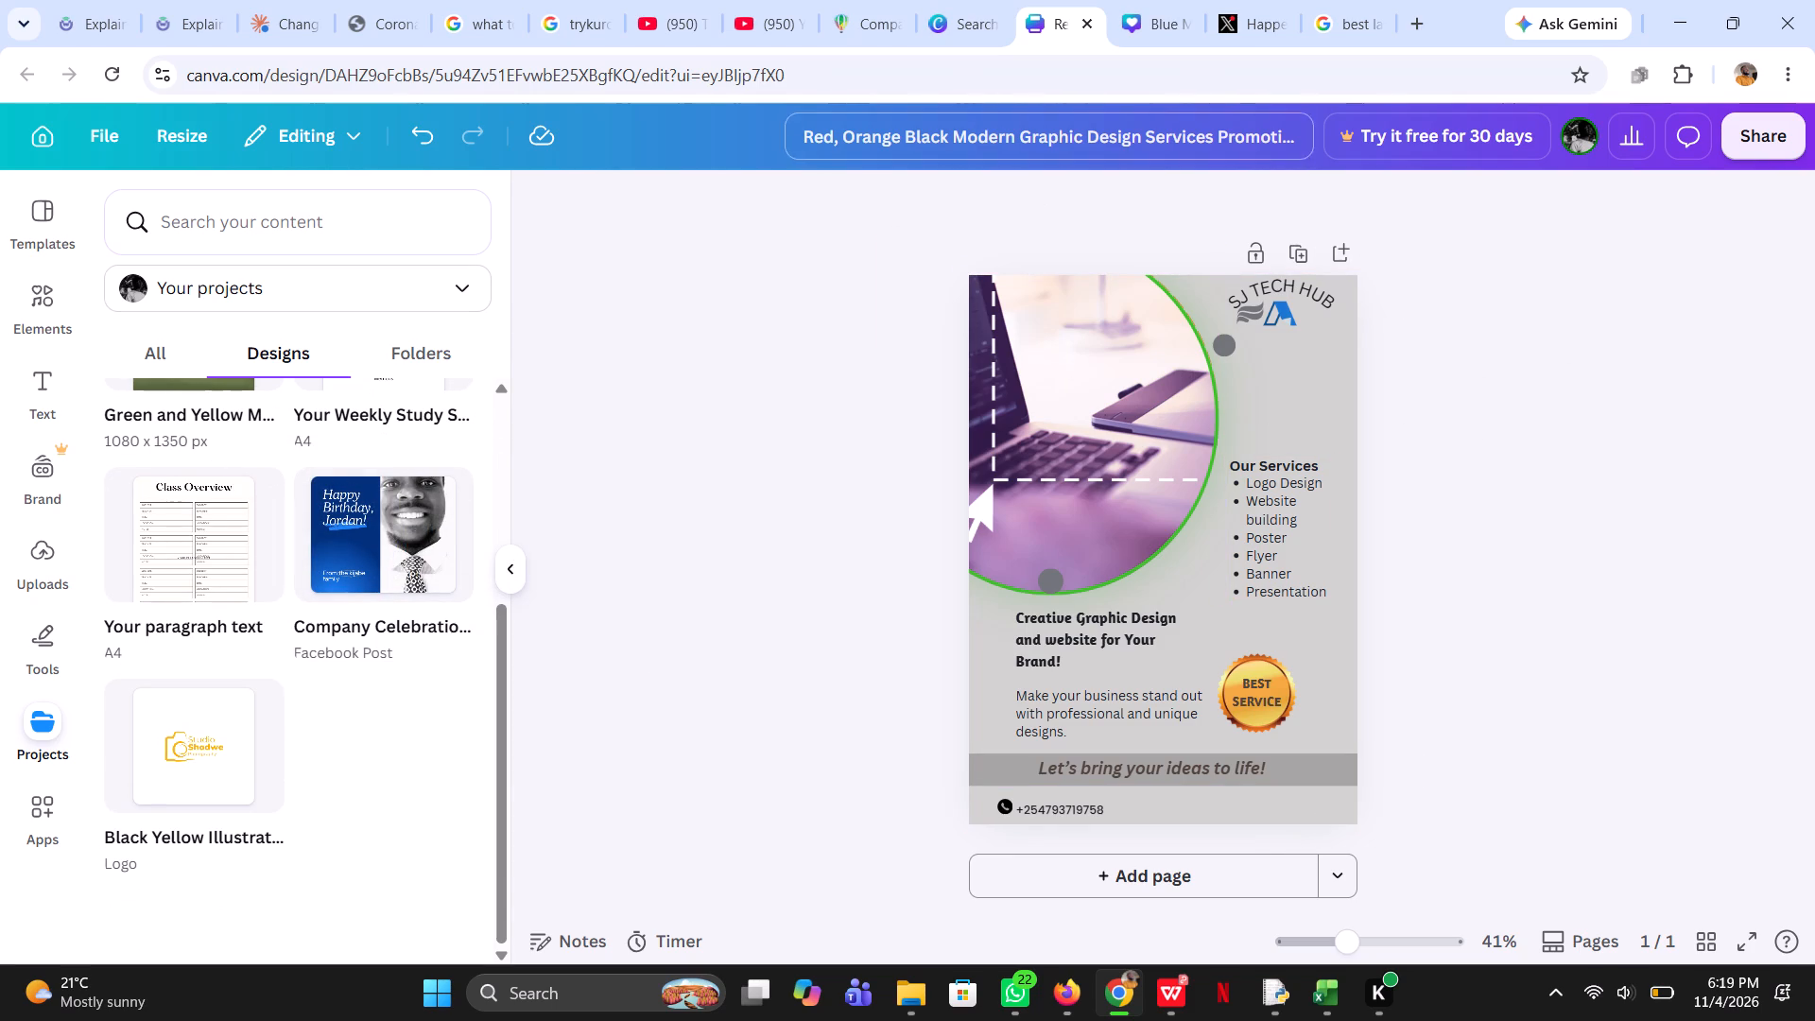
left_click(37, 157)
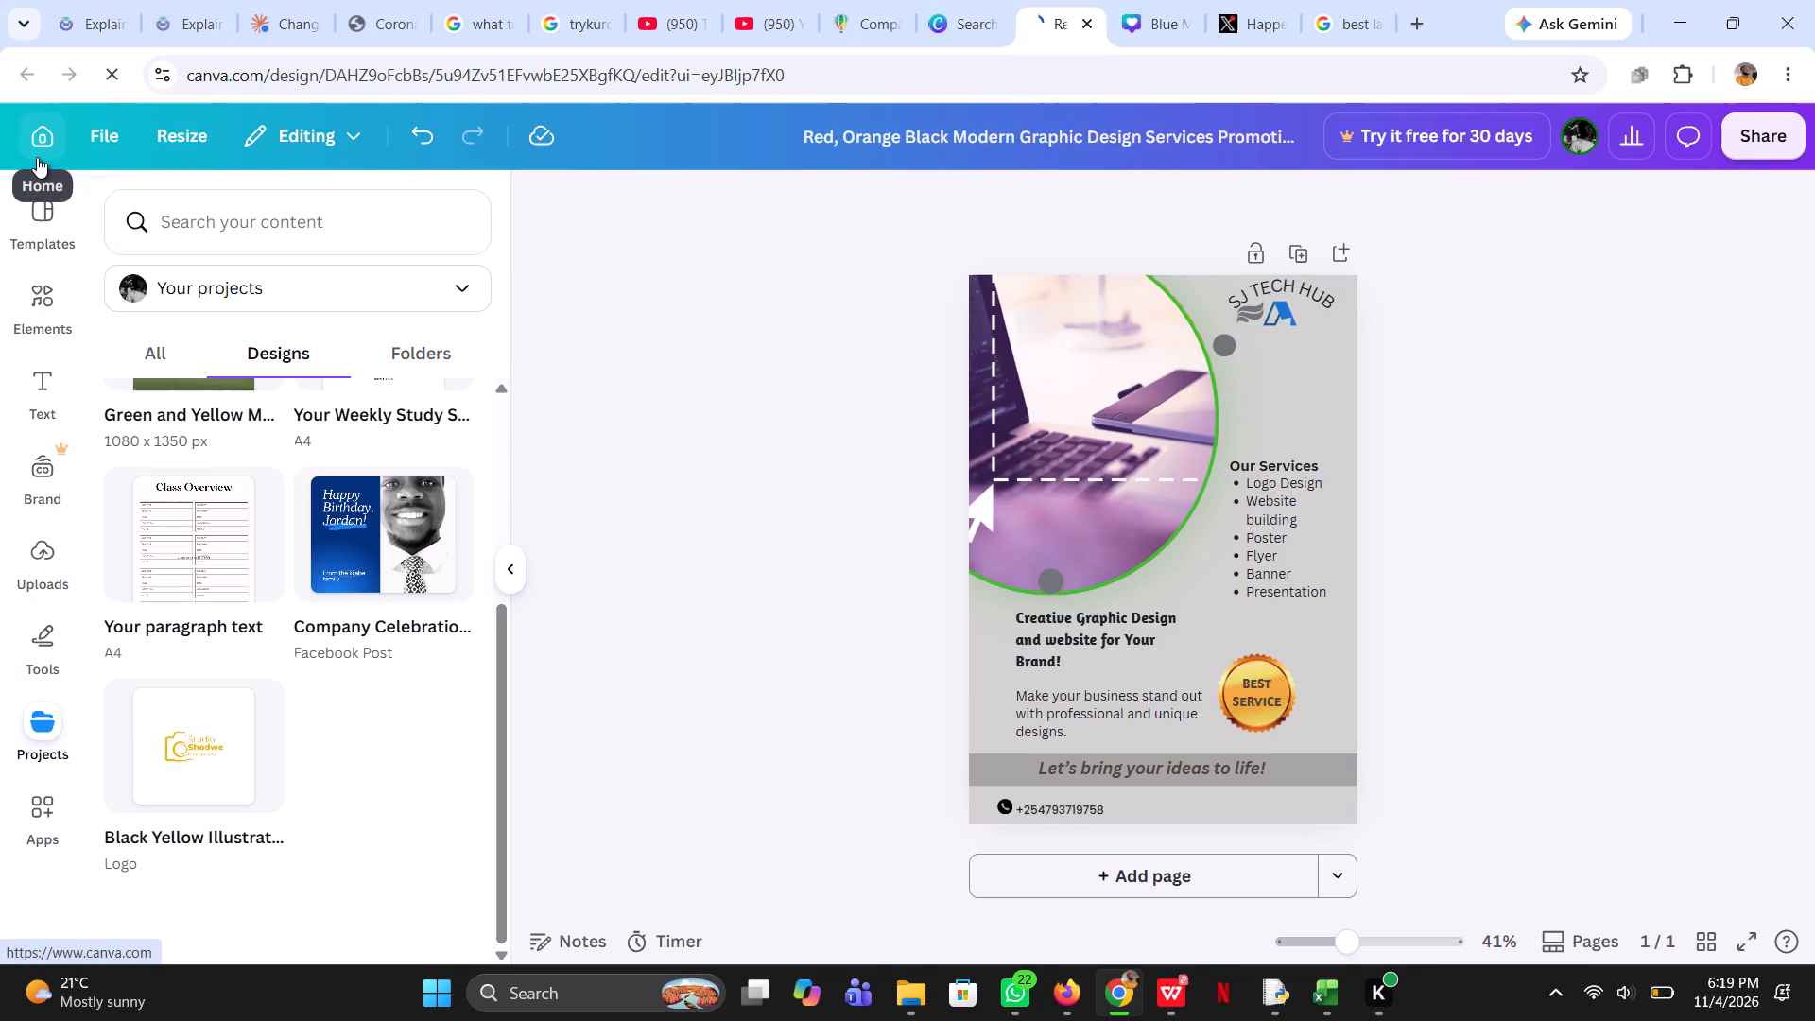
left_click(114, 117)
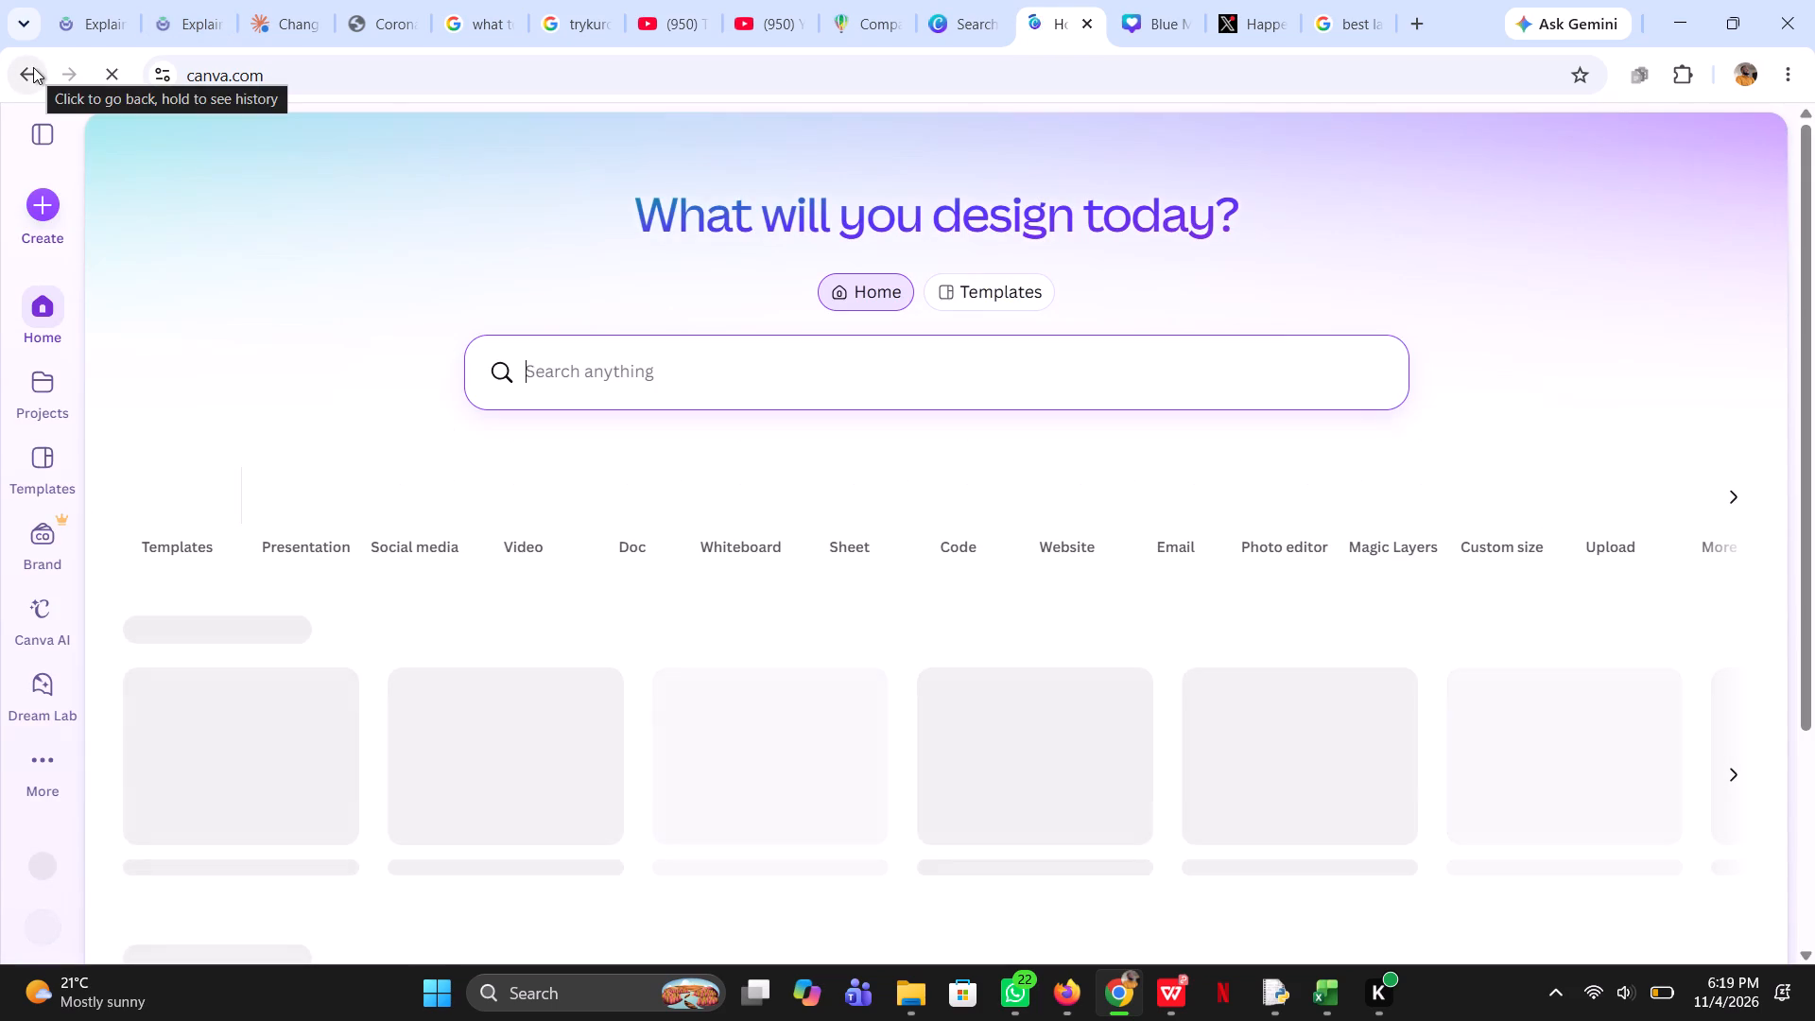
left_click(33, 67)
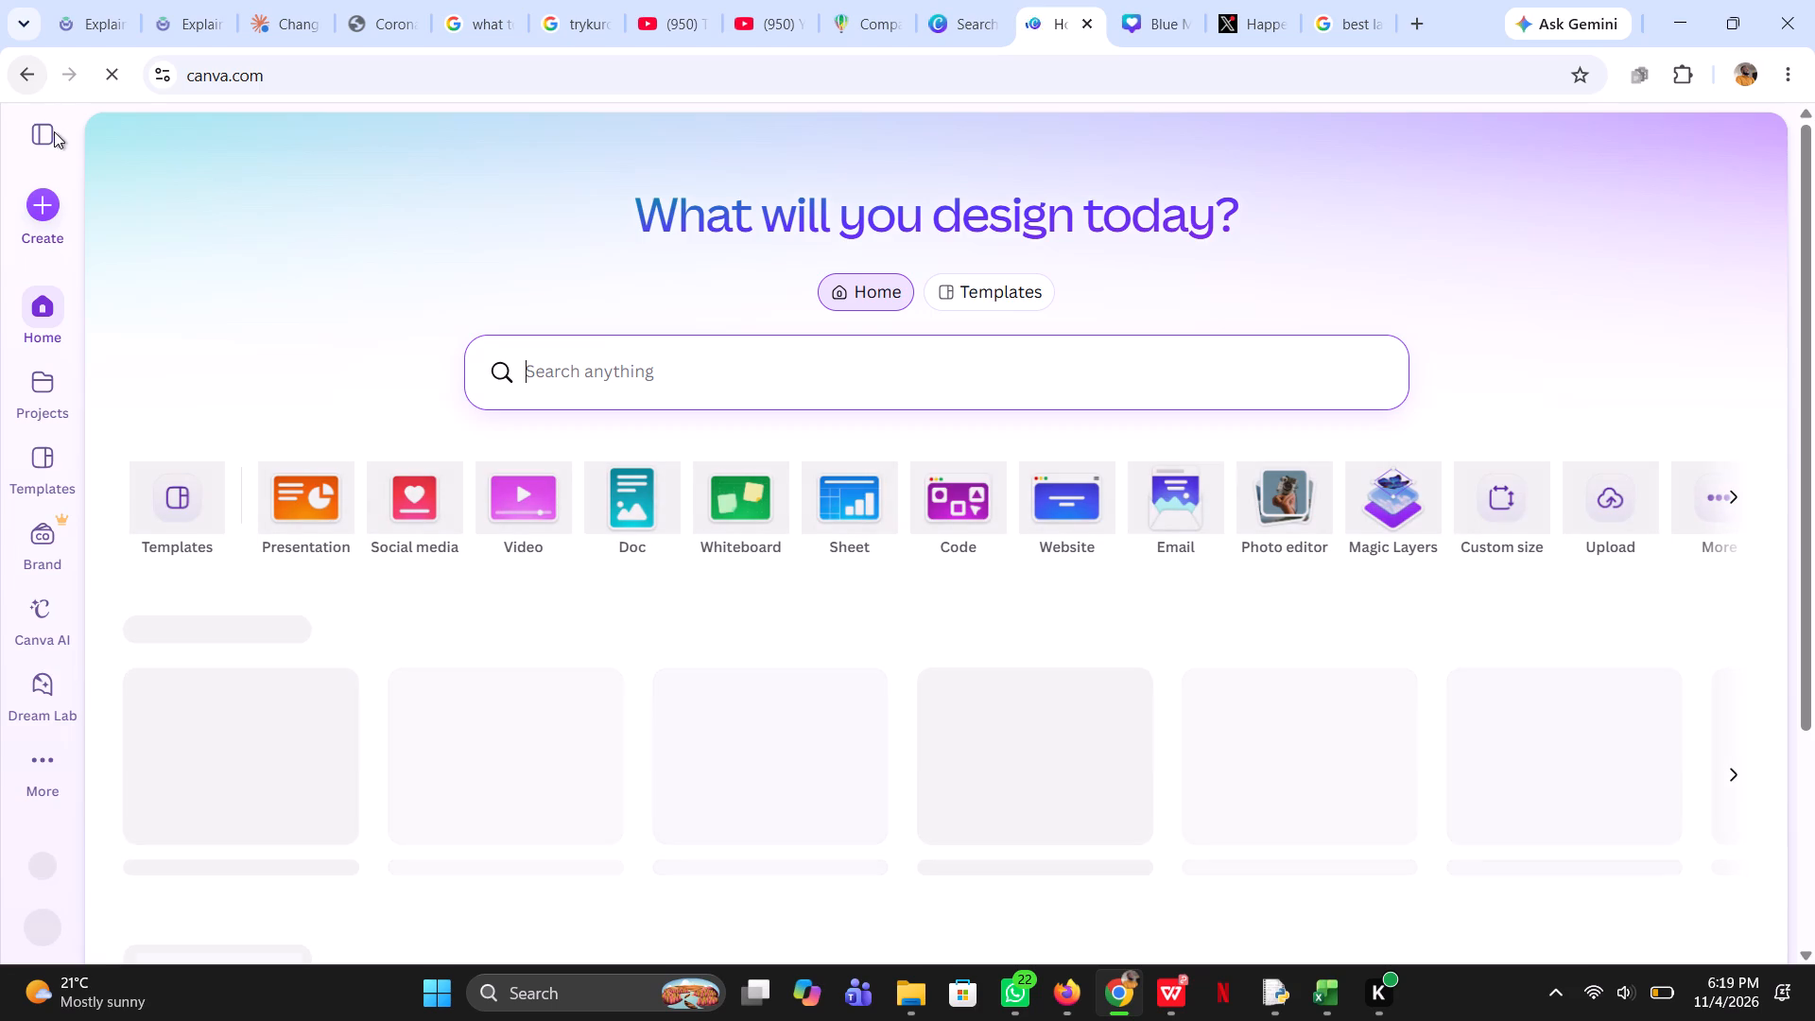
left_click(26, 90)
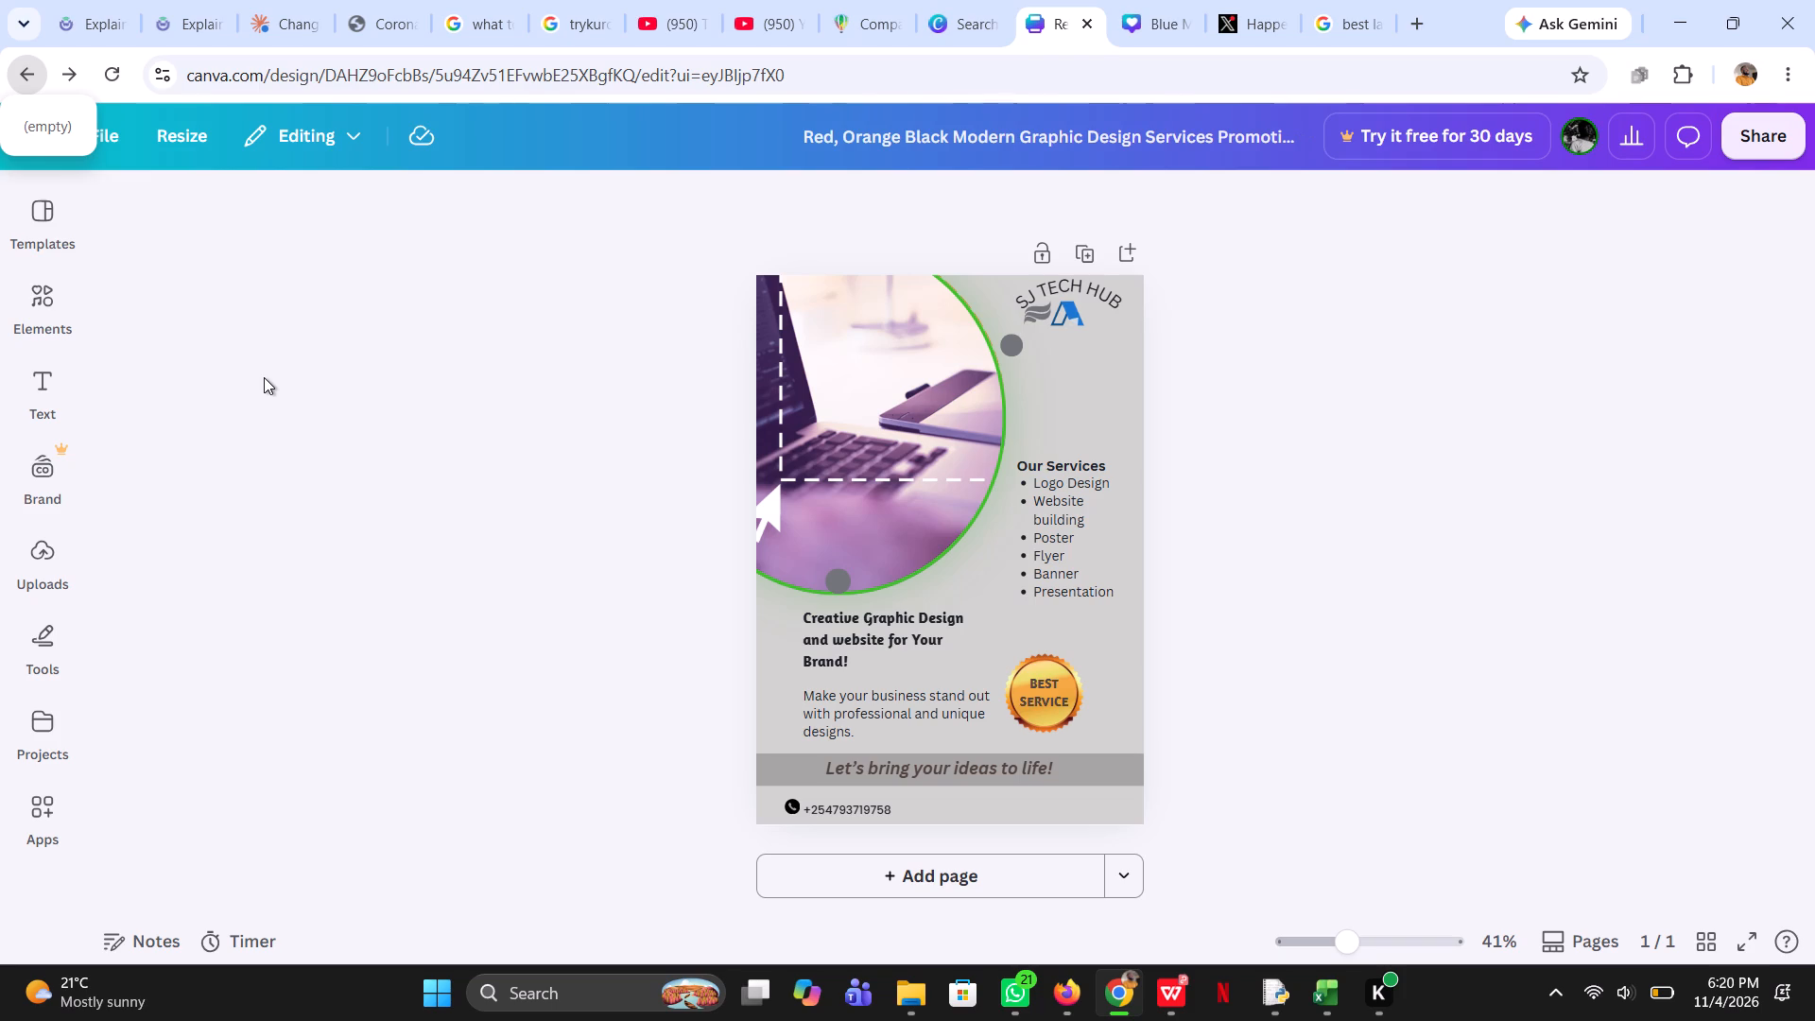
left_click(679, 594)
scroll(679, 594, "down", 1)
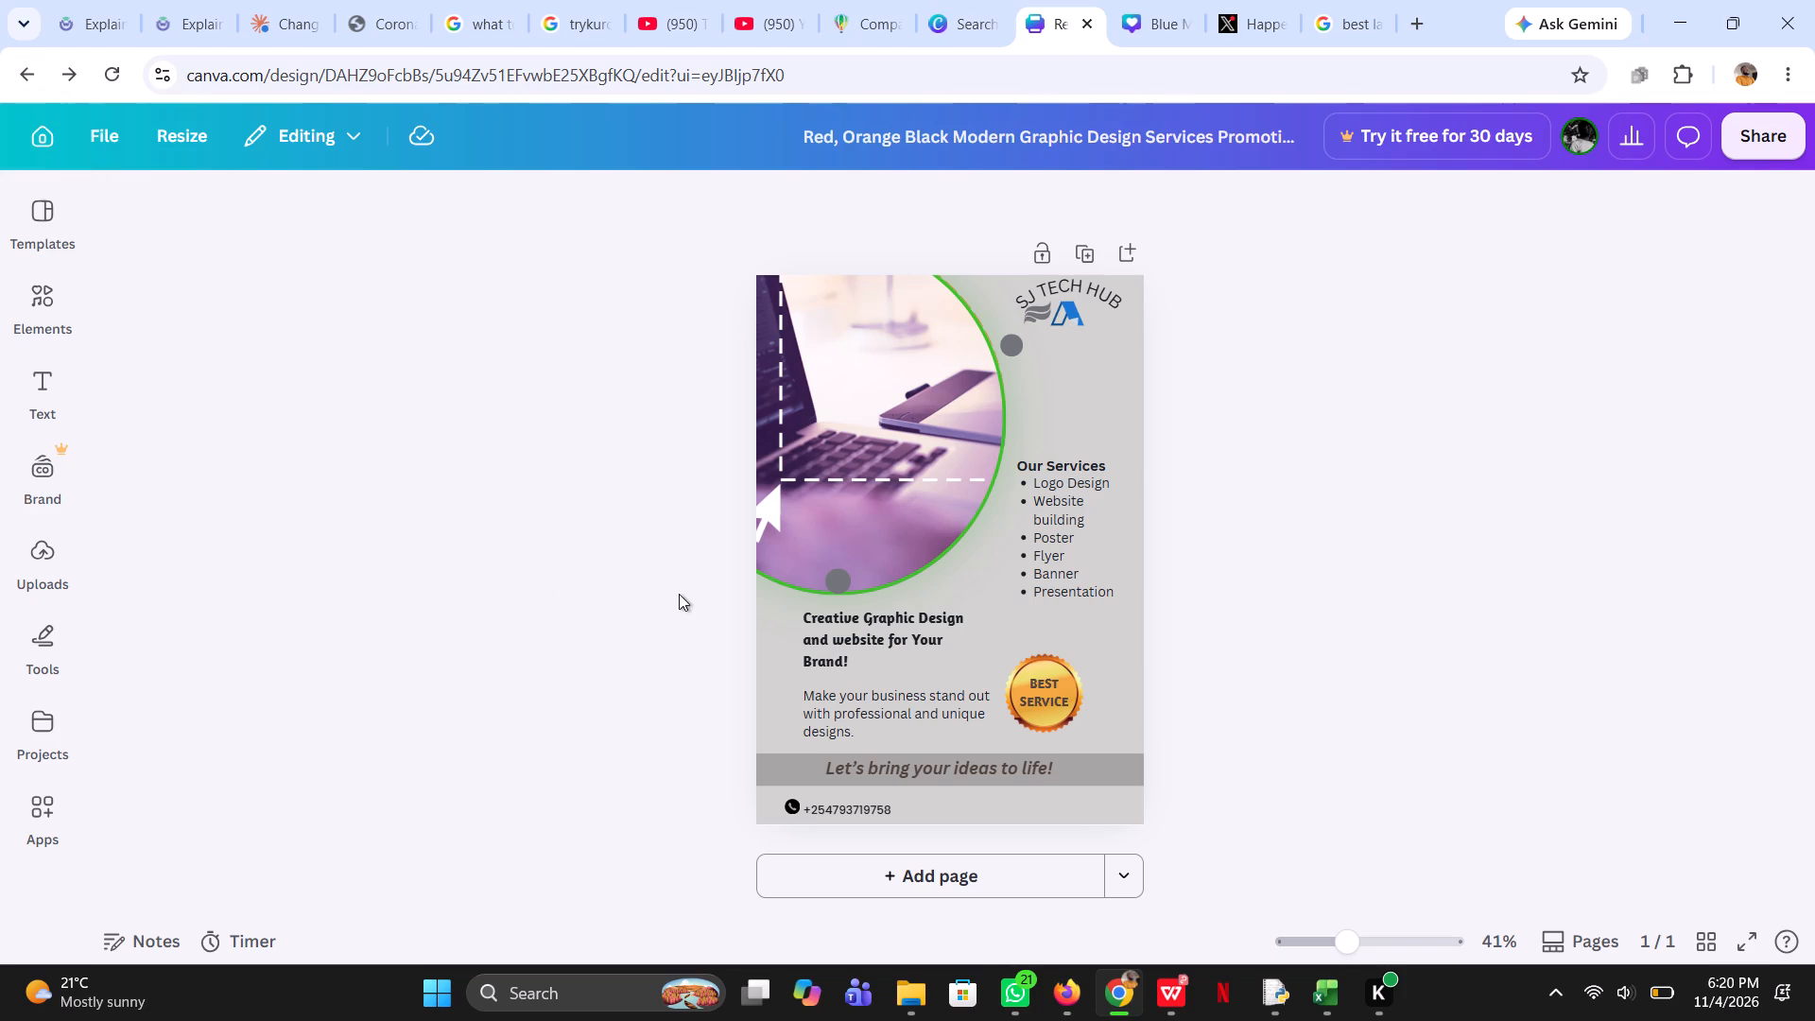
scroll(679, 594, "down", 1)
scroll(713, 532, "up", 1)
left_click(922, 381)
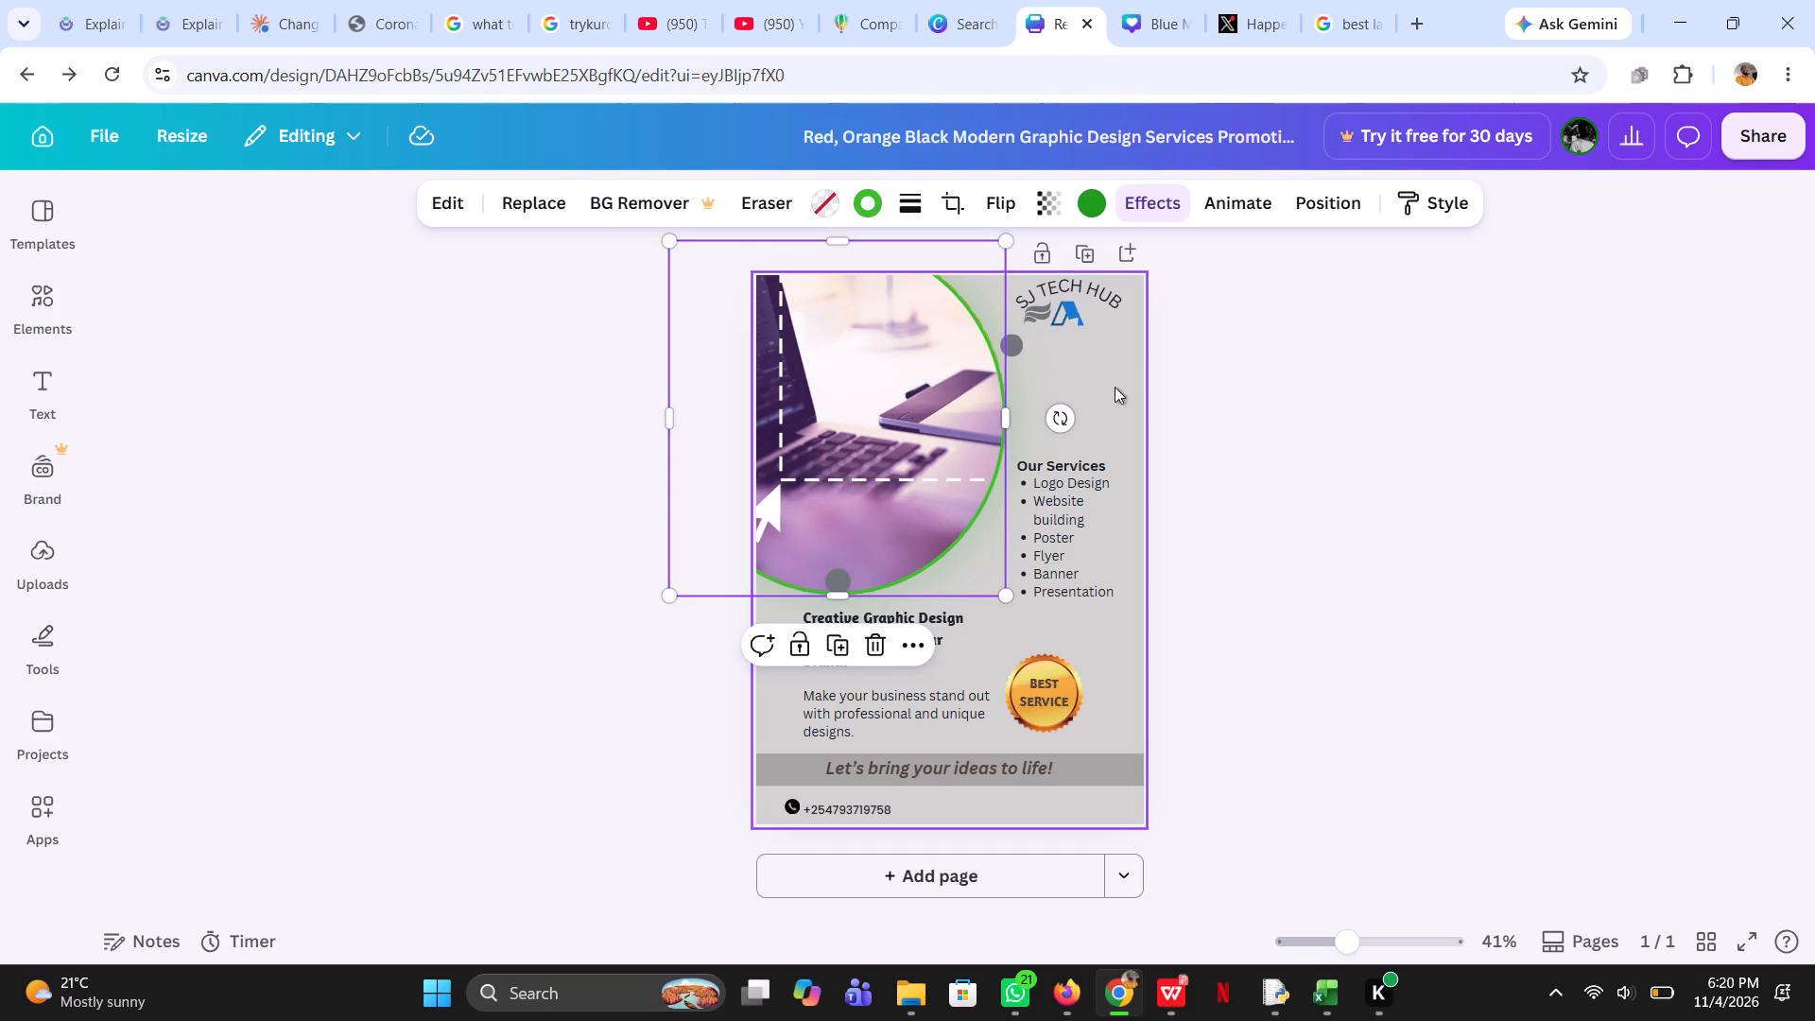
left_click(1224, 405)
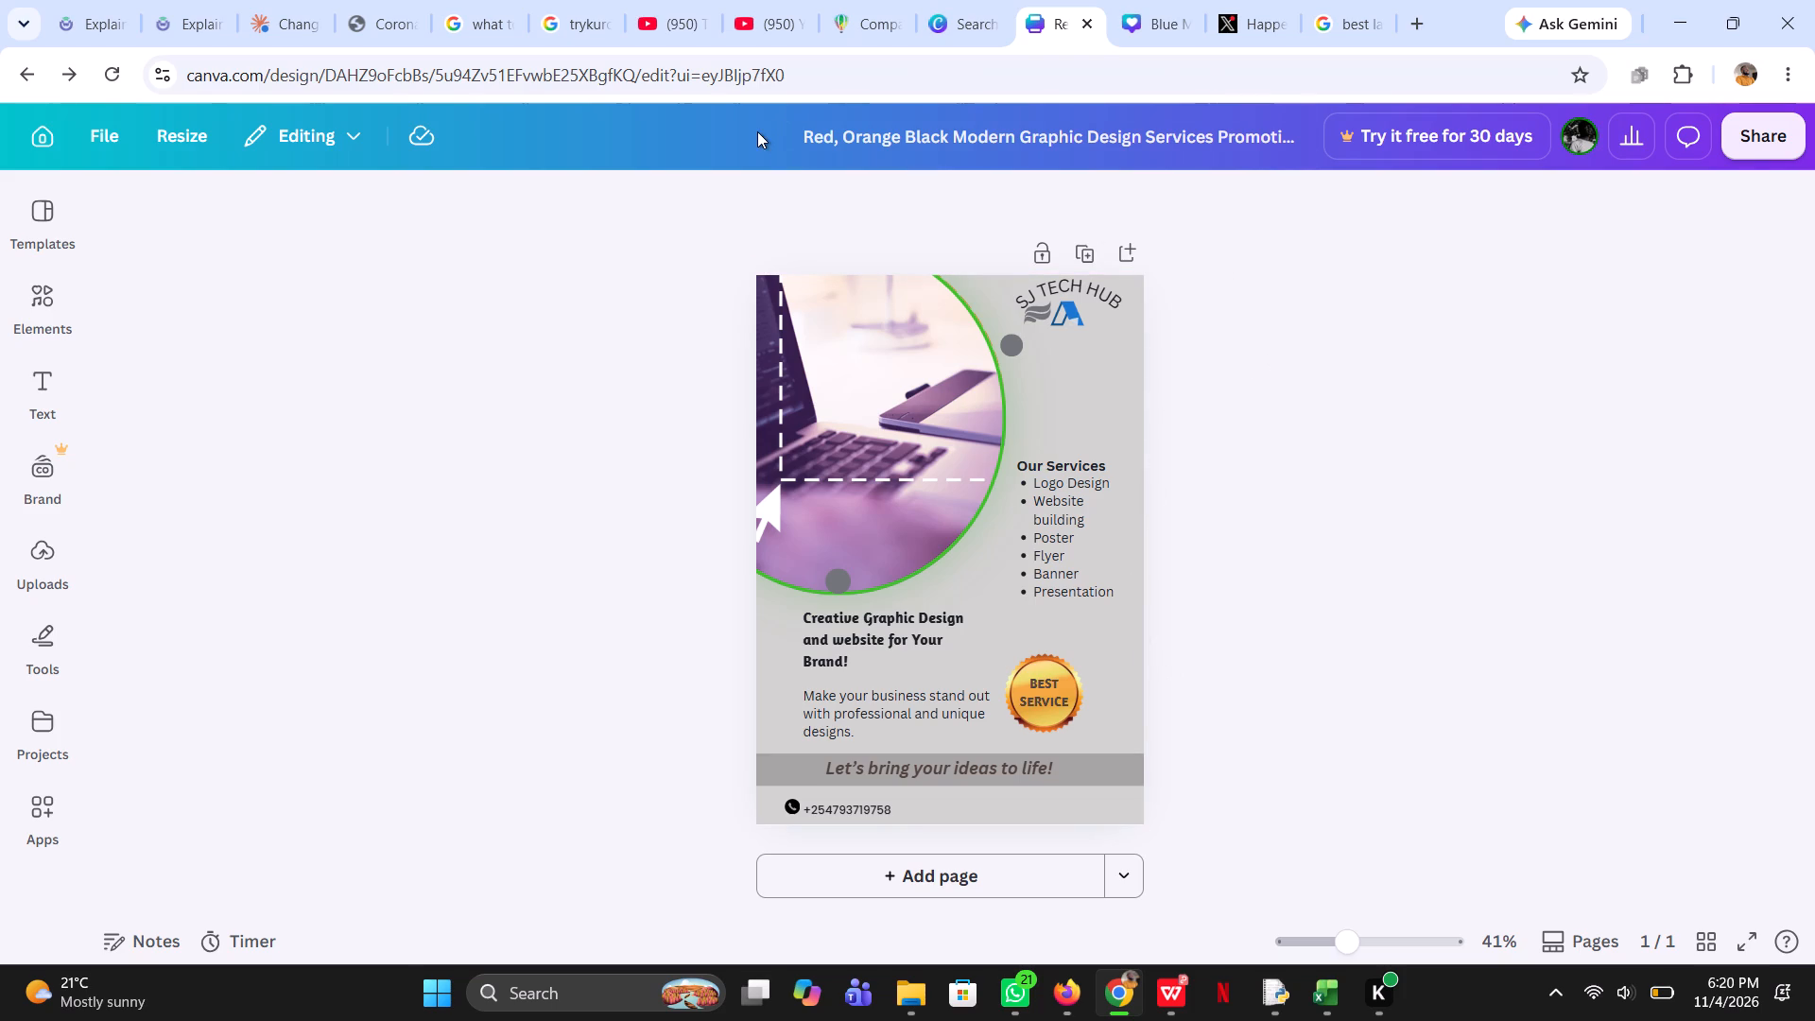
Save the flyer design.
left_click(114, 127)
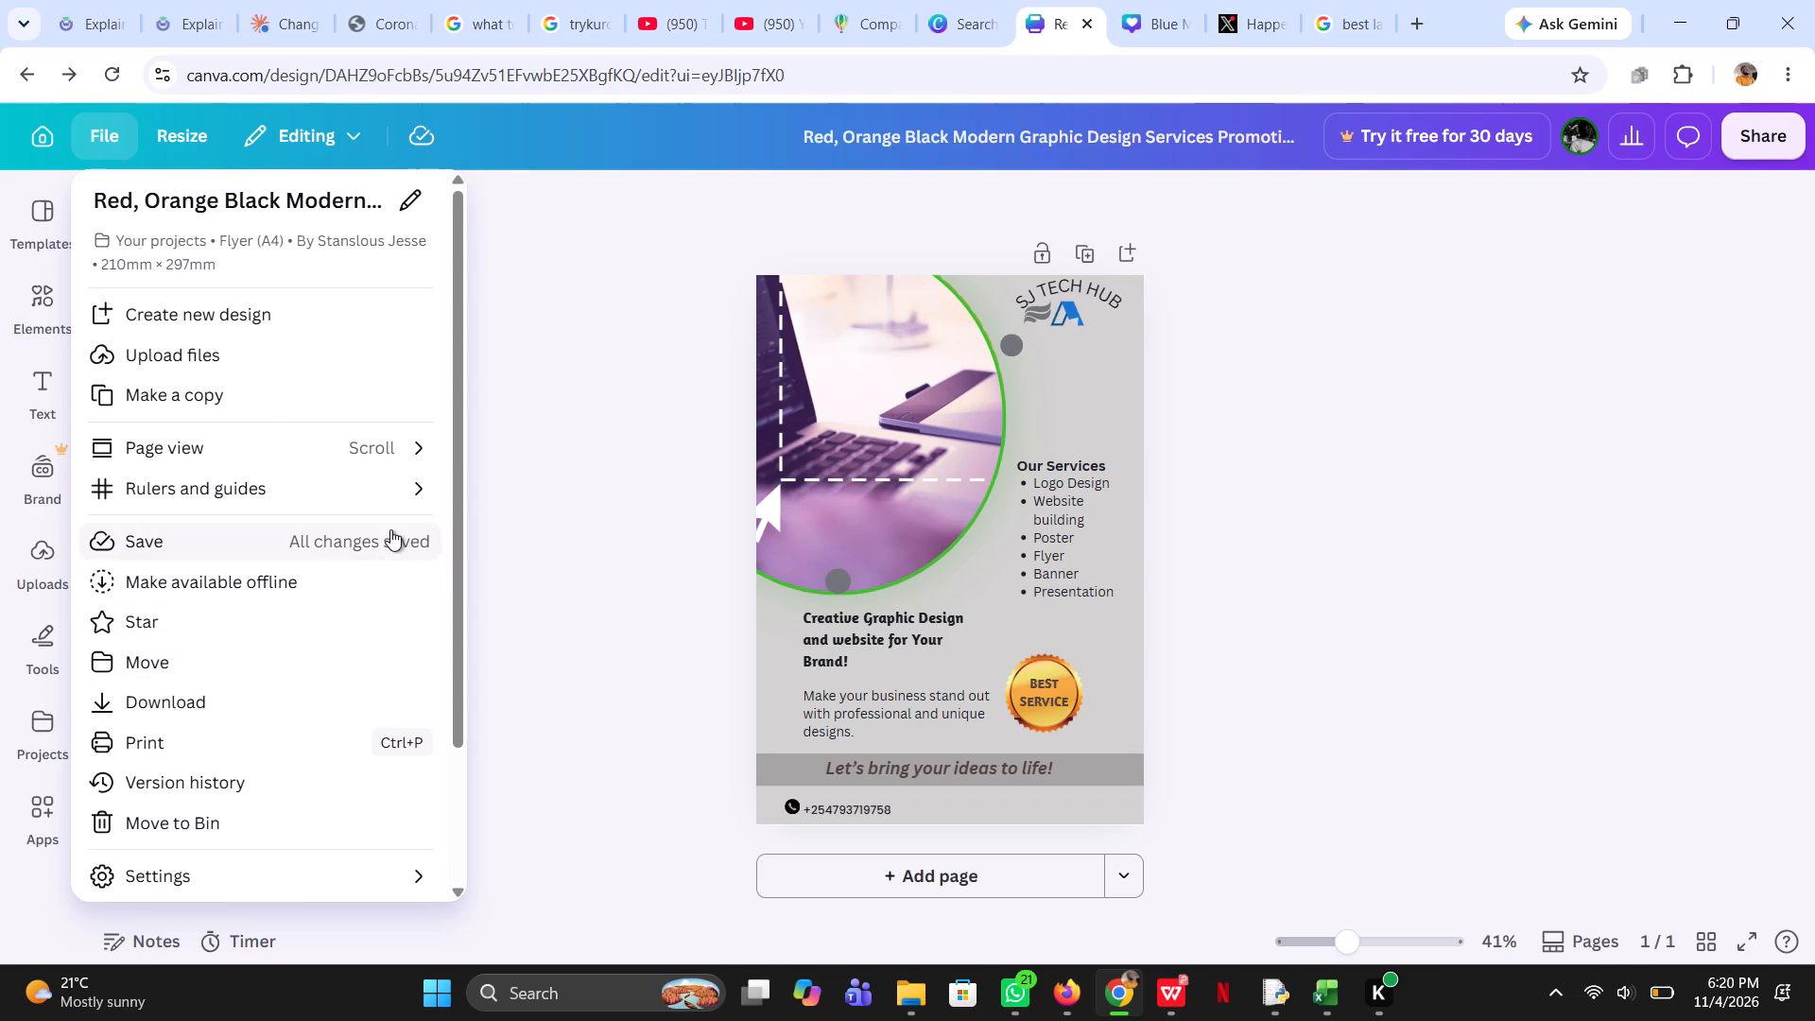
left_click(168, 549)
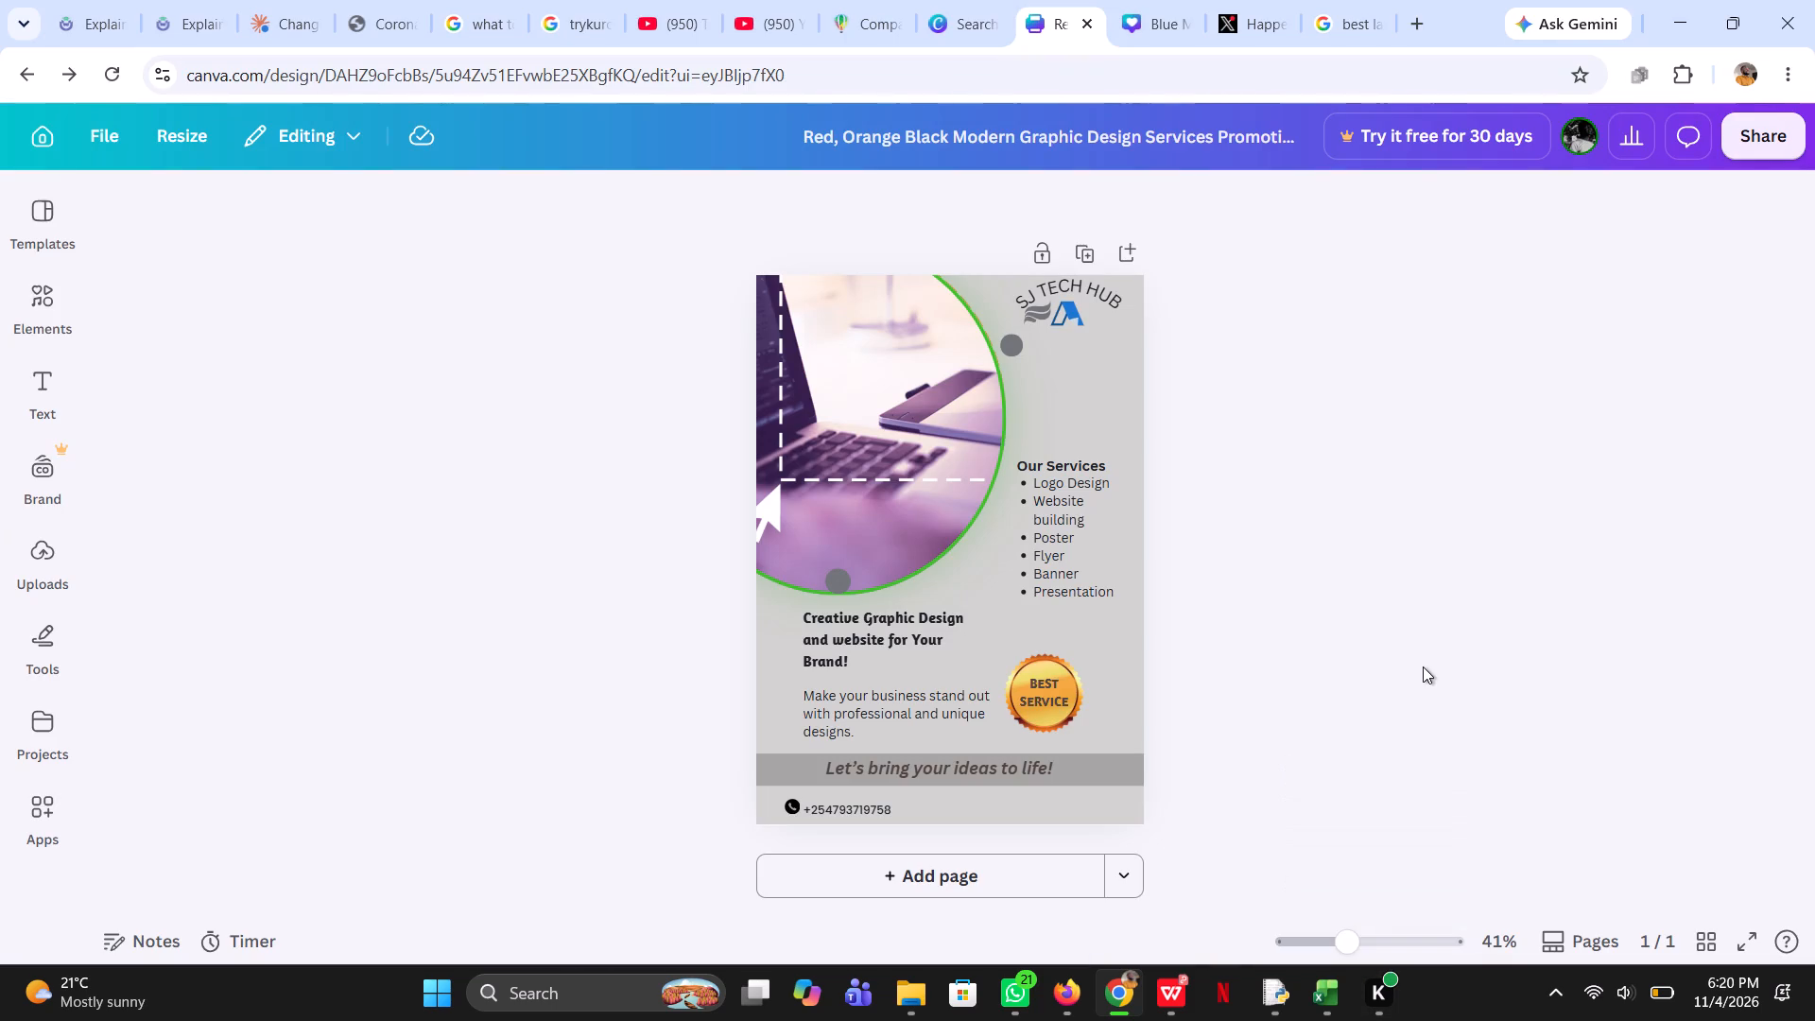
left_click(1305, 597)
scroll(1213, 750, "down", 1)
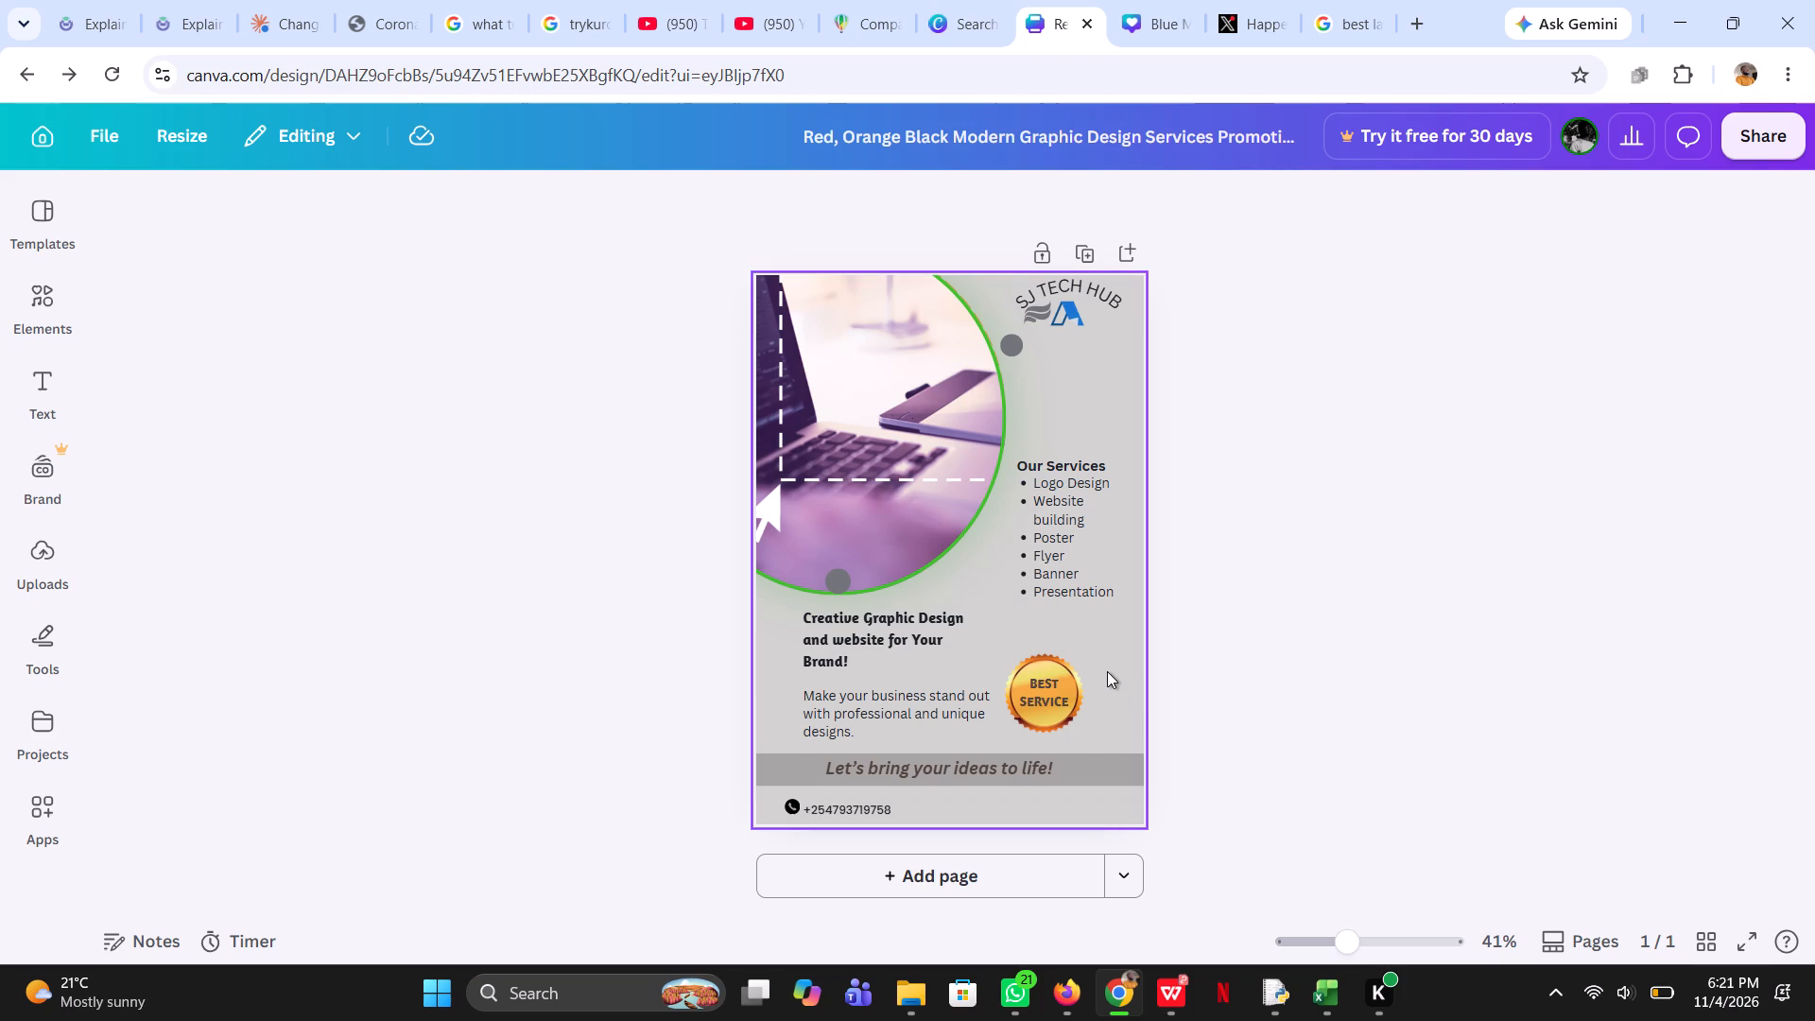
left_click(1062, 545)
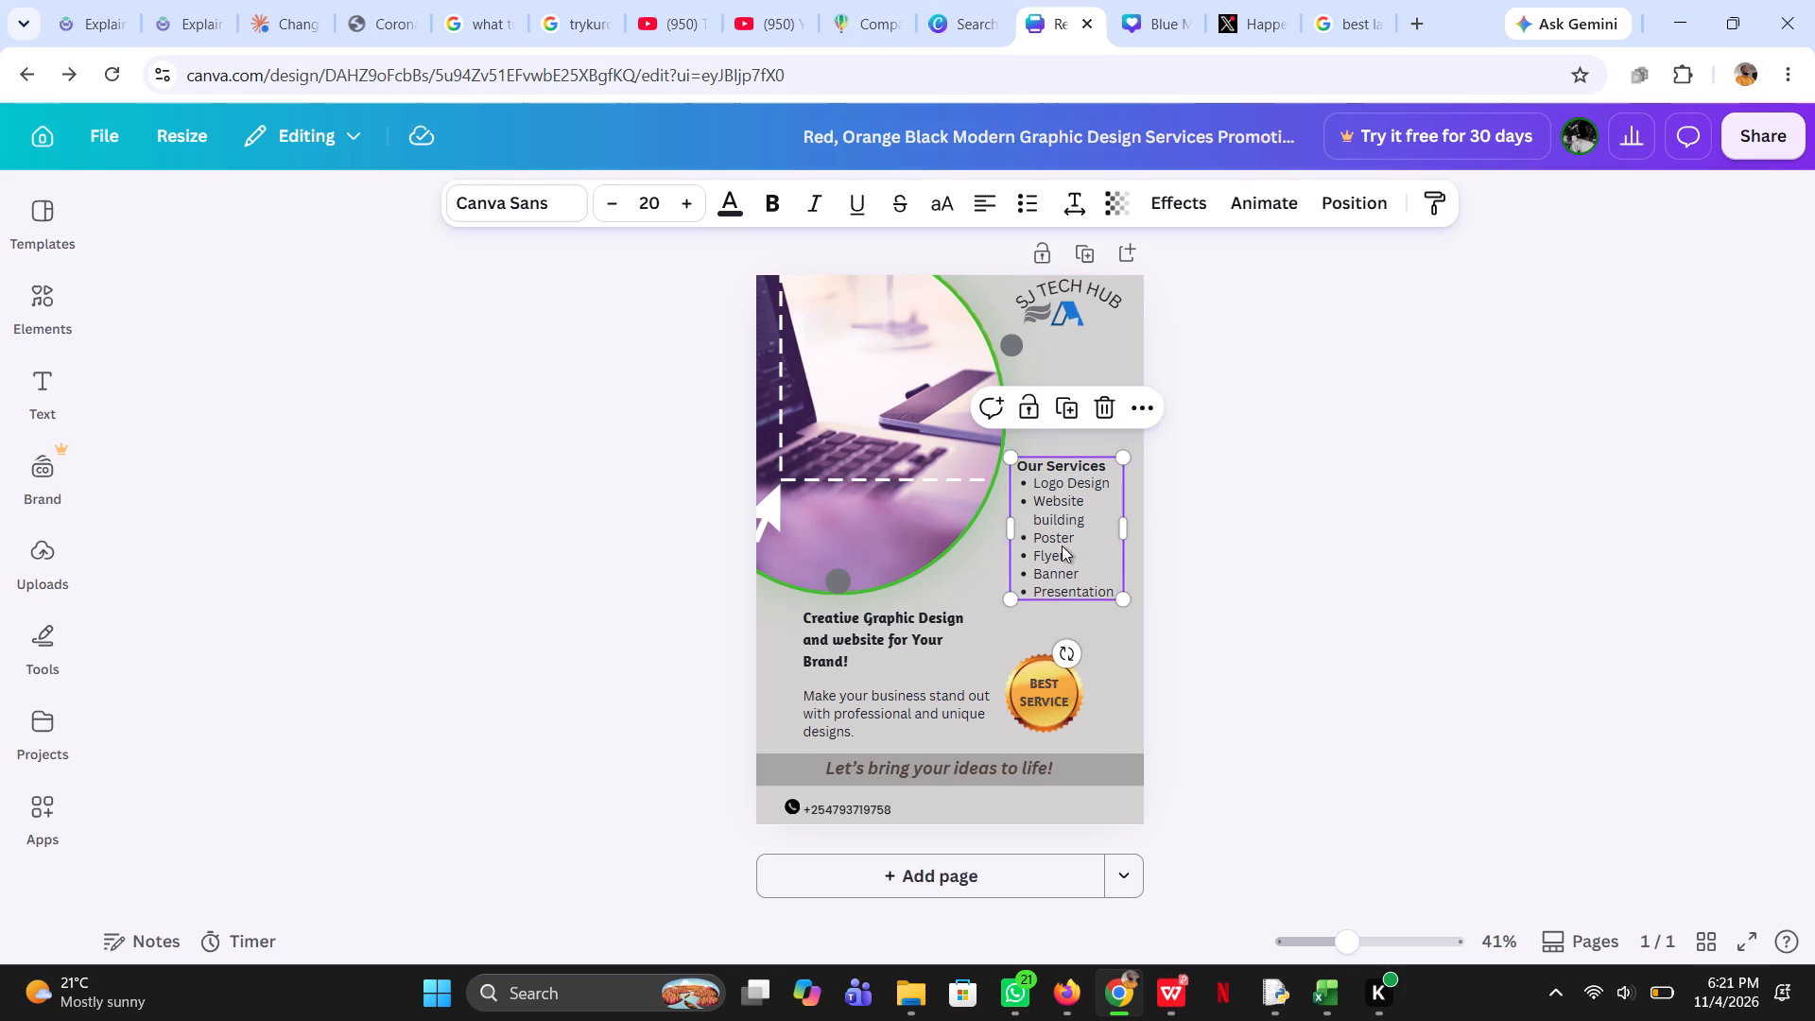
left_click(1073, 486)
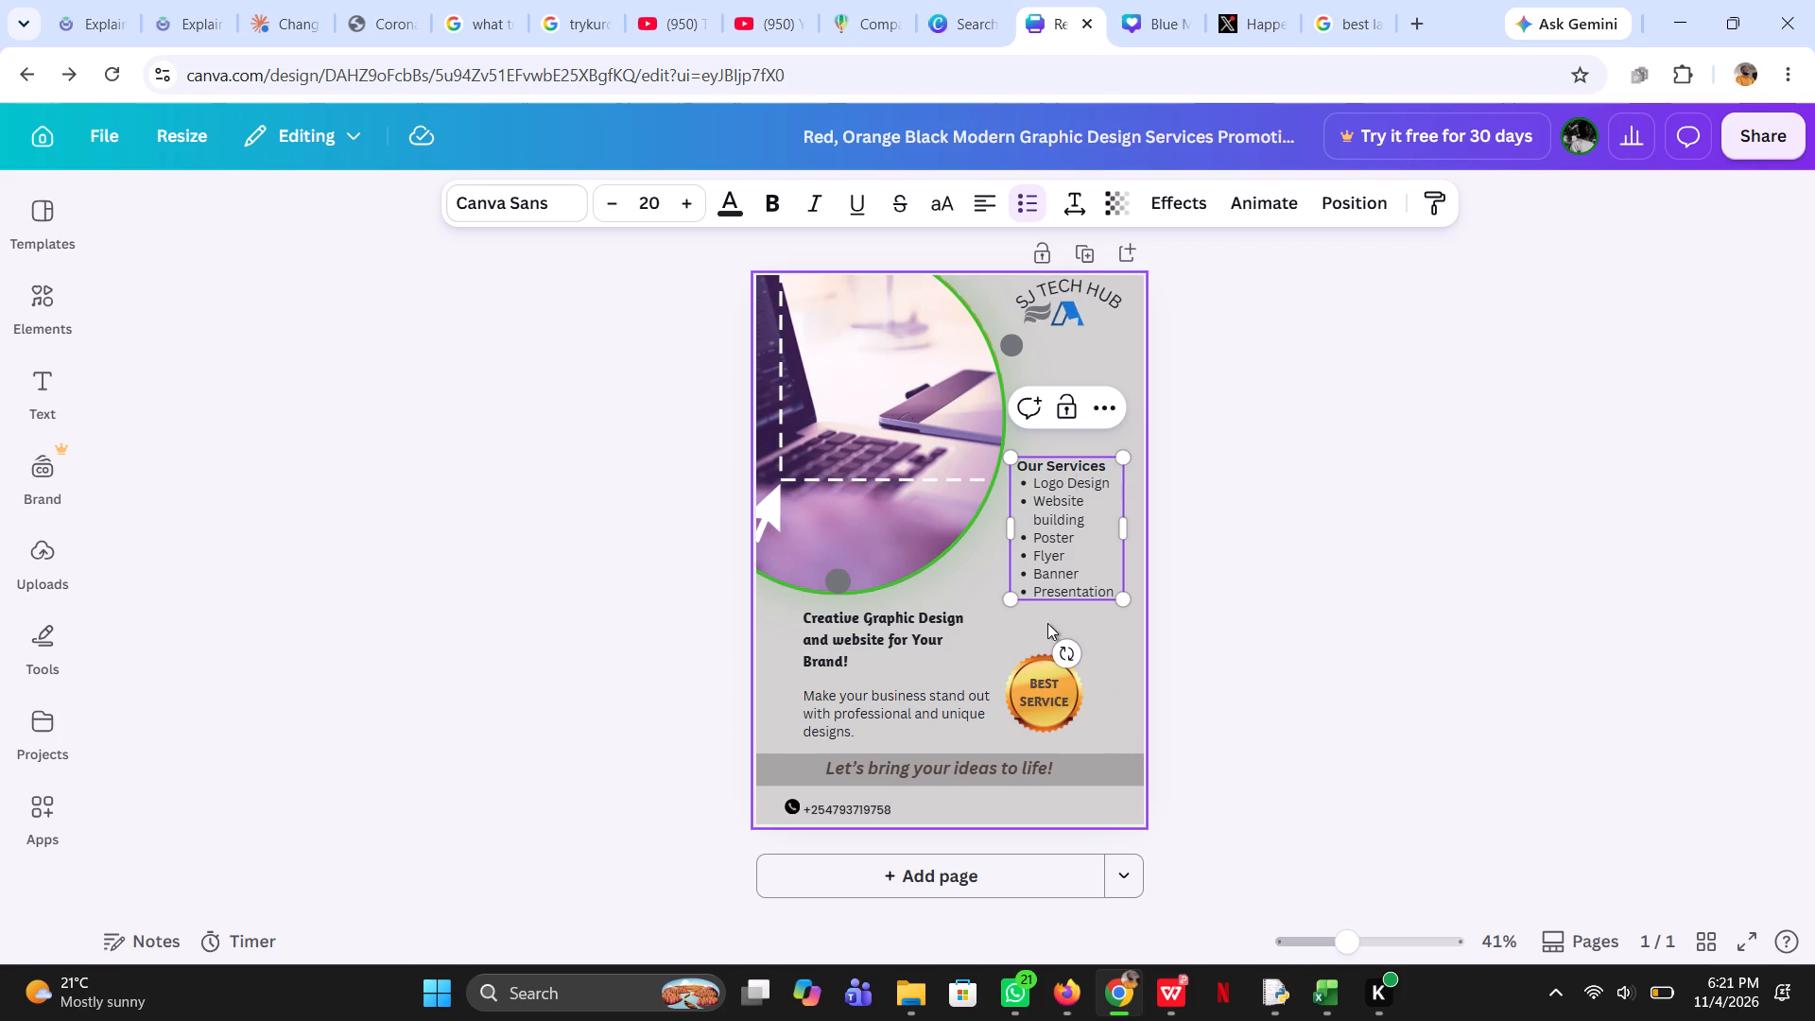
Delete the BEST SERVICE text and the gold badge behind it beneath the Our Services list.
right_click(1060, 694)
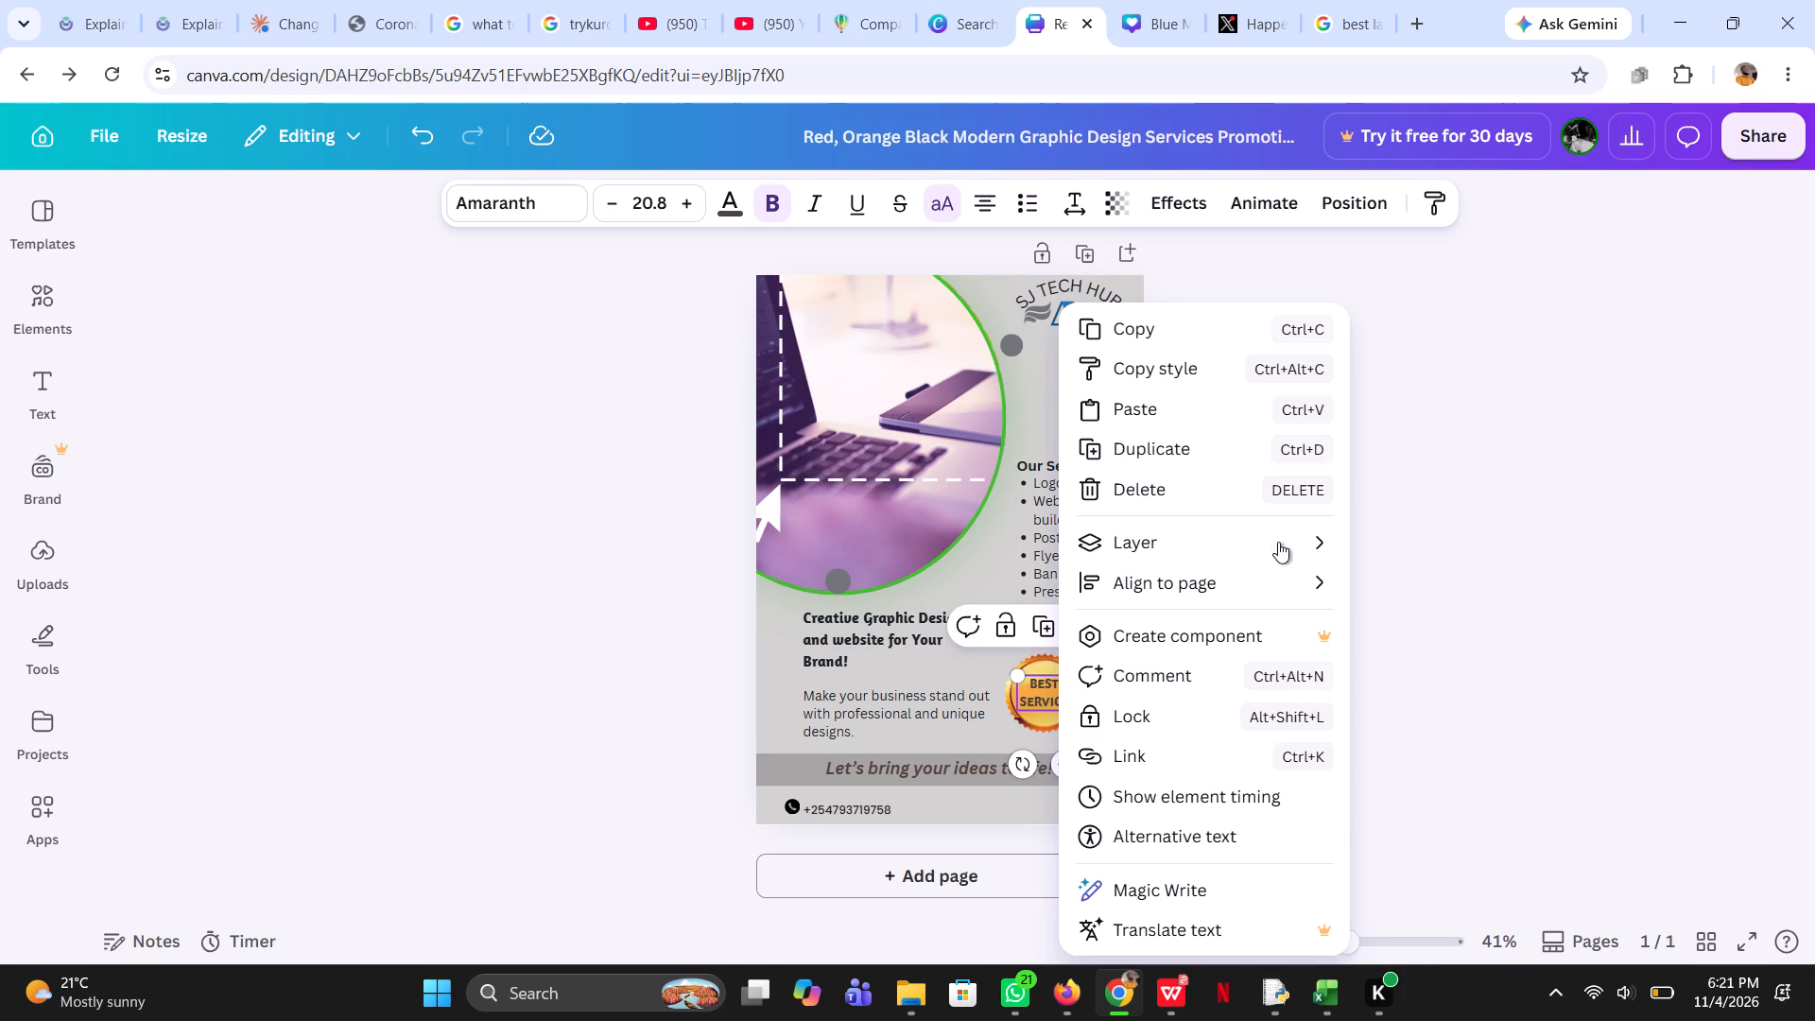
left_click(1201, 487)
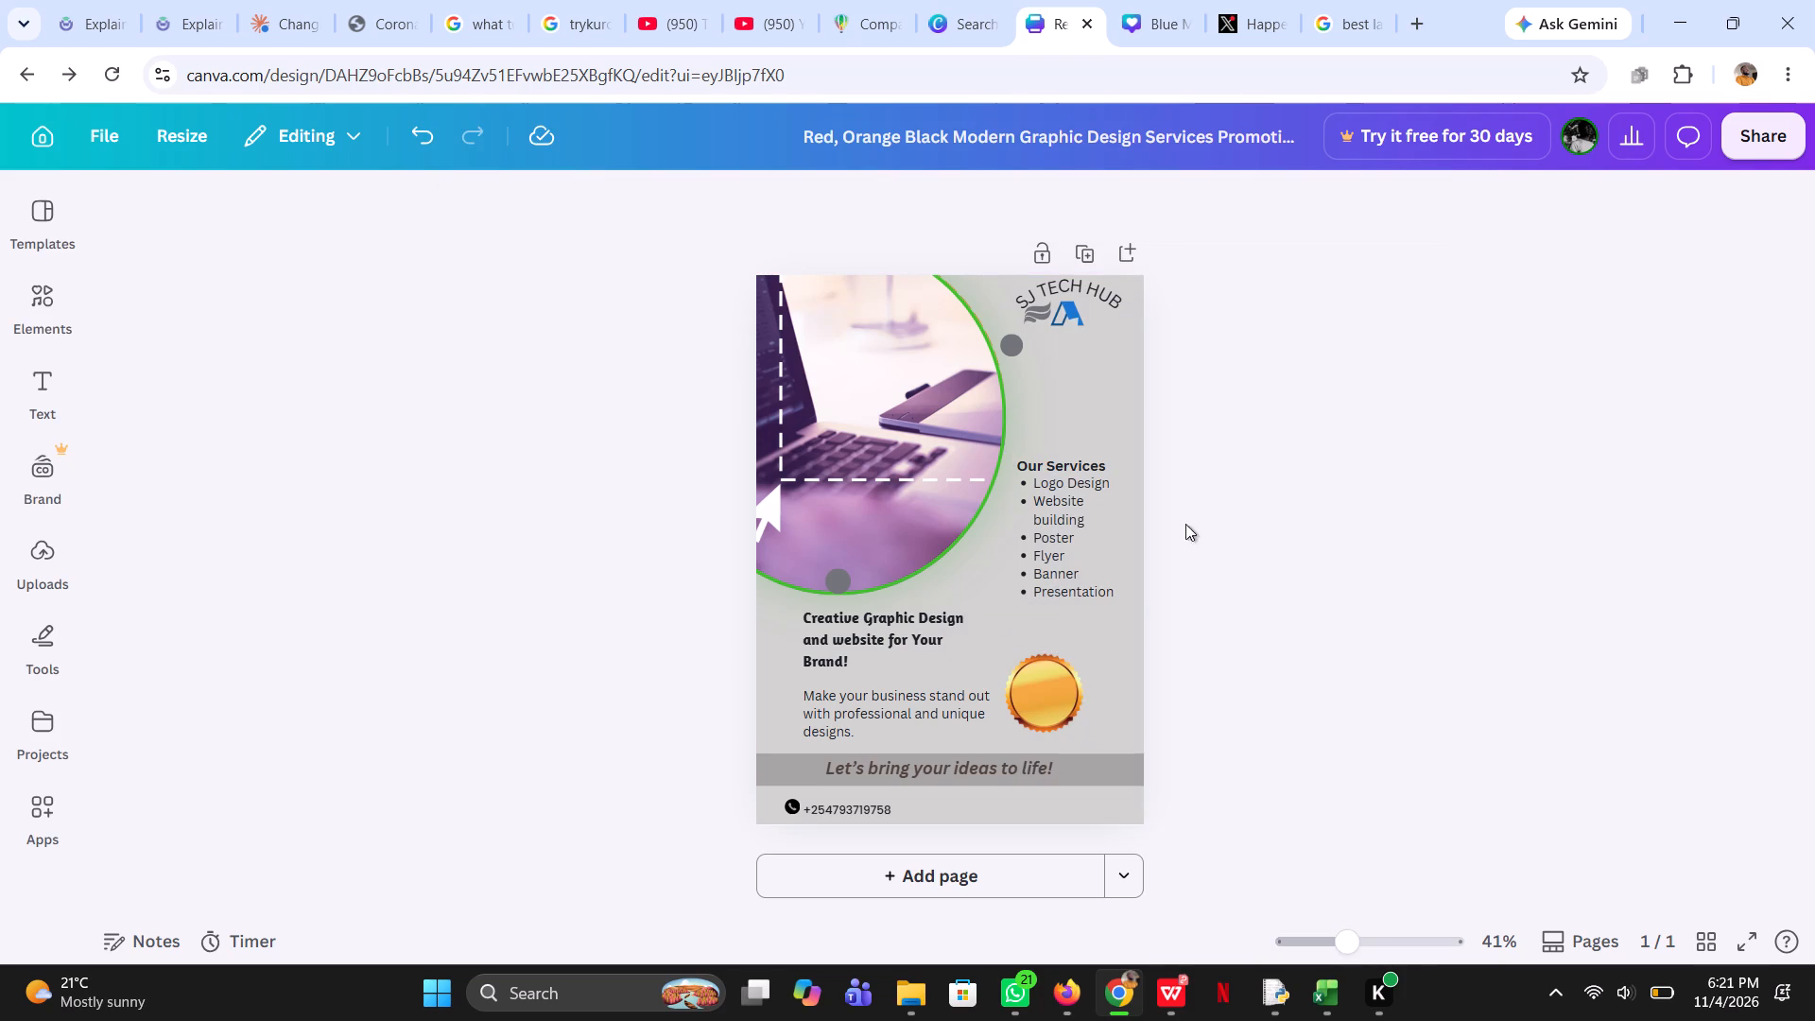
right_click(1066, 693)
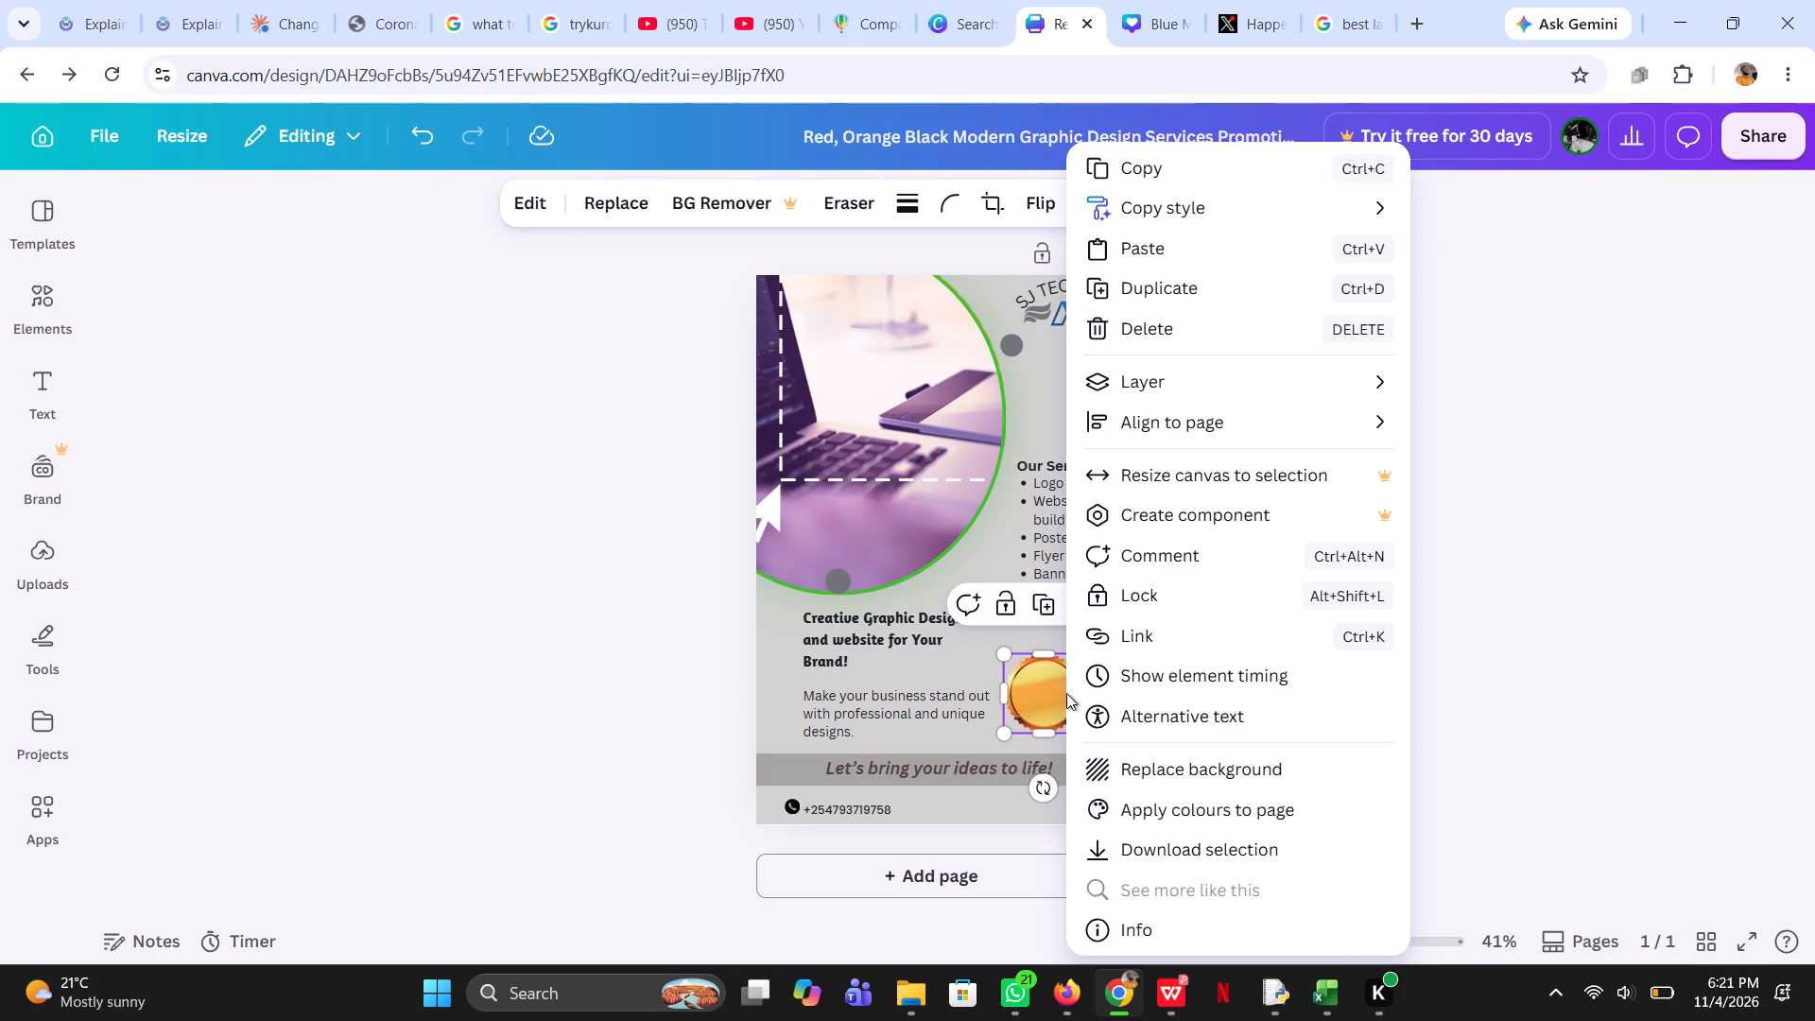
left_click(1227, 330)
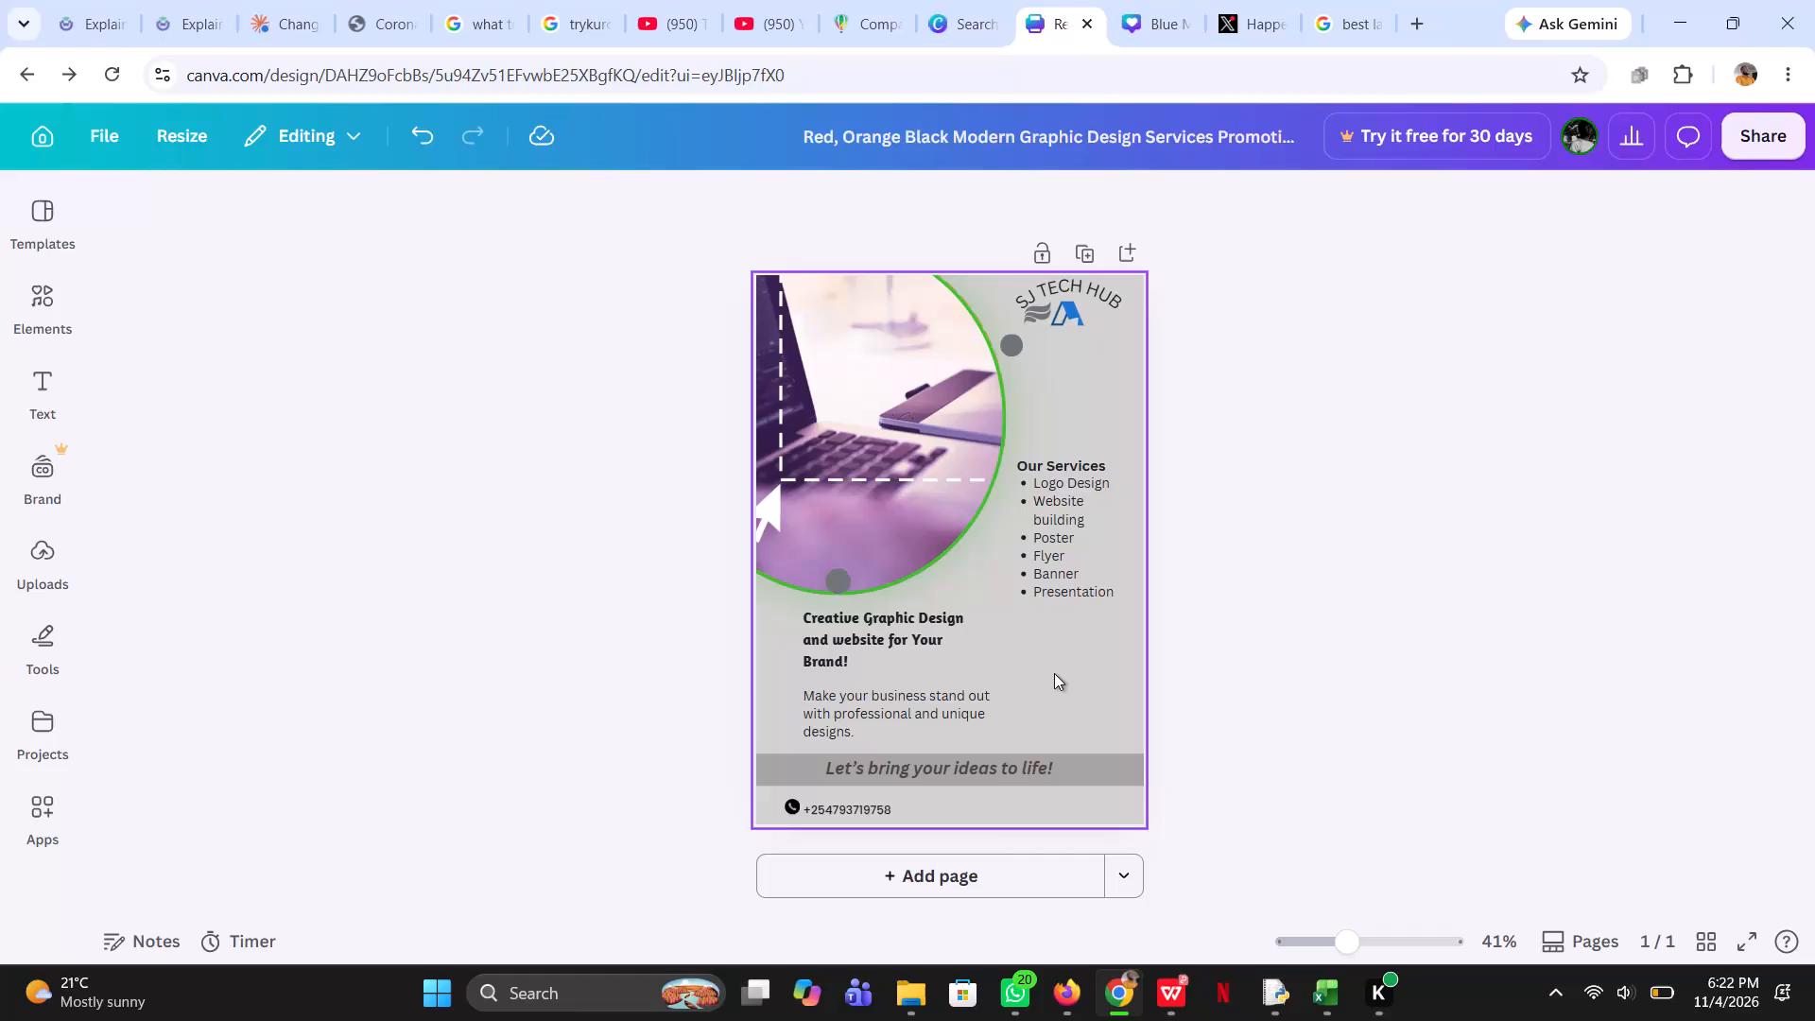
left_click(1217, 619)
left_click(1379, 282)
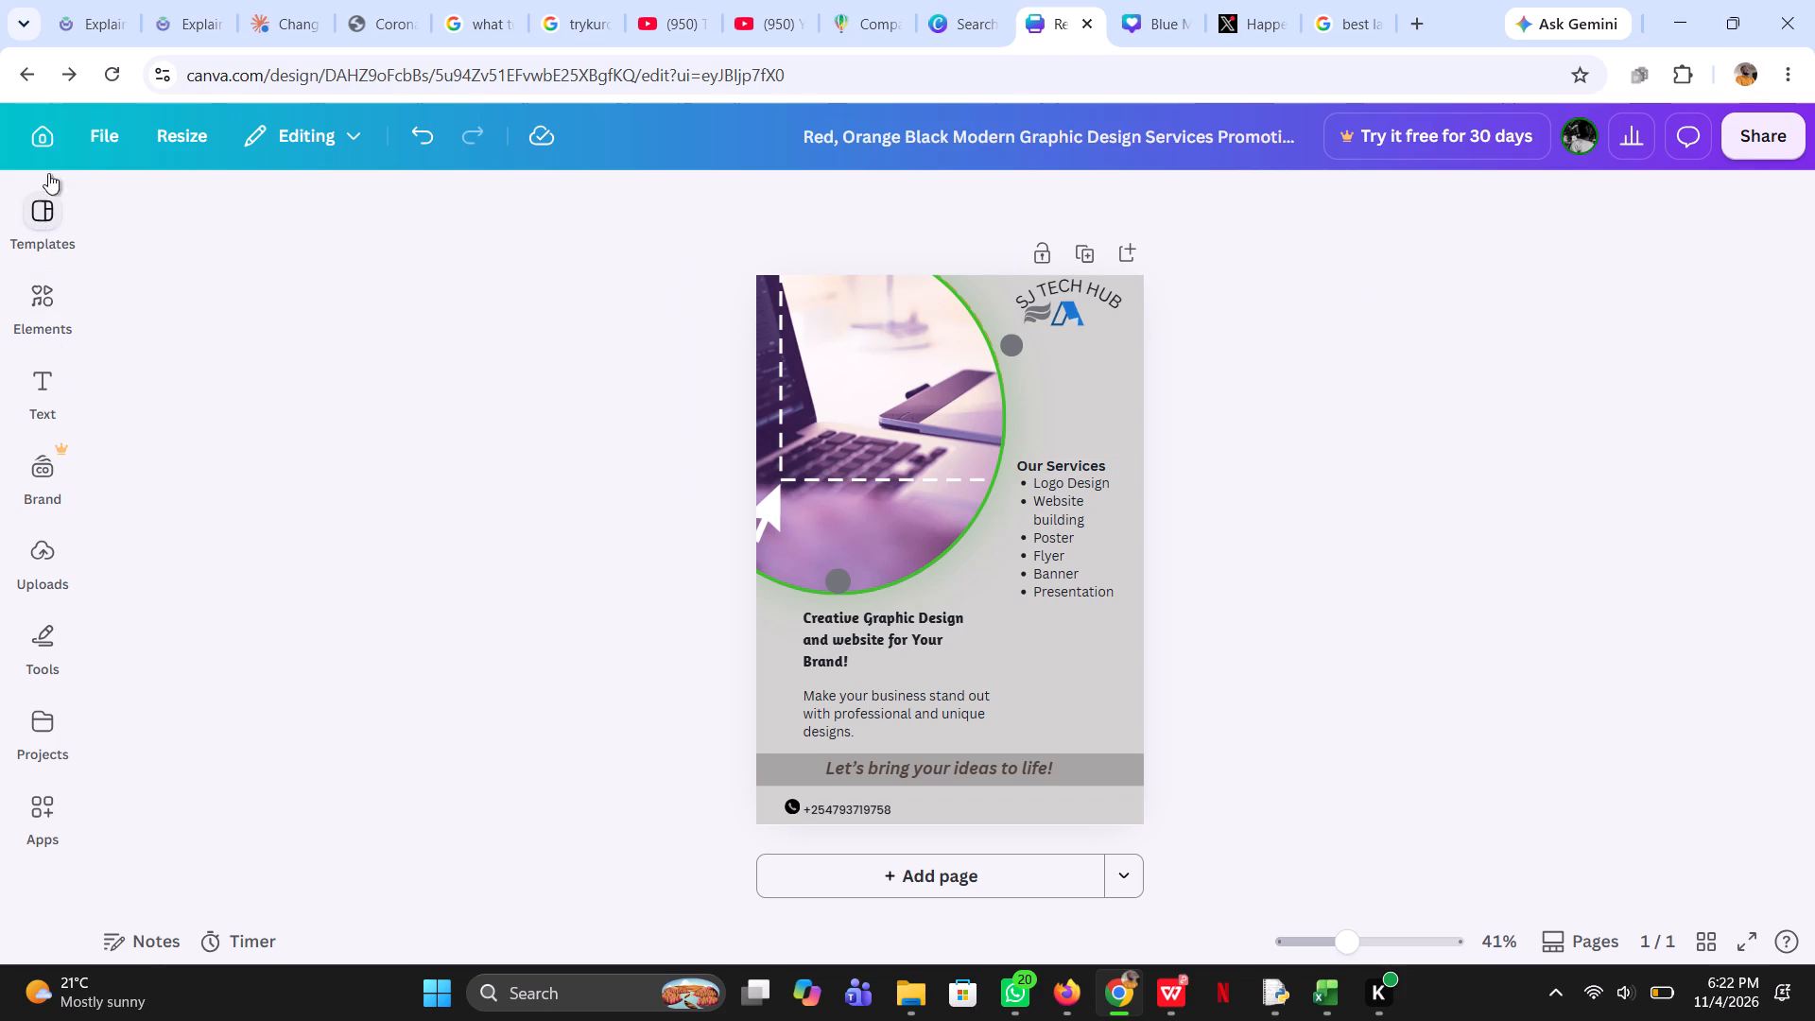
Leave the flyer and return to the Canva home page.
left_click(43, 136)
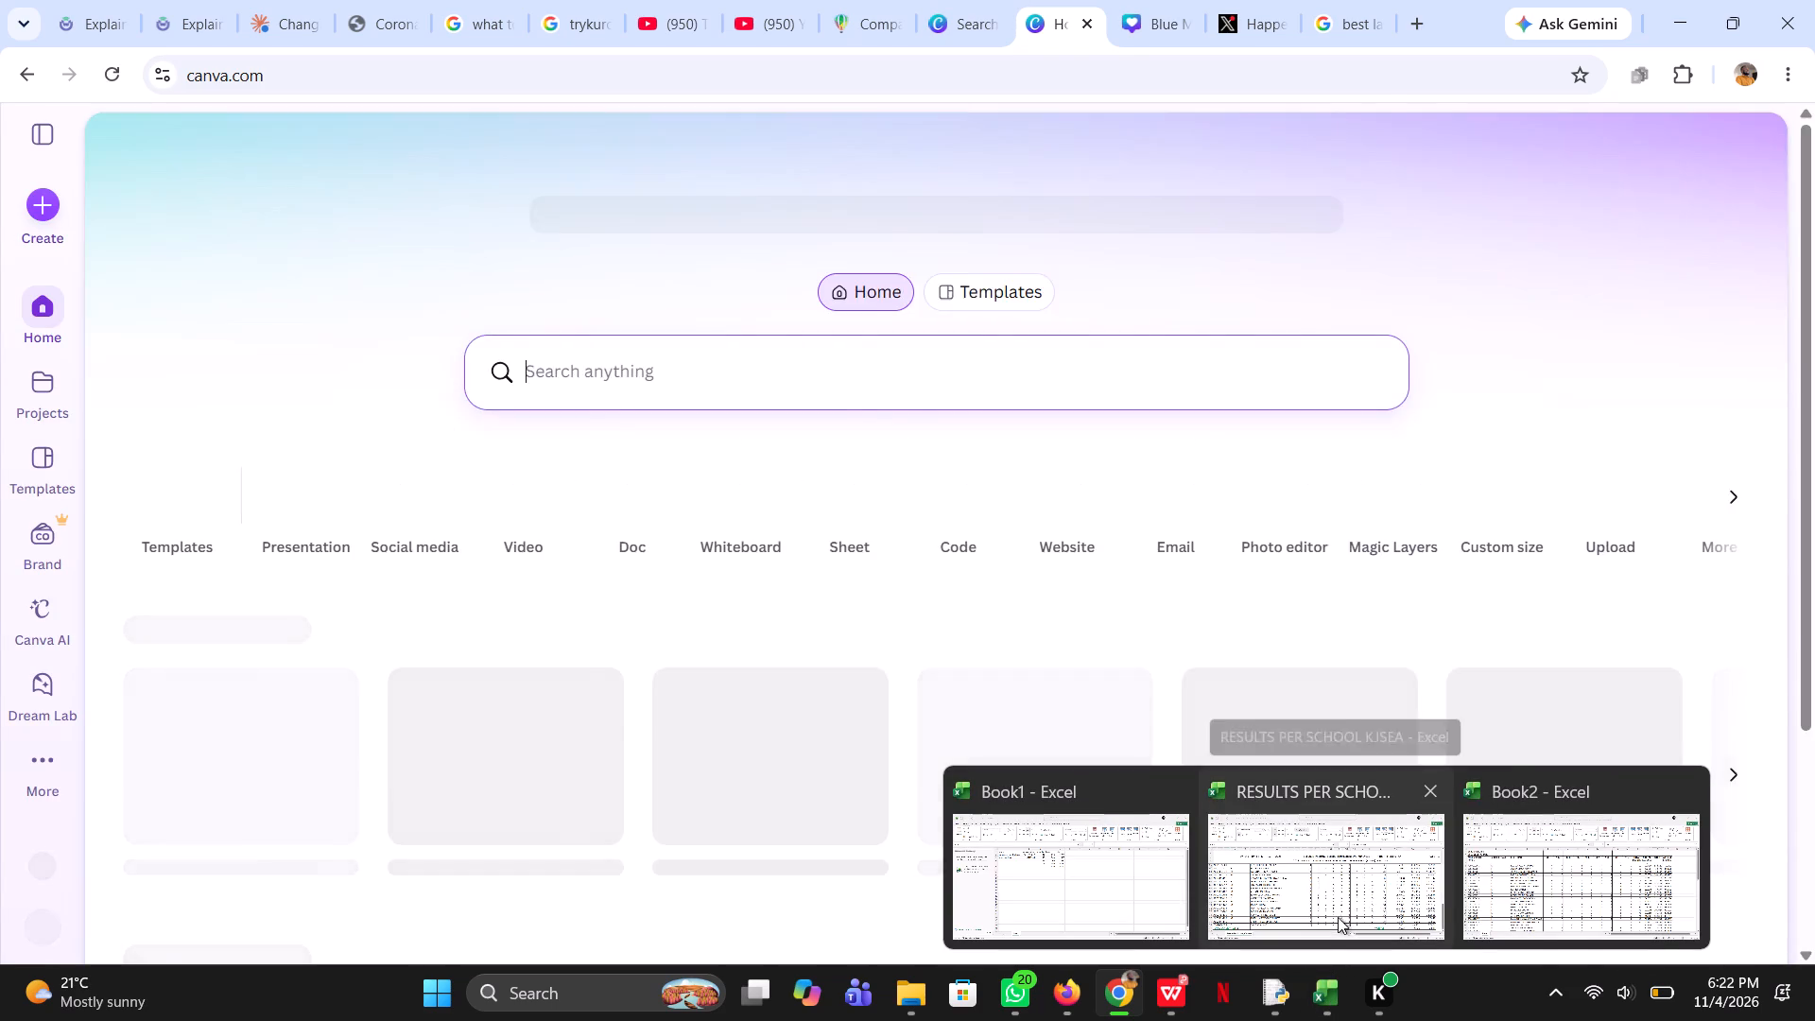
Switch to the RESULTS PER SCHOOL KJSEA workbook in Excel and review the school's results table from first to last candidate.
left_click(1334, 901)
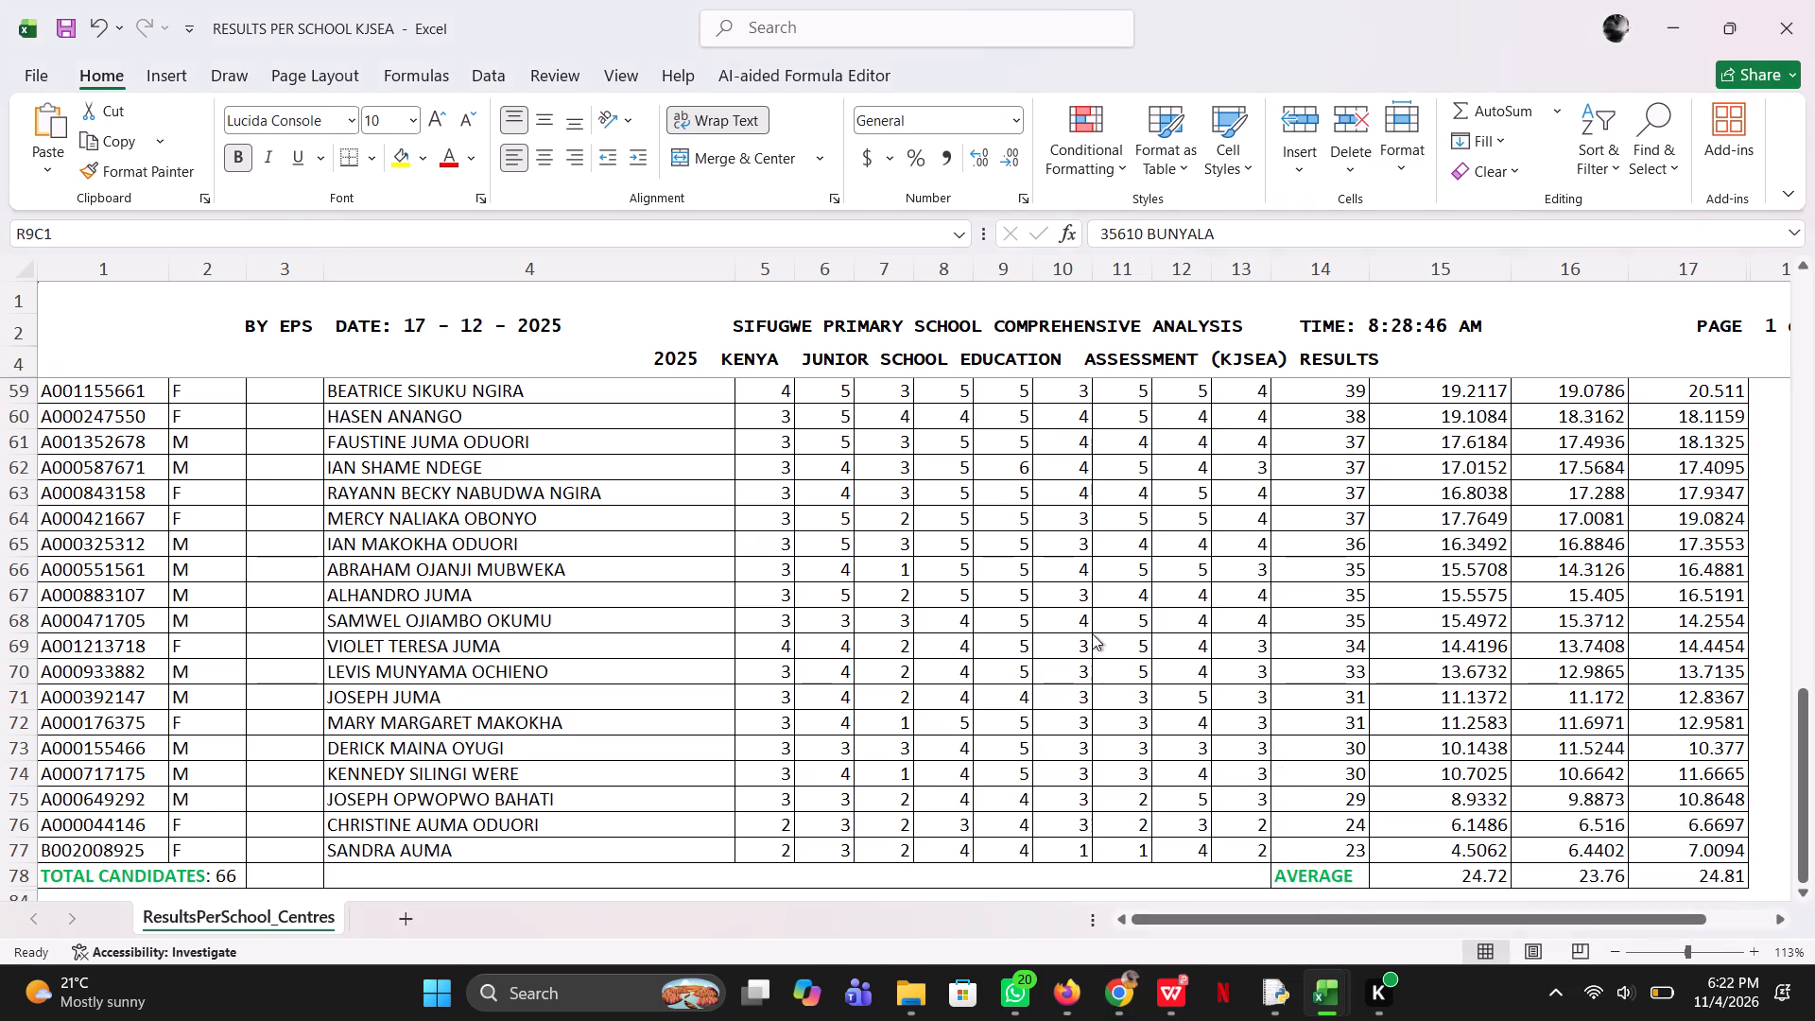
scroll(1092, 633, "down", 2)
scroll(1092, 633, "up", 4)
scroll(1092, 633, "down", 1)
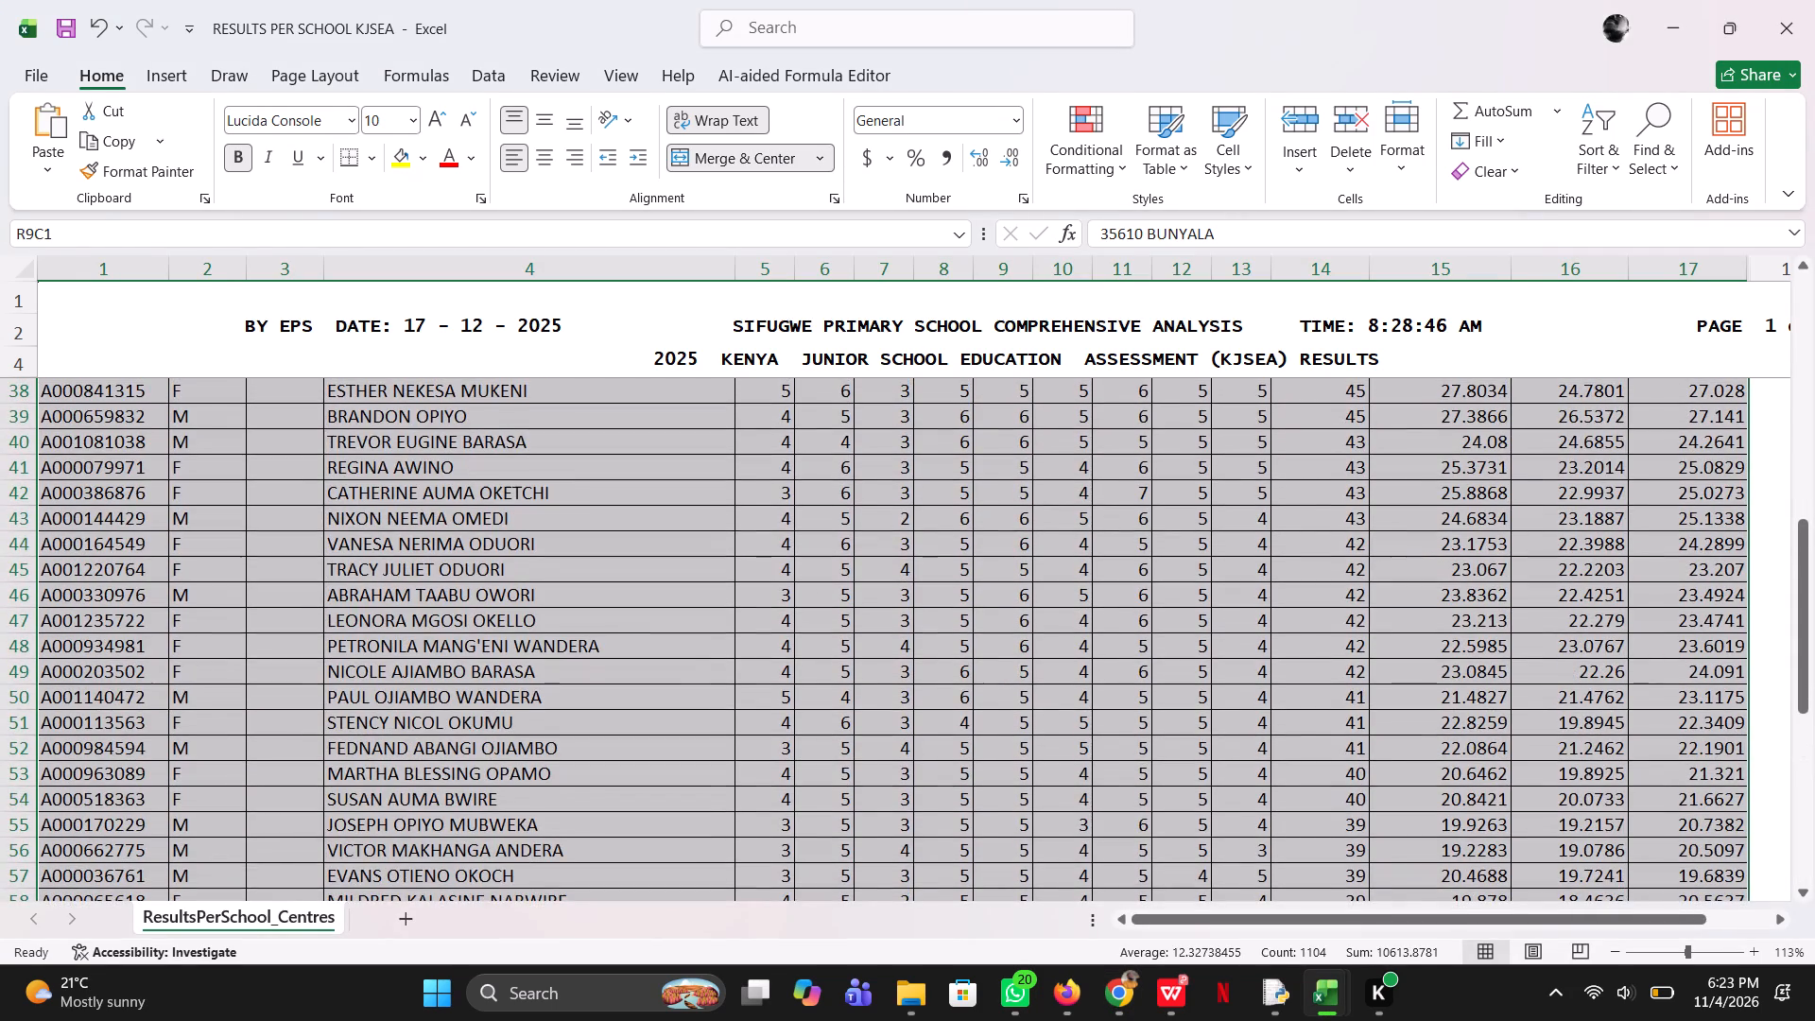
scroll(691, 688, "up", 4)
scroll(691, 688, "down", 1)
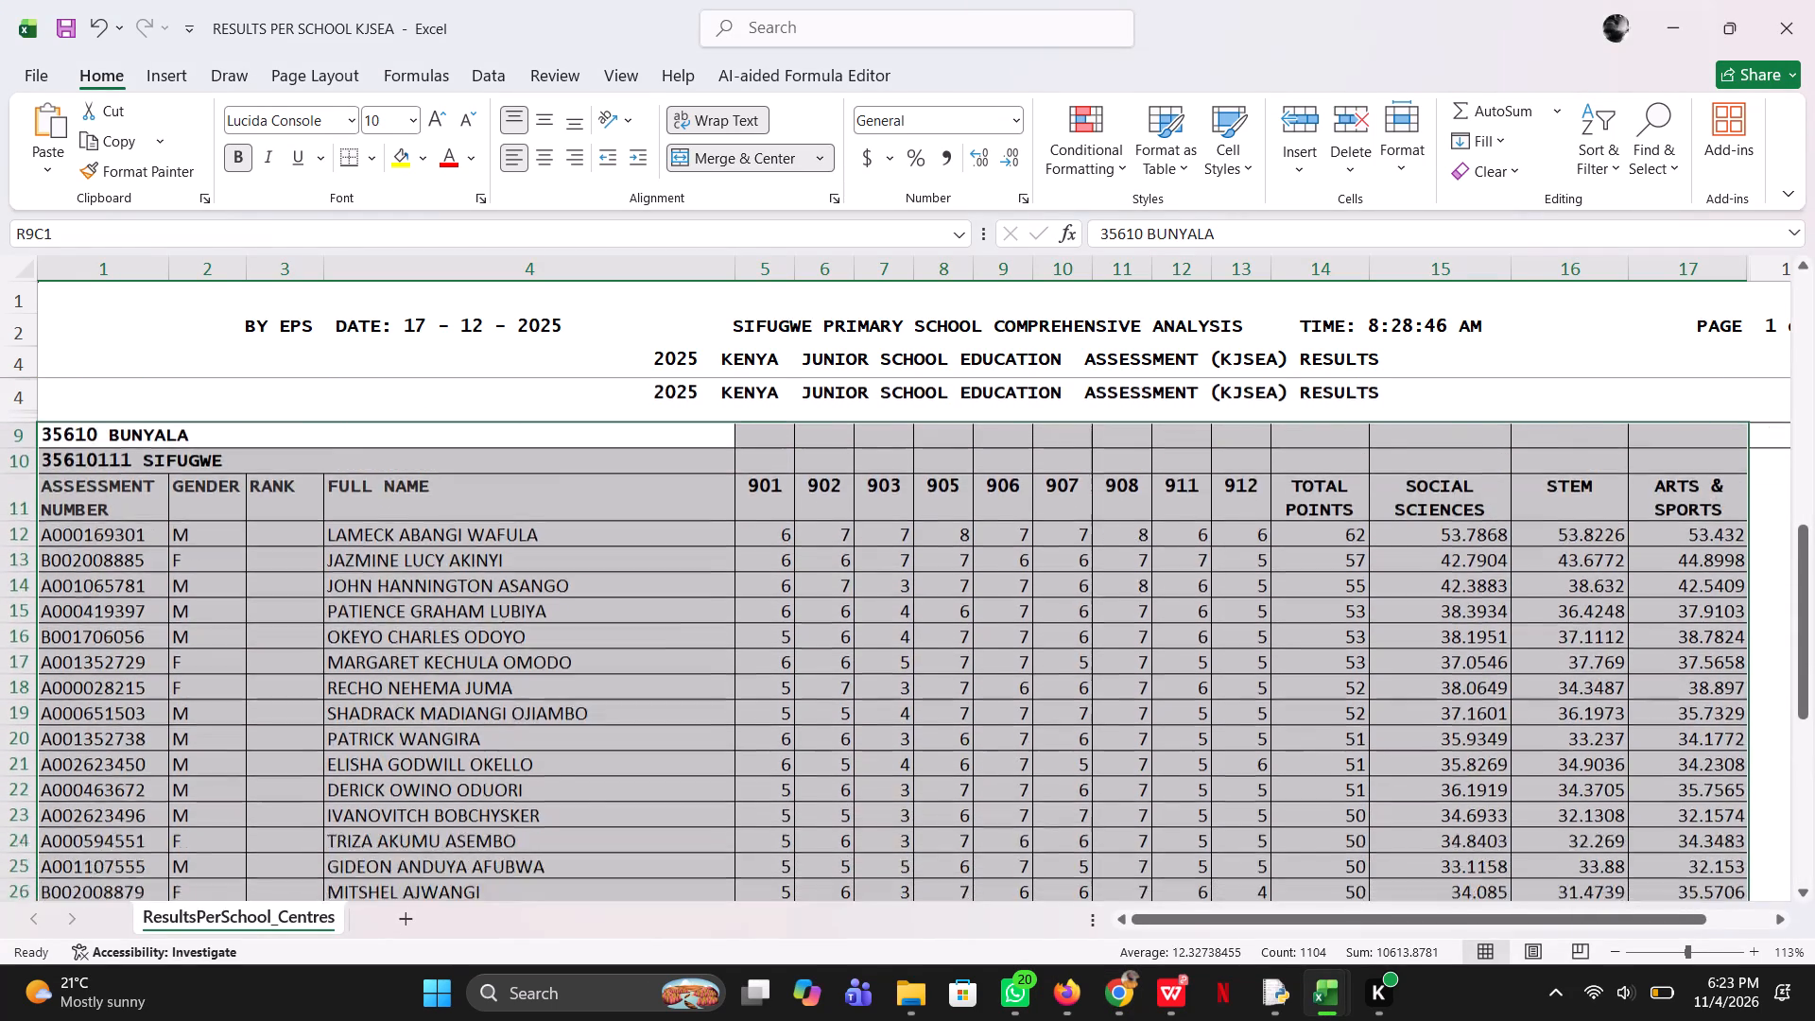
scroll(691, 688, "down", 1)
scroll(718, 635, "up", 1)
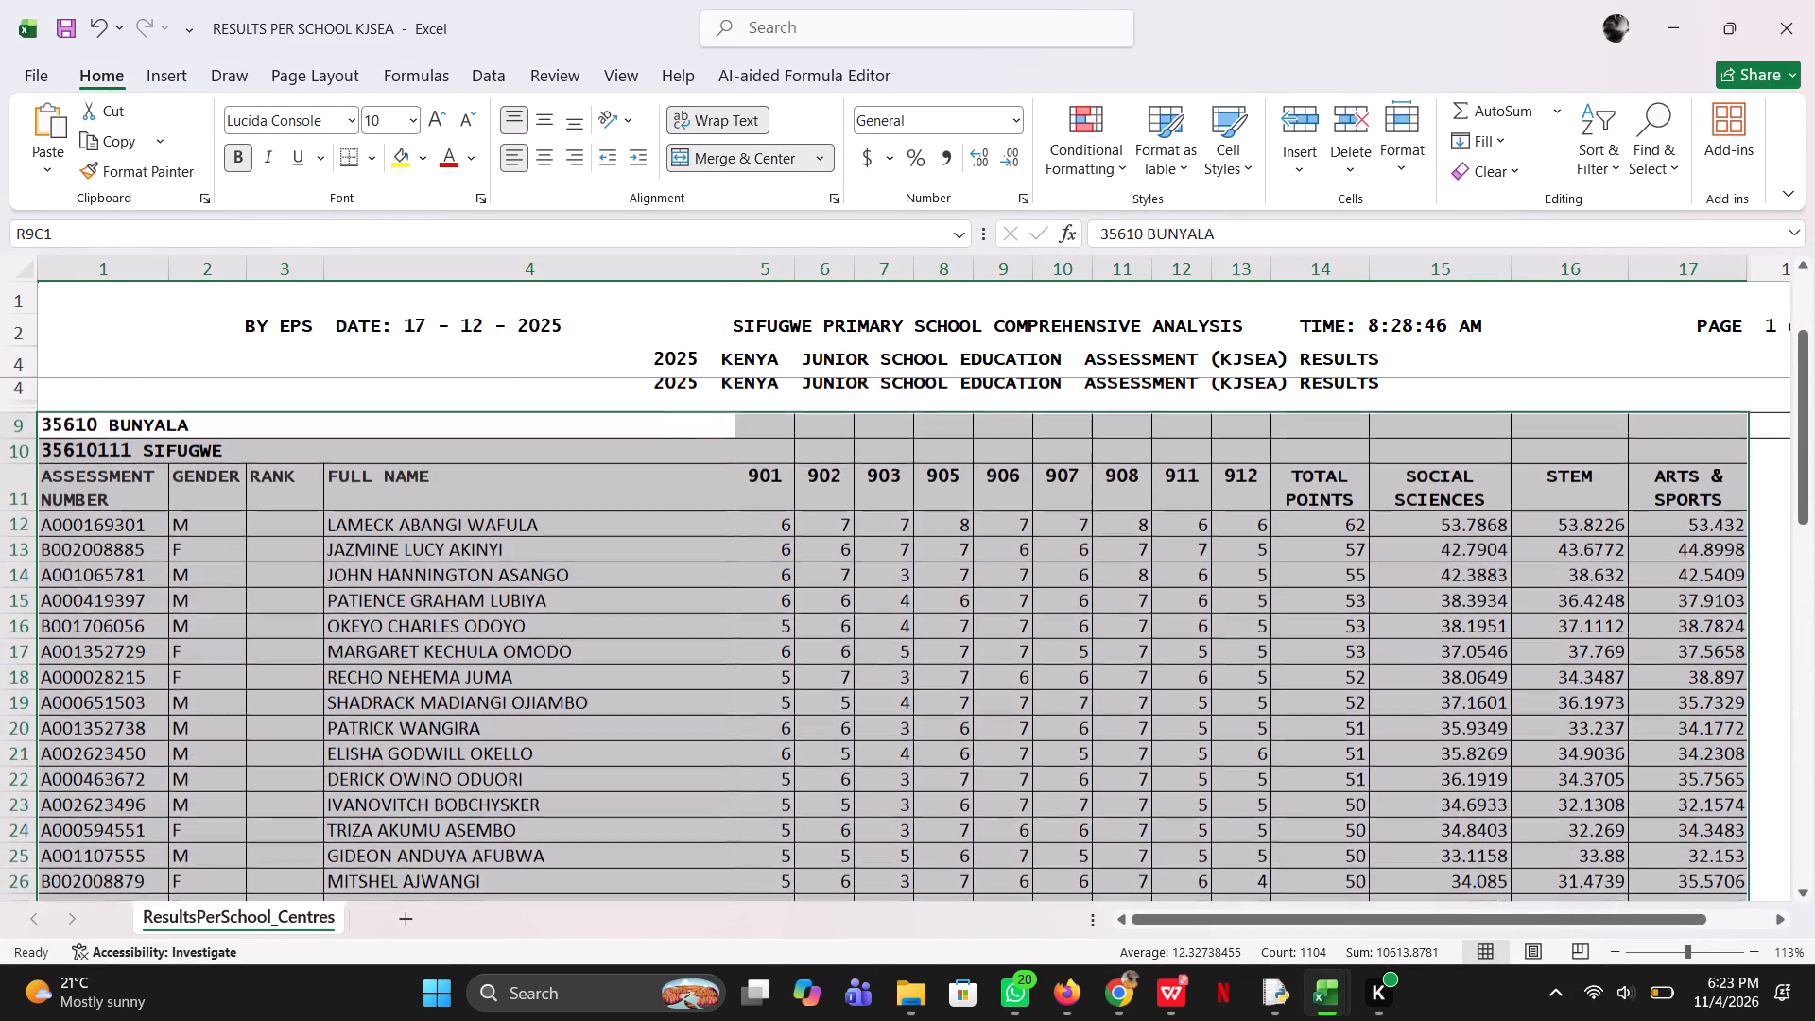
left_click(654, 505)
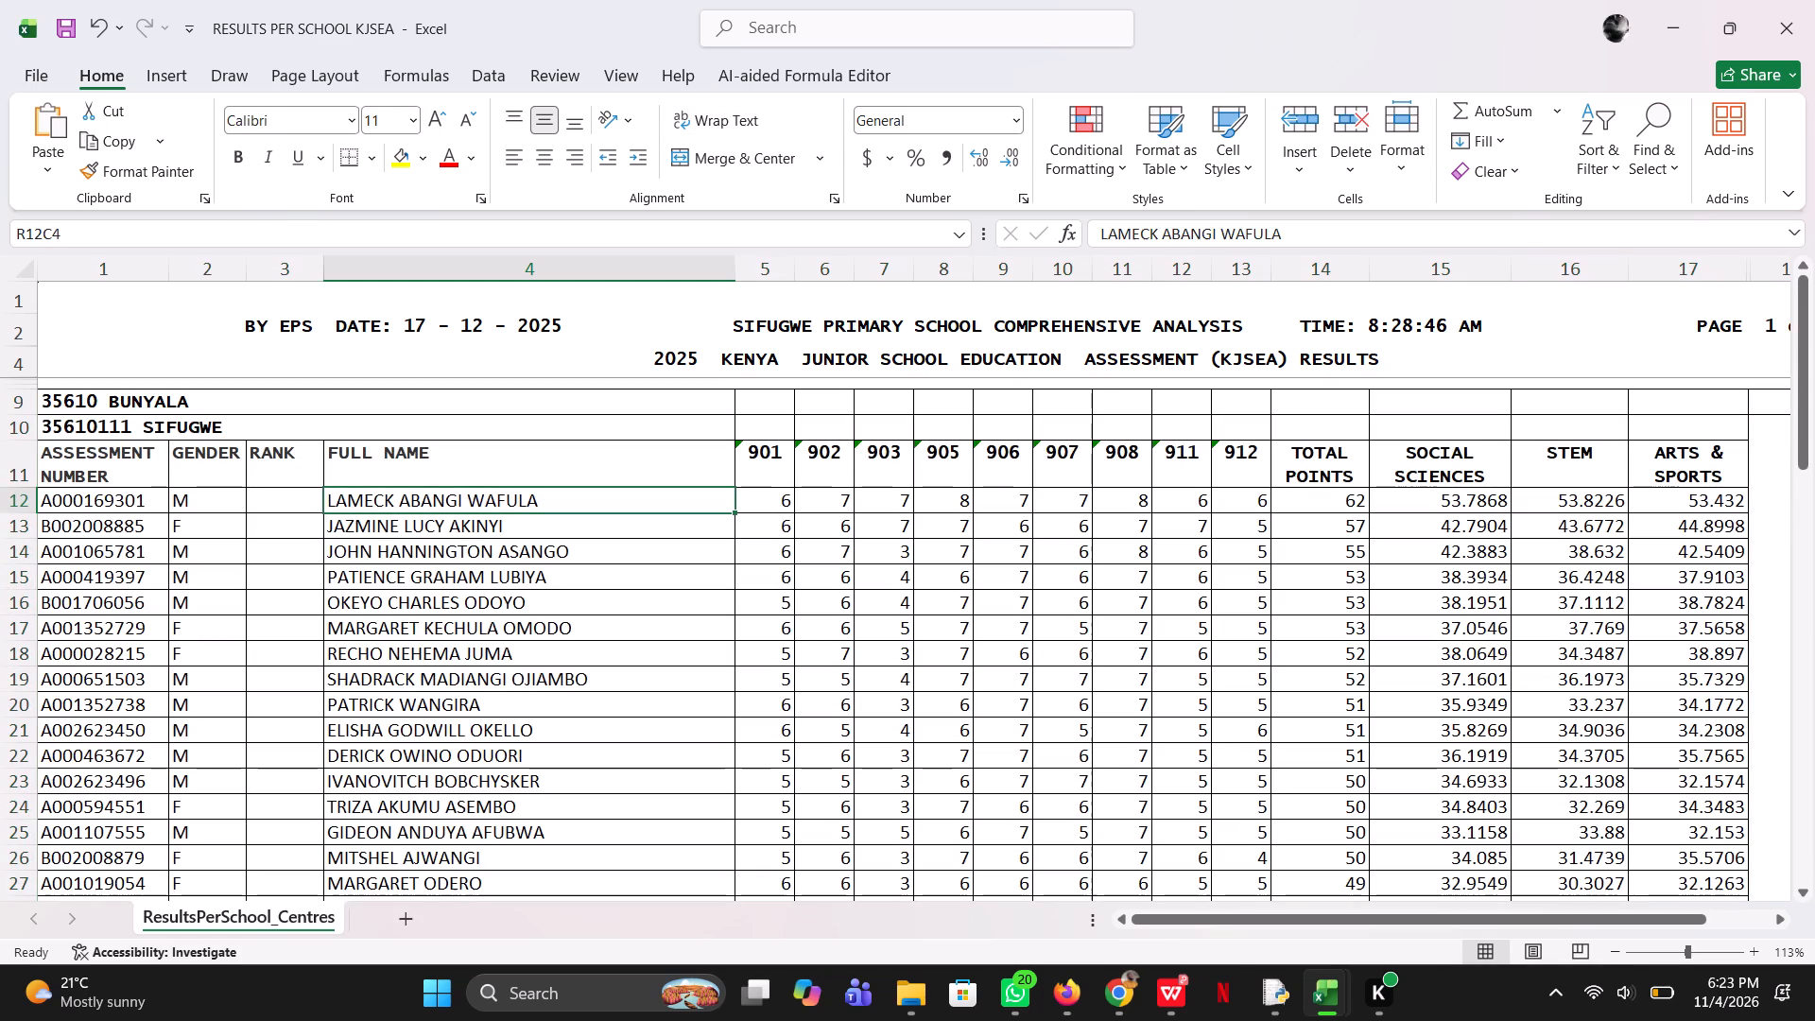
left_click(638, 530)
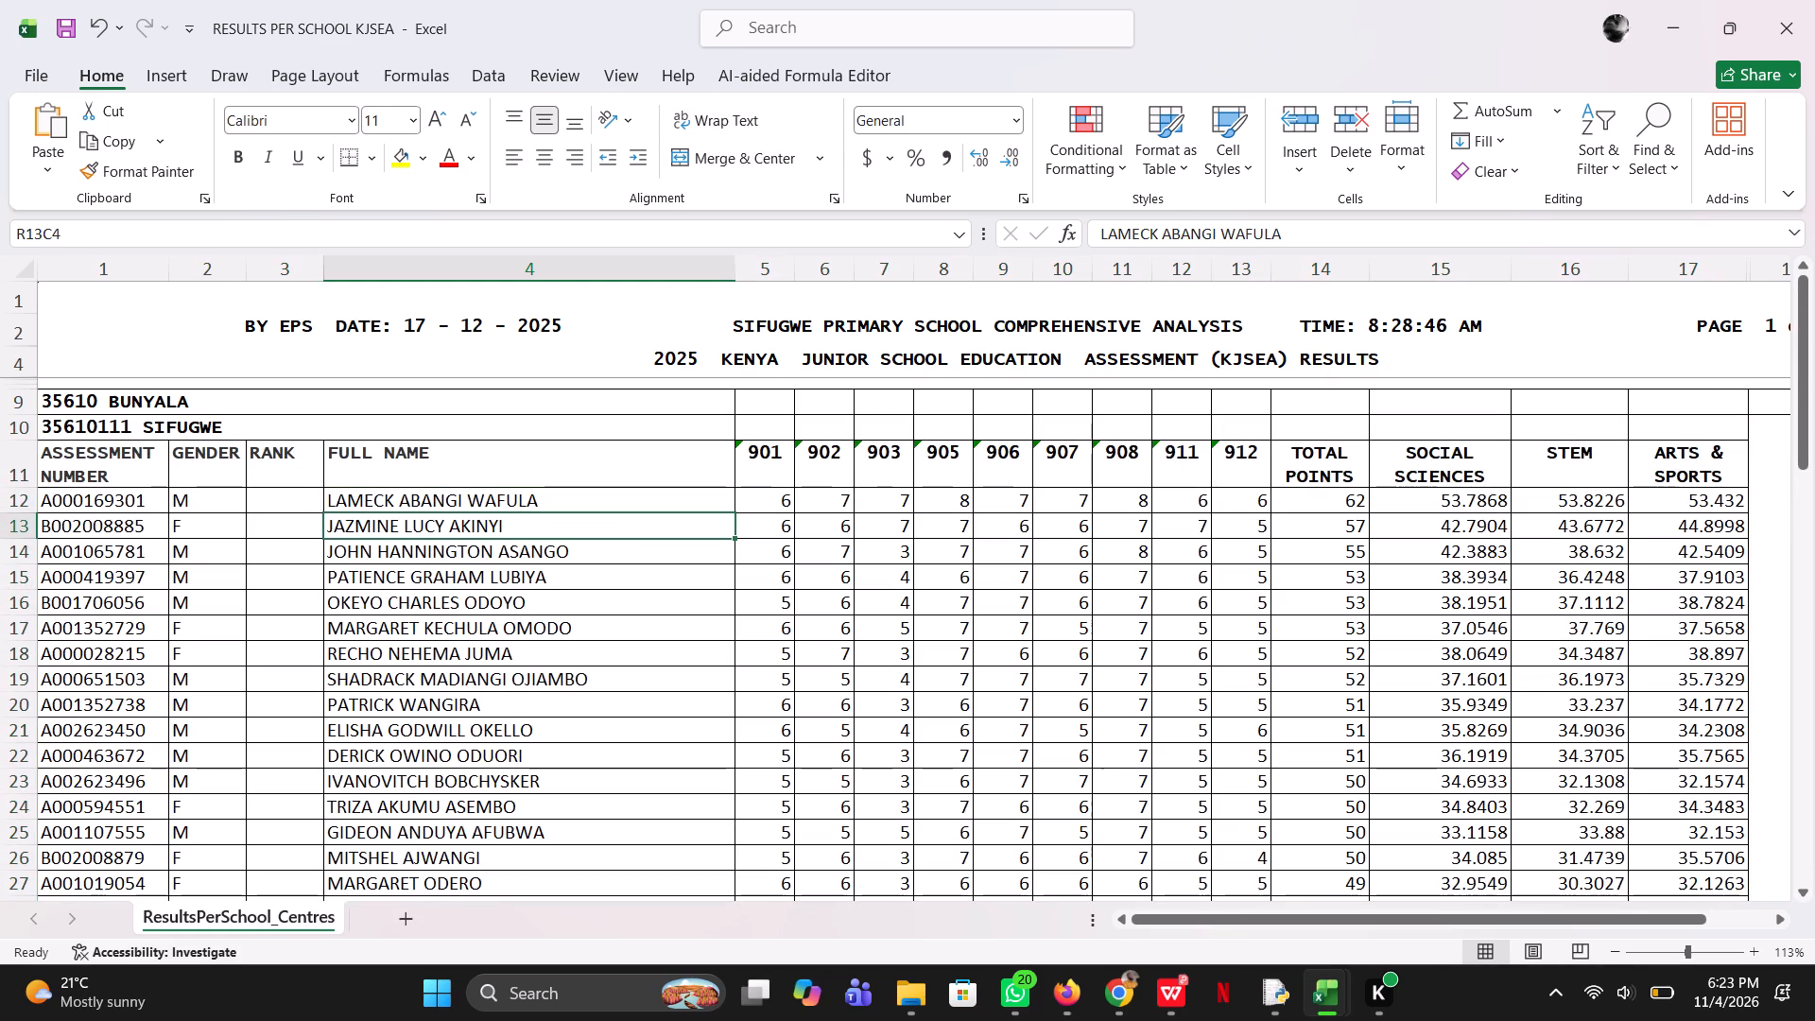
scroll(740, 684, "down", 7)
scroll(740, 684, "up", 3)
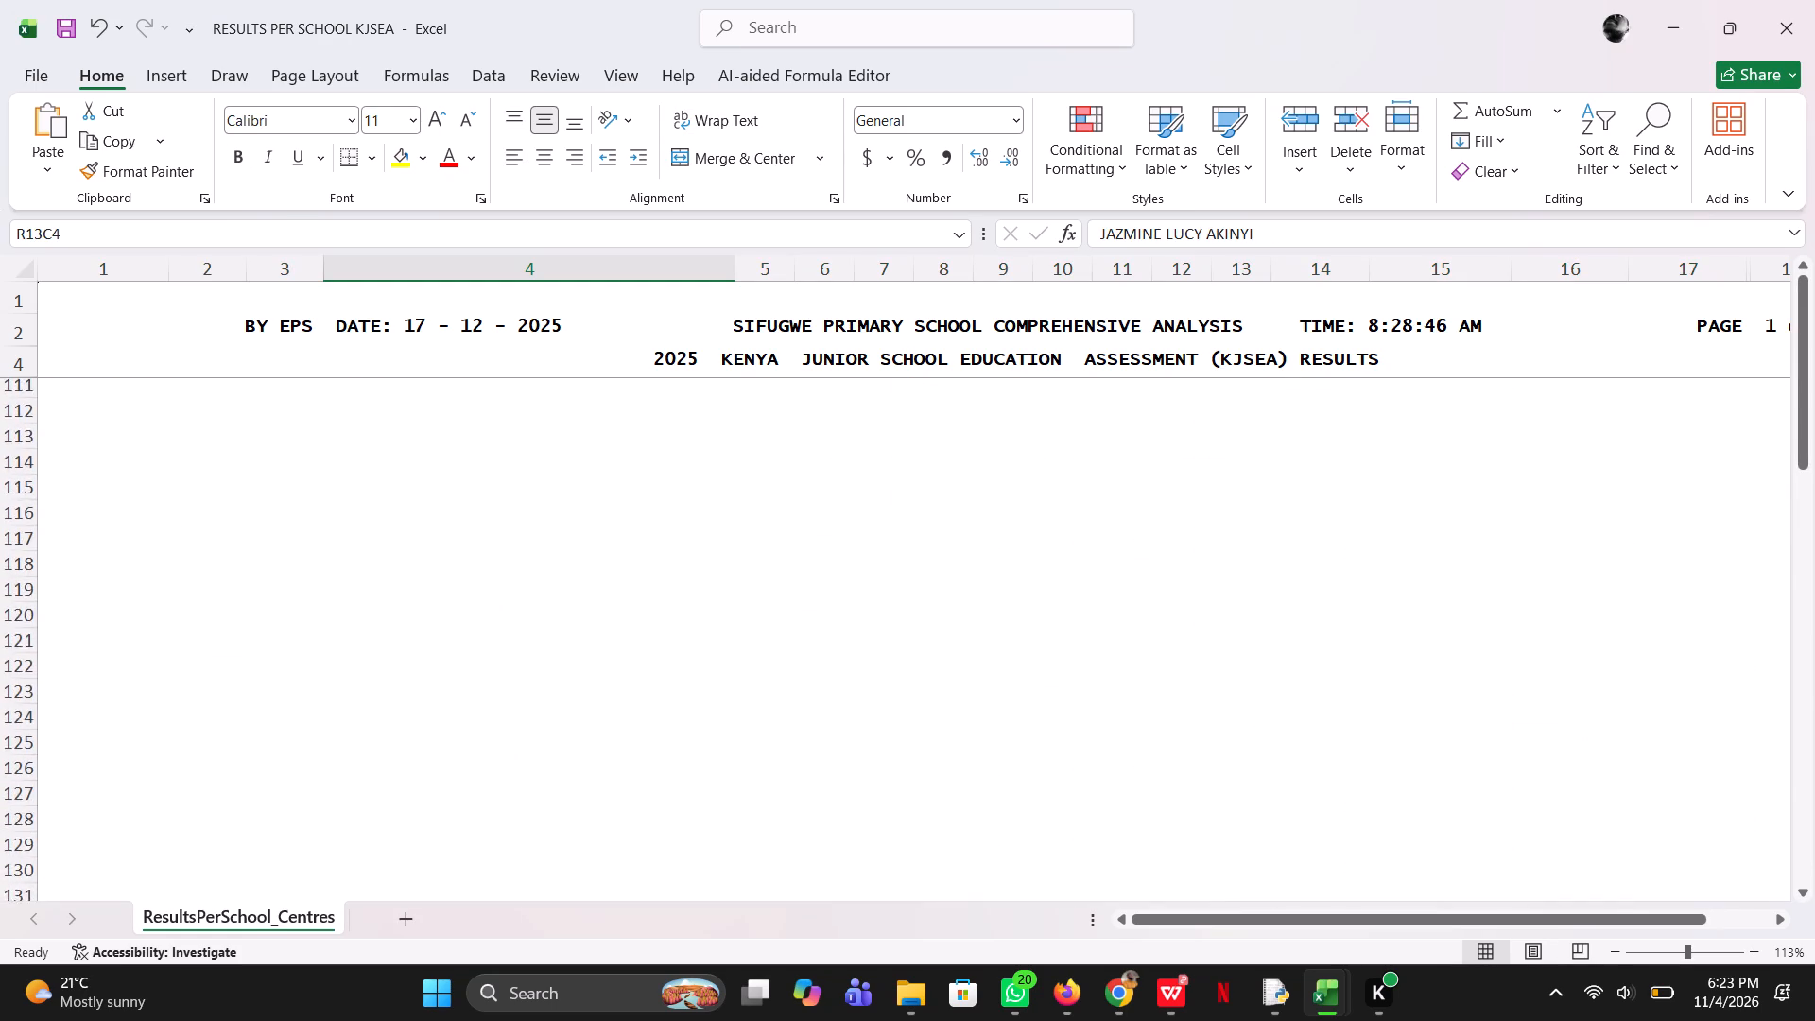
scroll(740, 684, "up", 4)
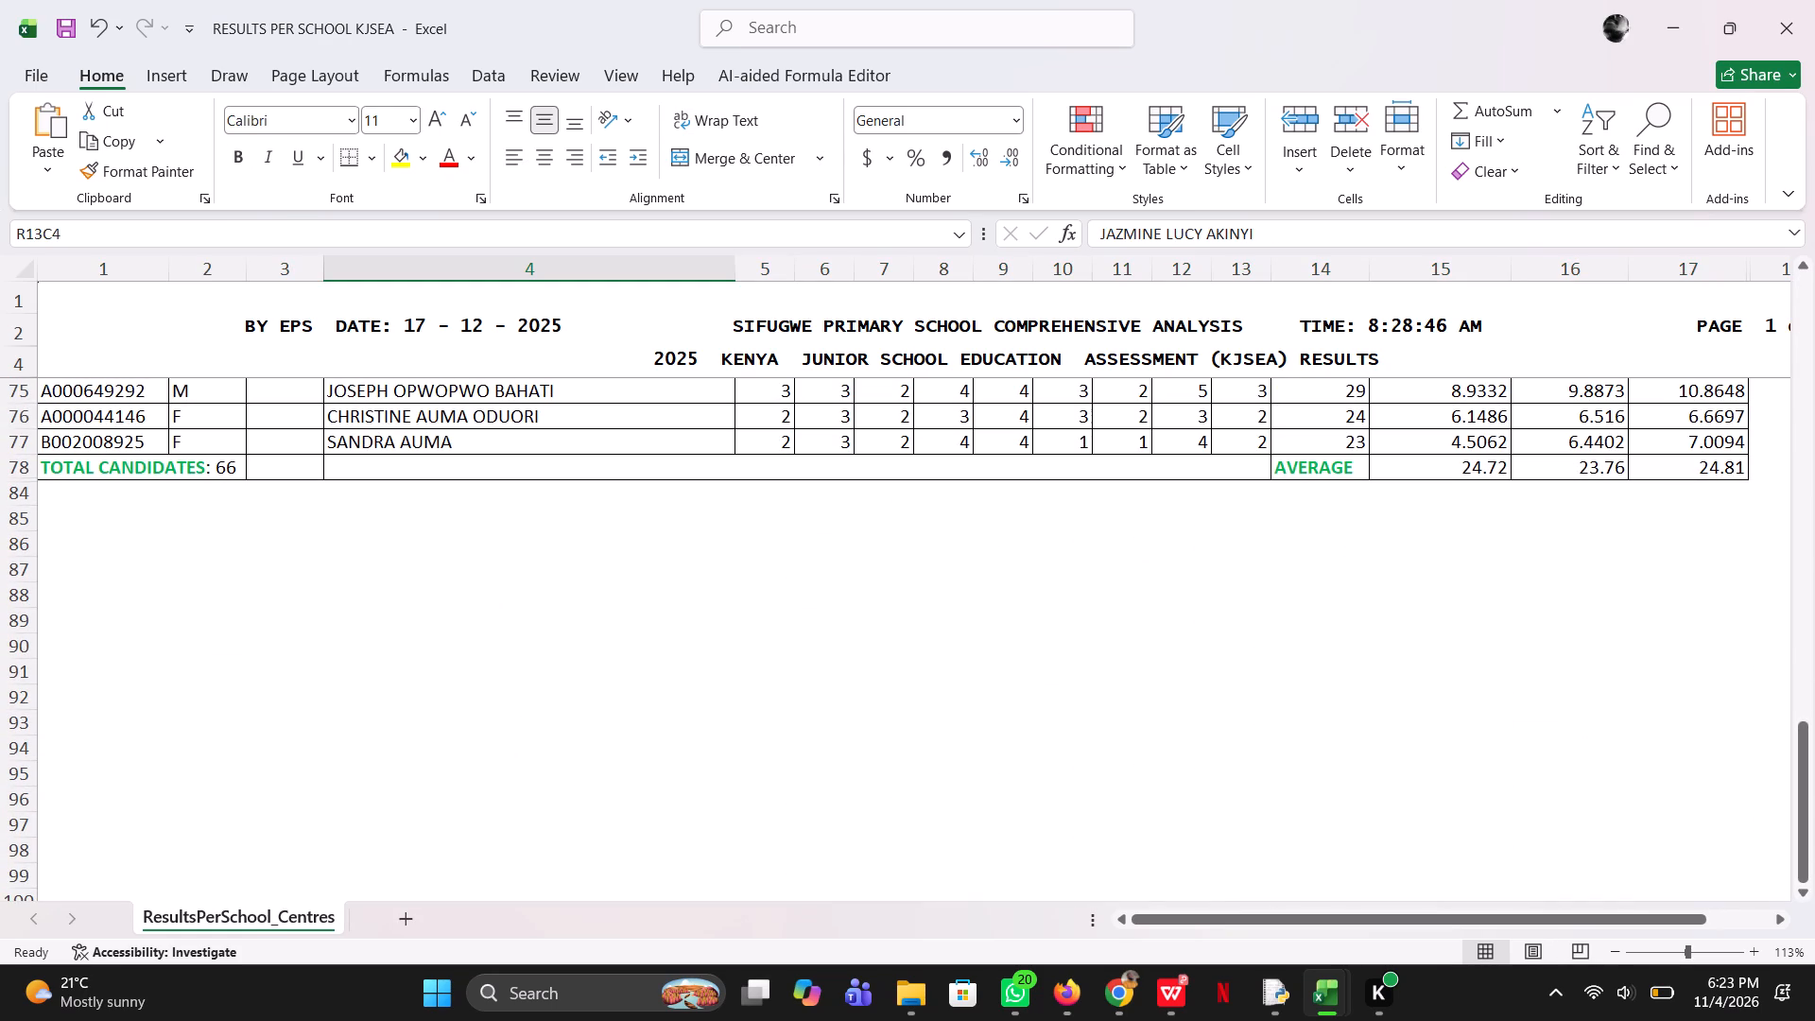
left_click(612, 589)
left_click(553, 506)
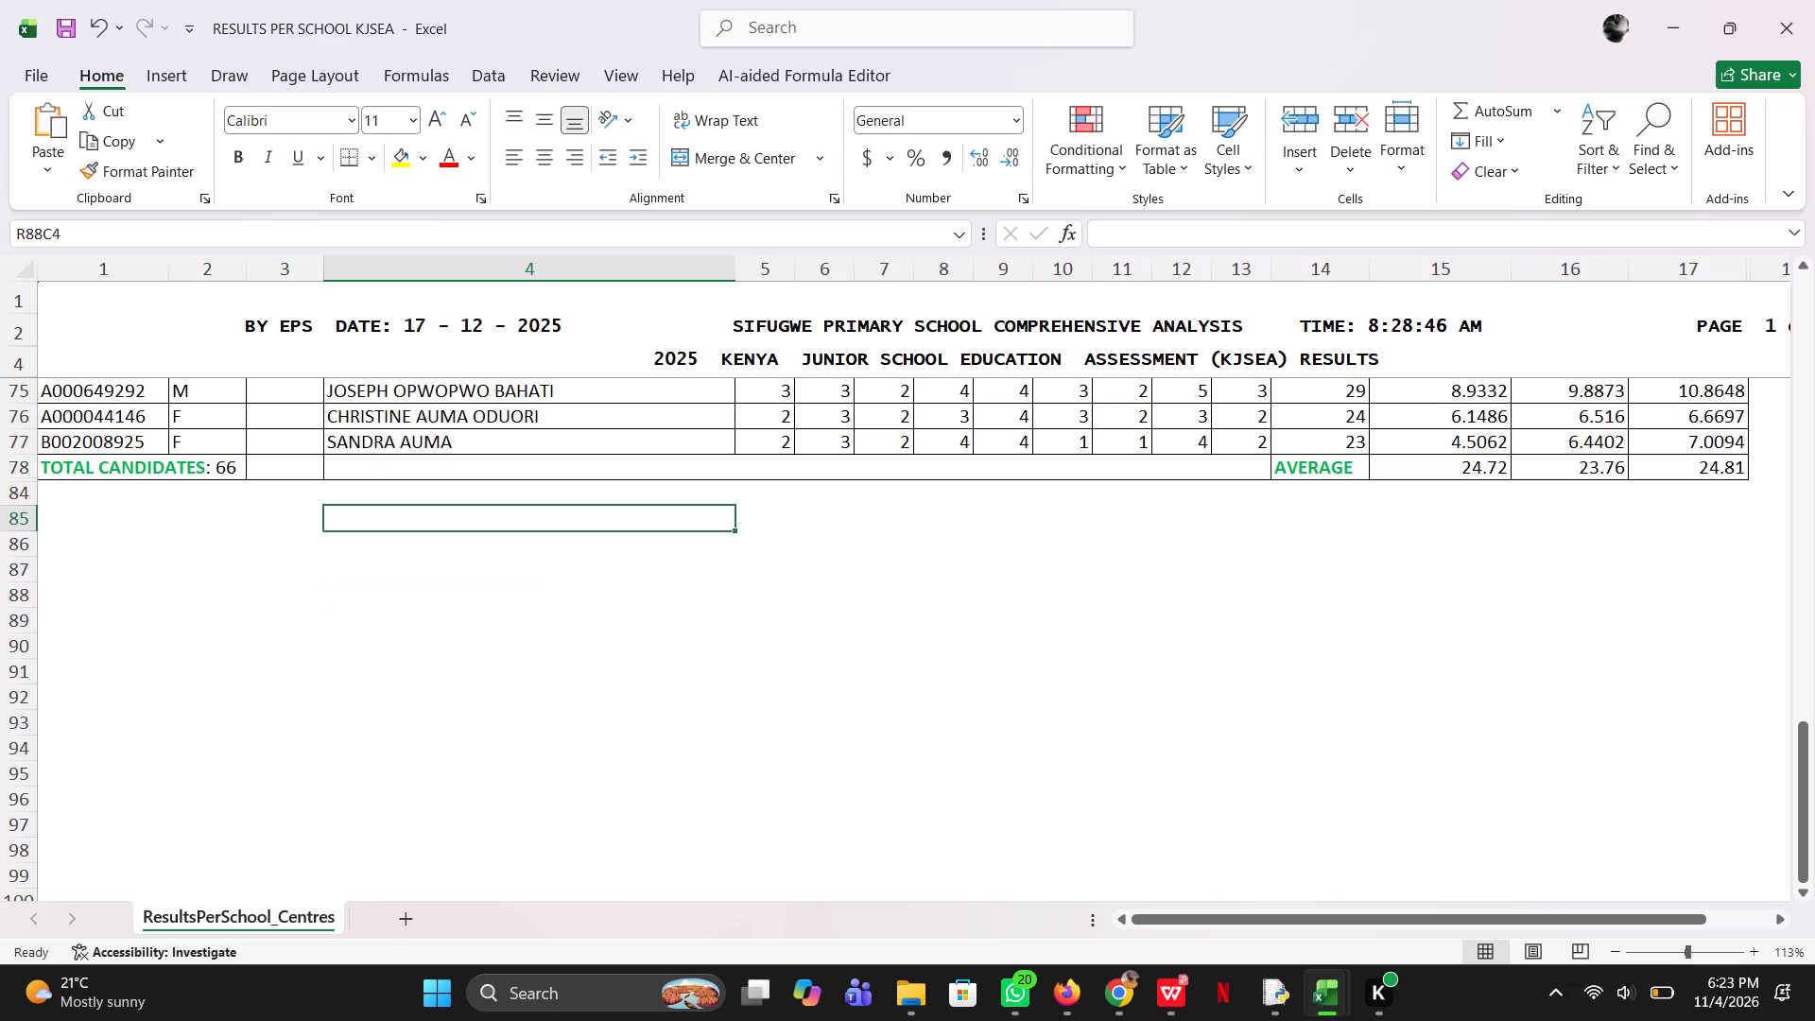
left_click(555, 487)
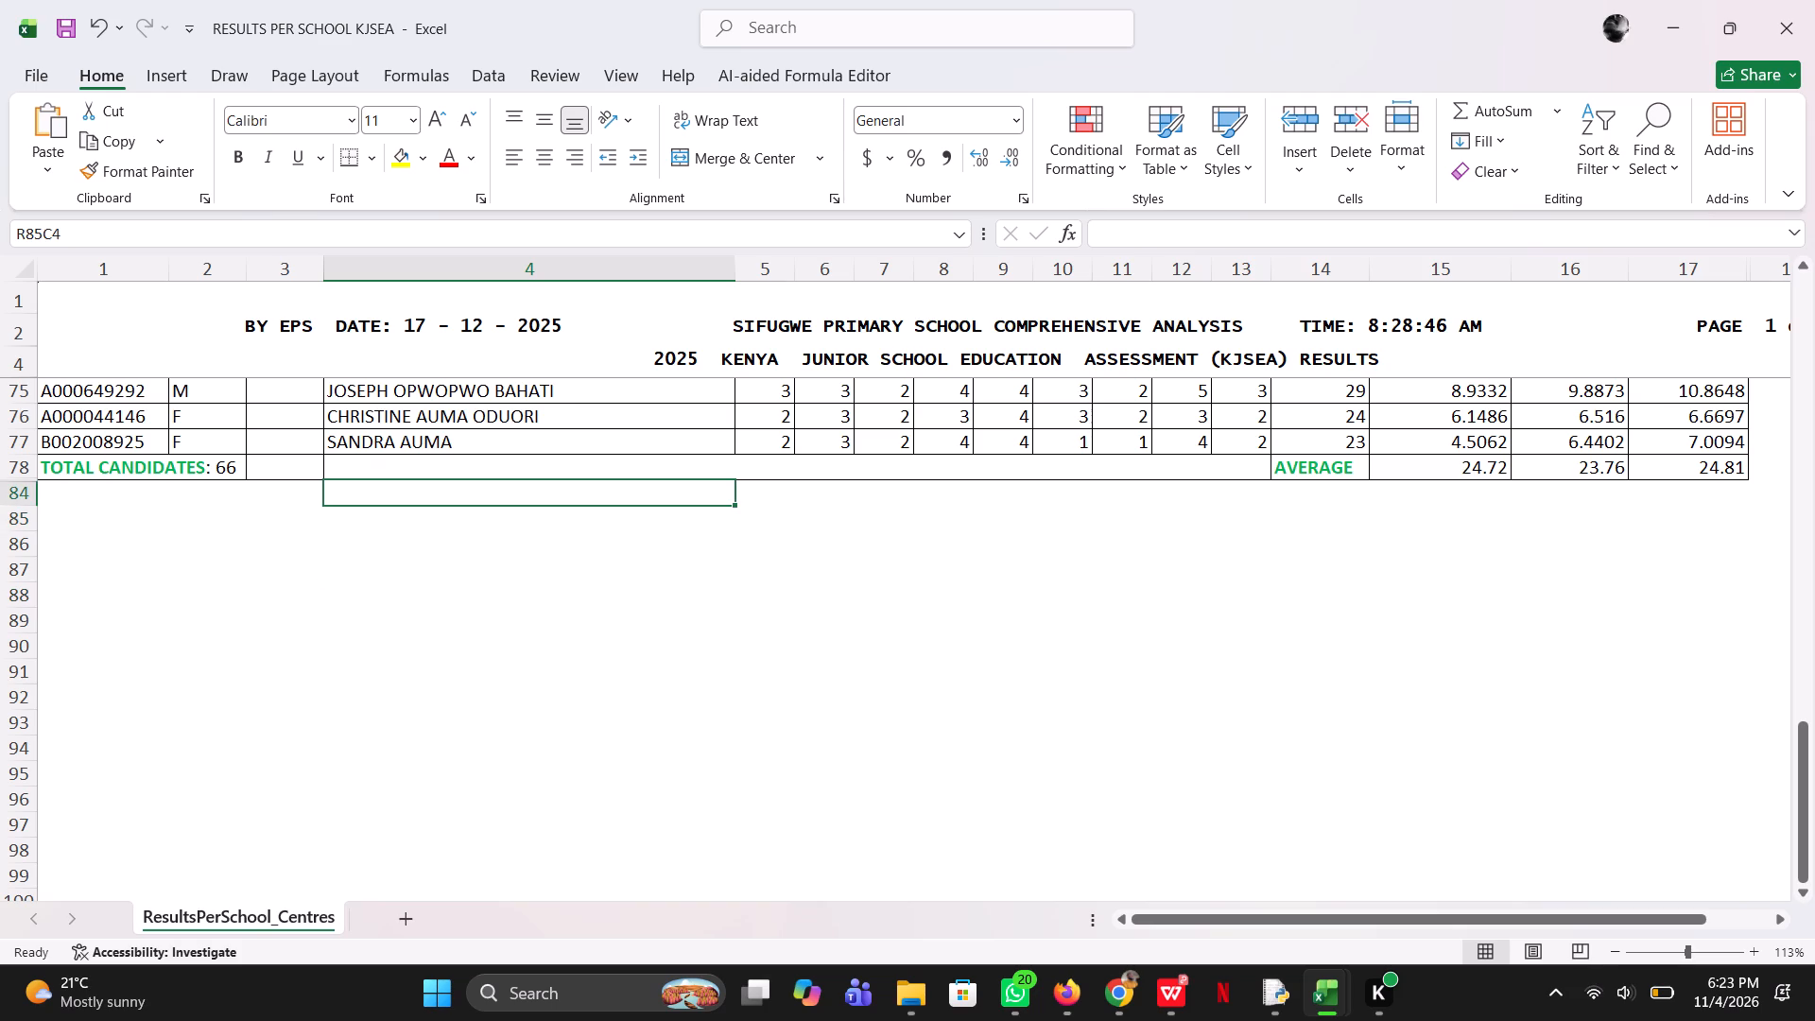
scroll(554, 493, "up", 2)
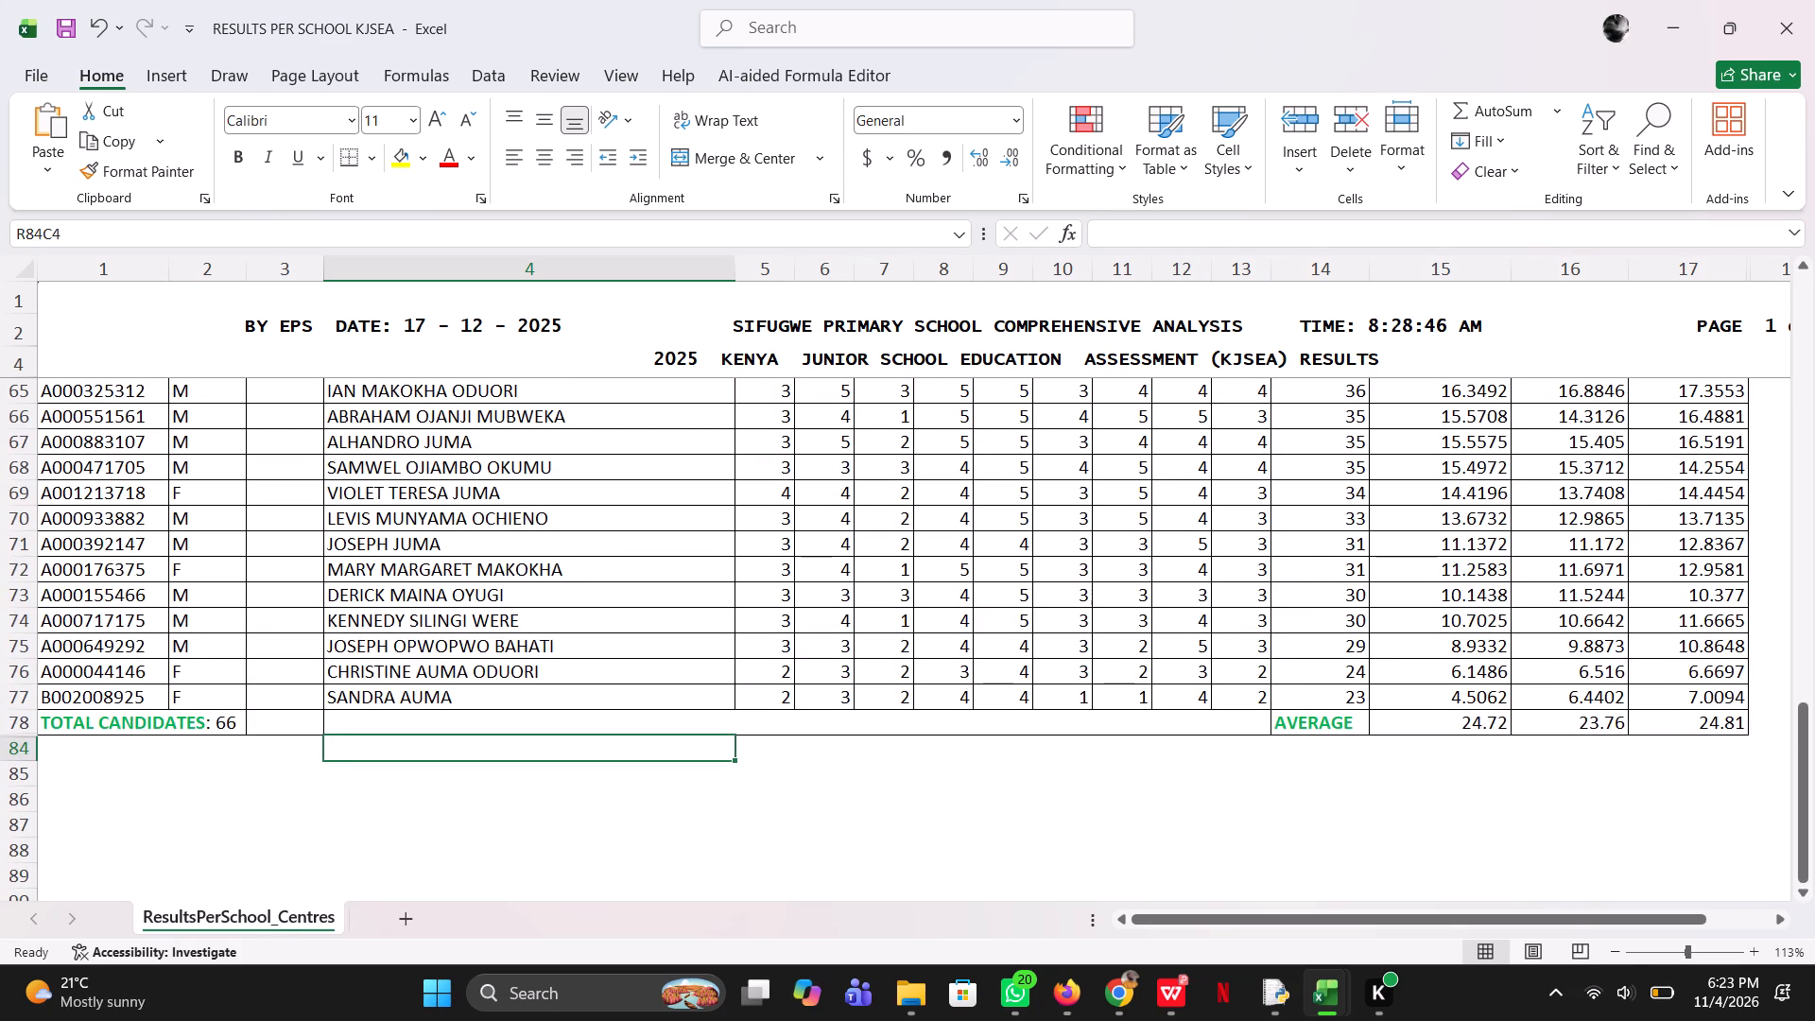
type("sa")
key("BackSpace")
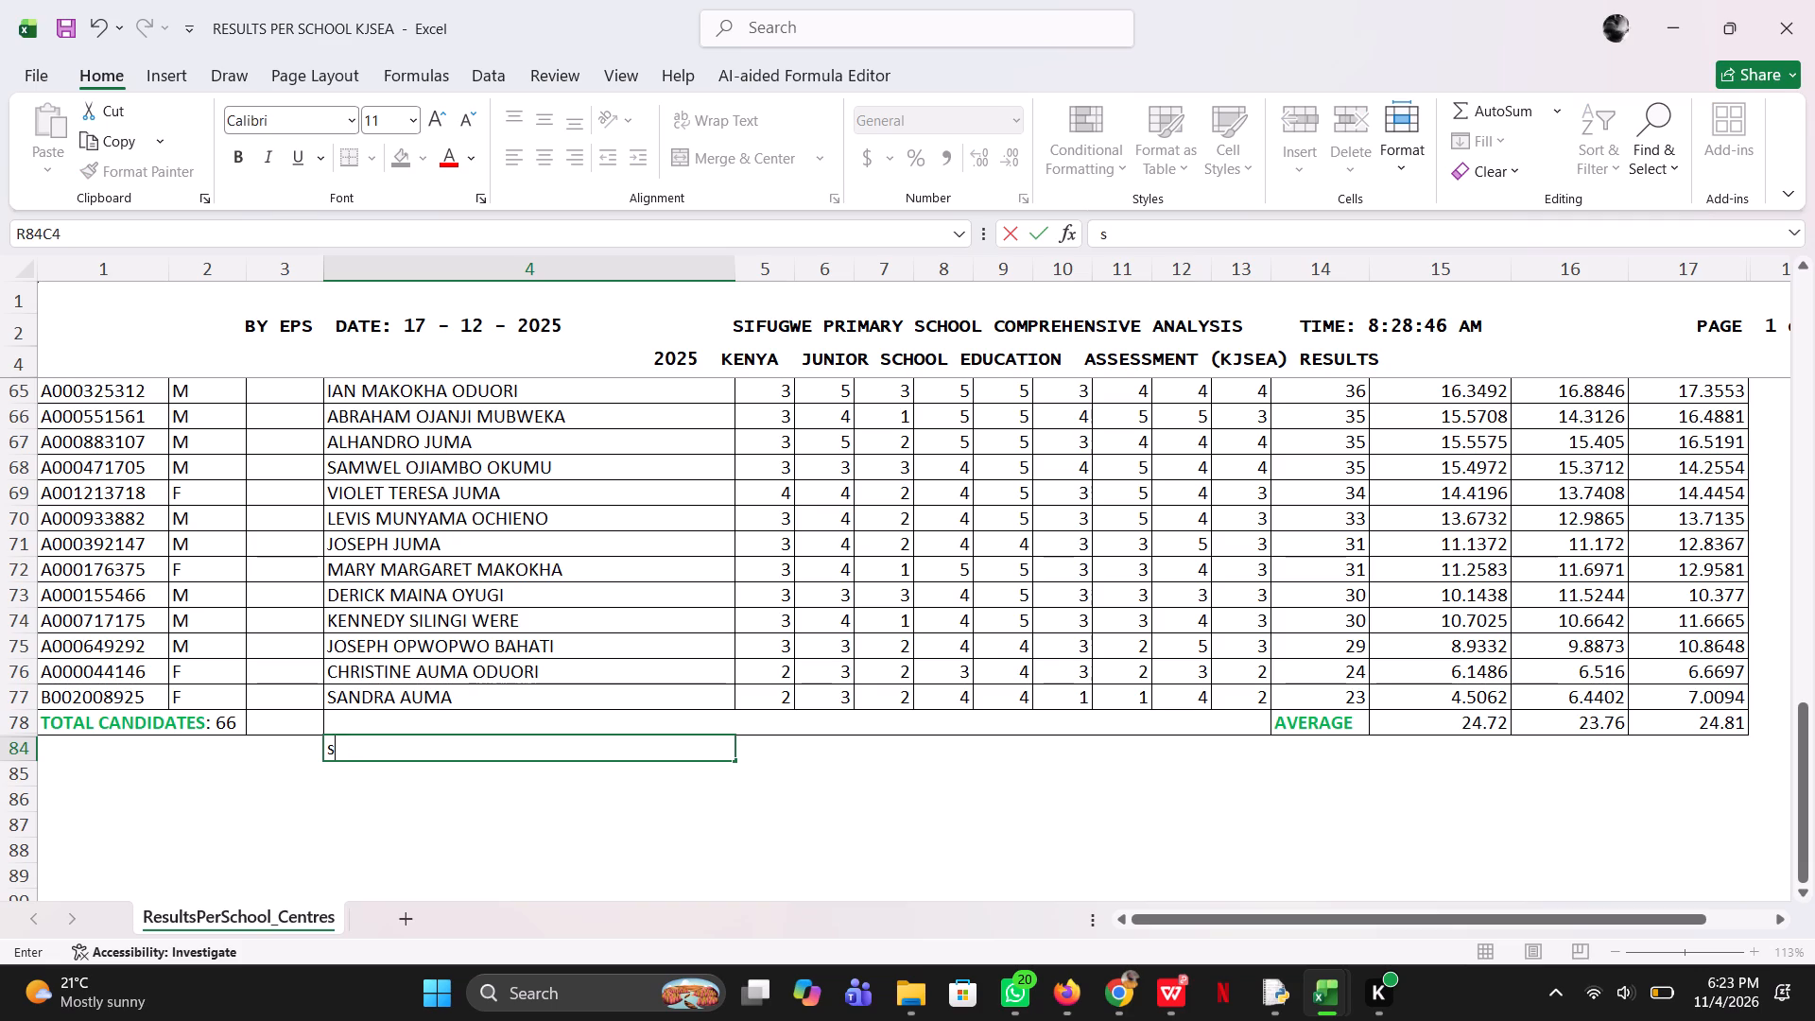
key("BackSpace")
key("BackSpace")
Examine the upper part of the SIFUGWE results table, including the column headings and the first candidates' subject scores and total points.
scroll(196, 780, "up", 8)
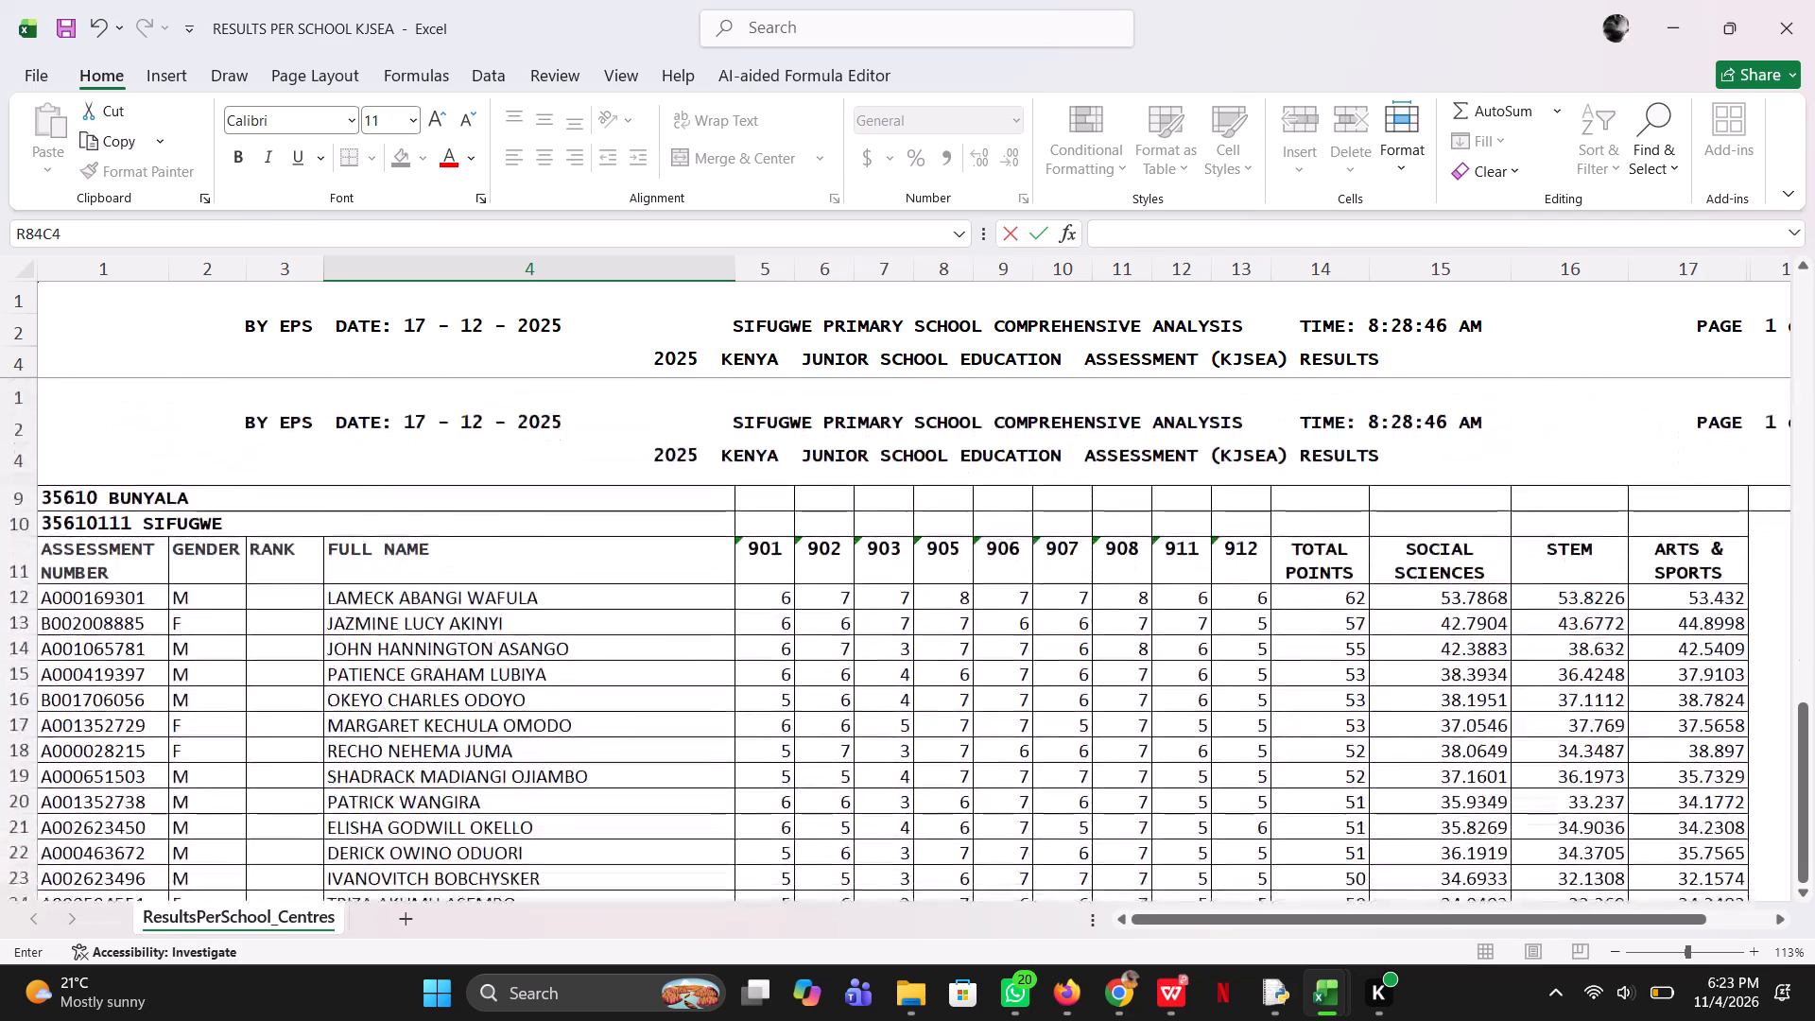
scroll(1216, 677, "left", 1)
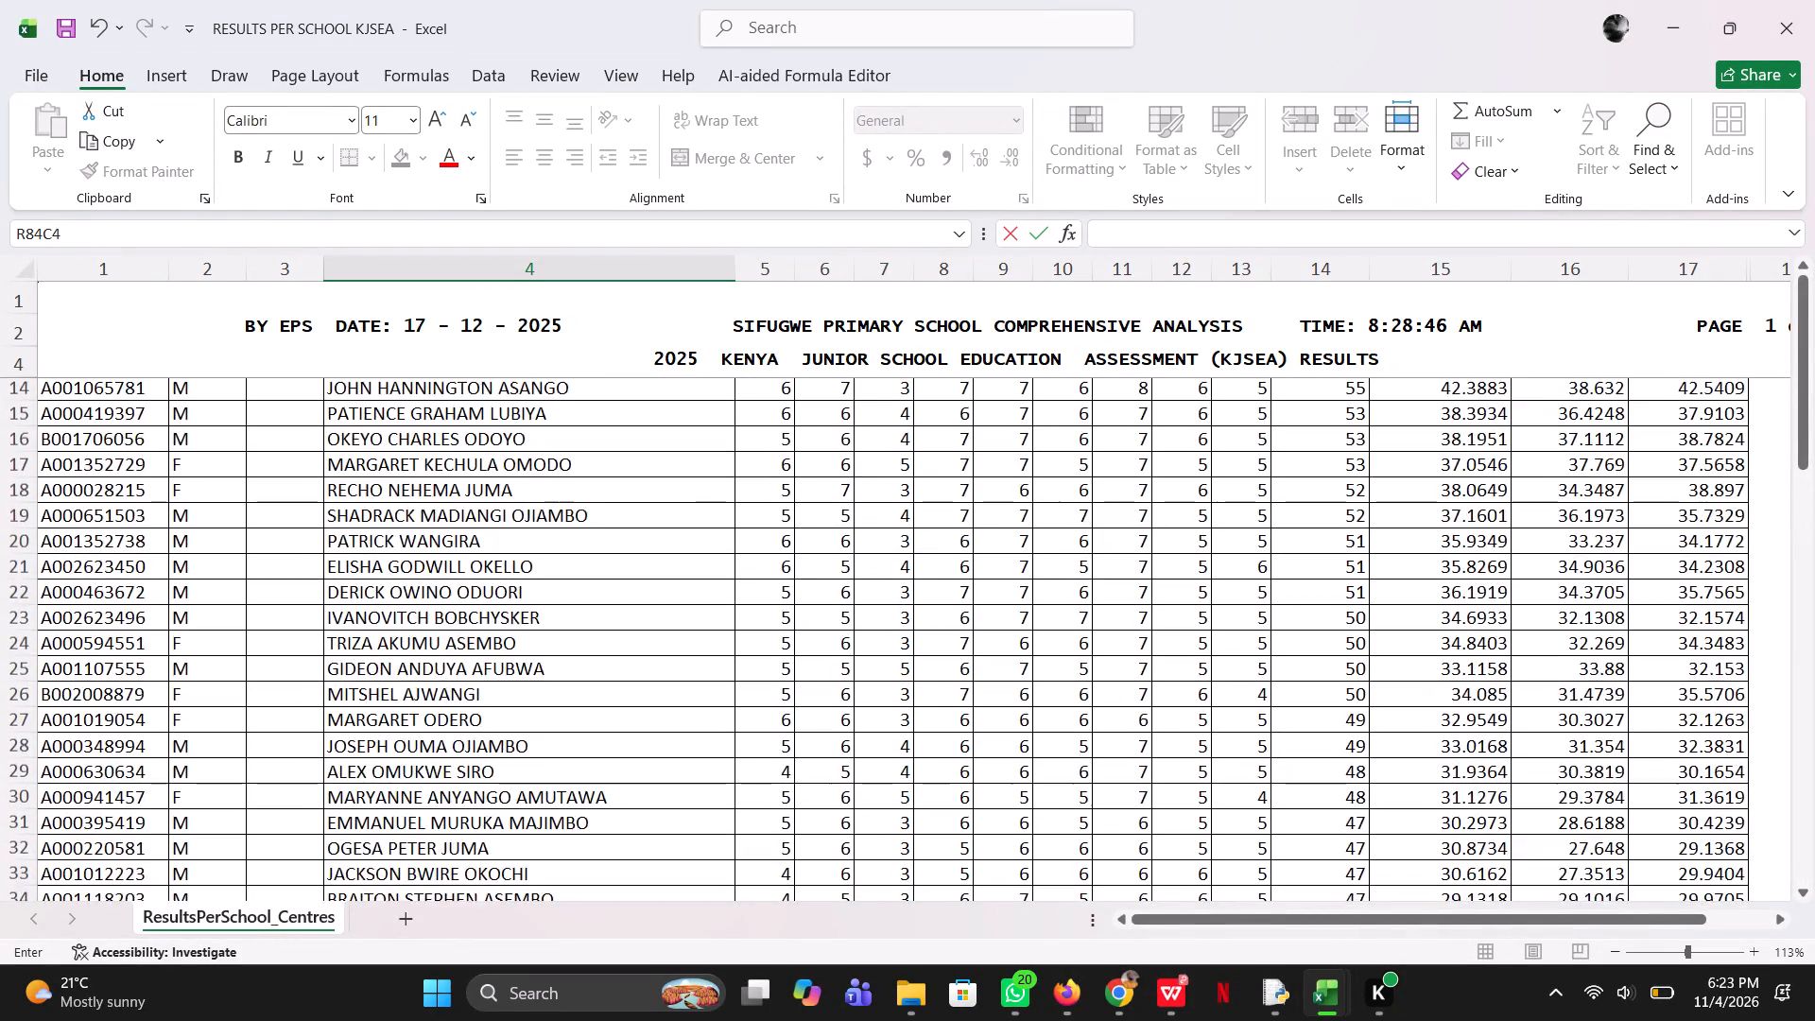
scroll(1216, 677, "left", 1)
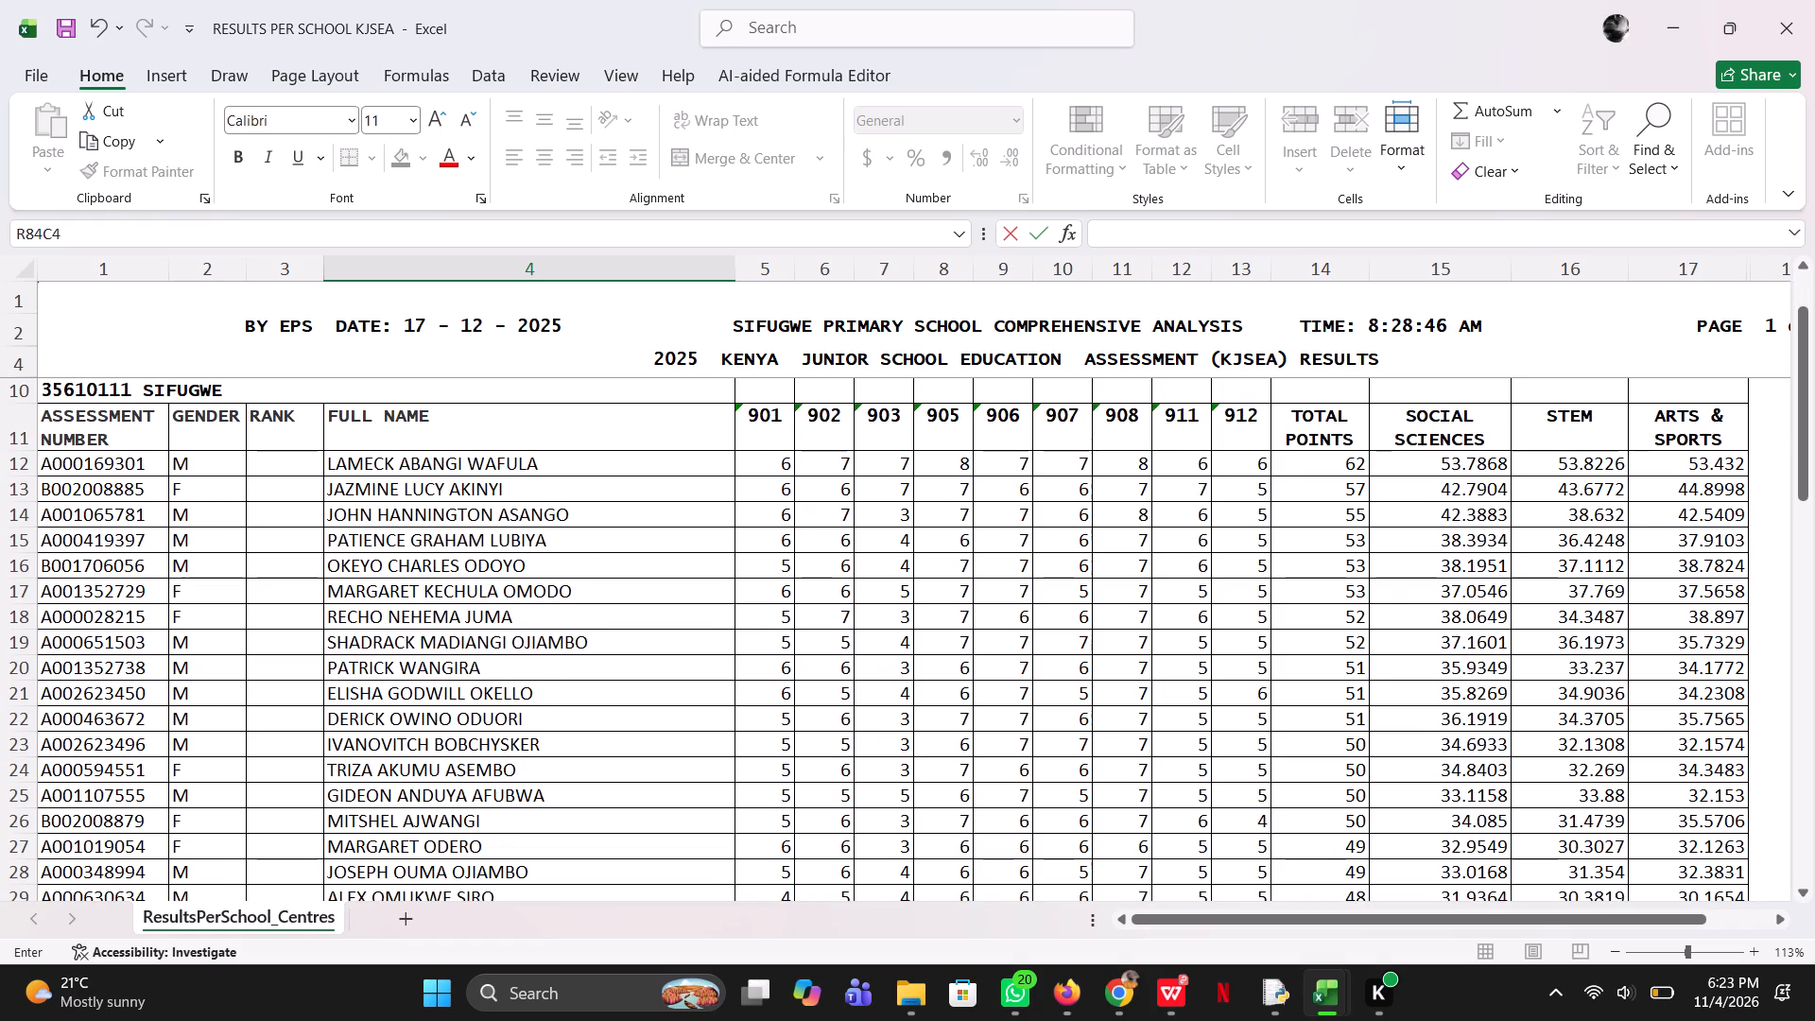
scroll(1373, 500, "up", 2)
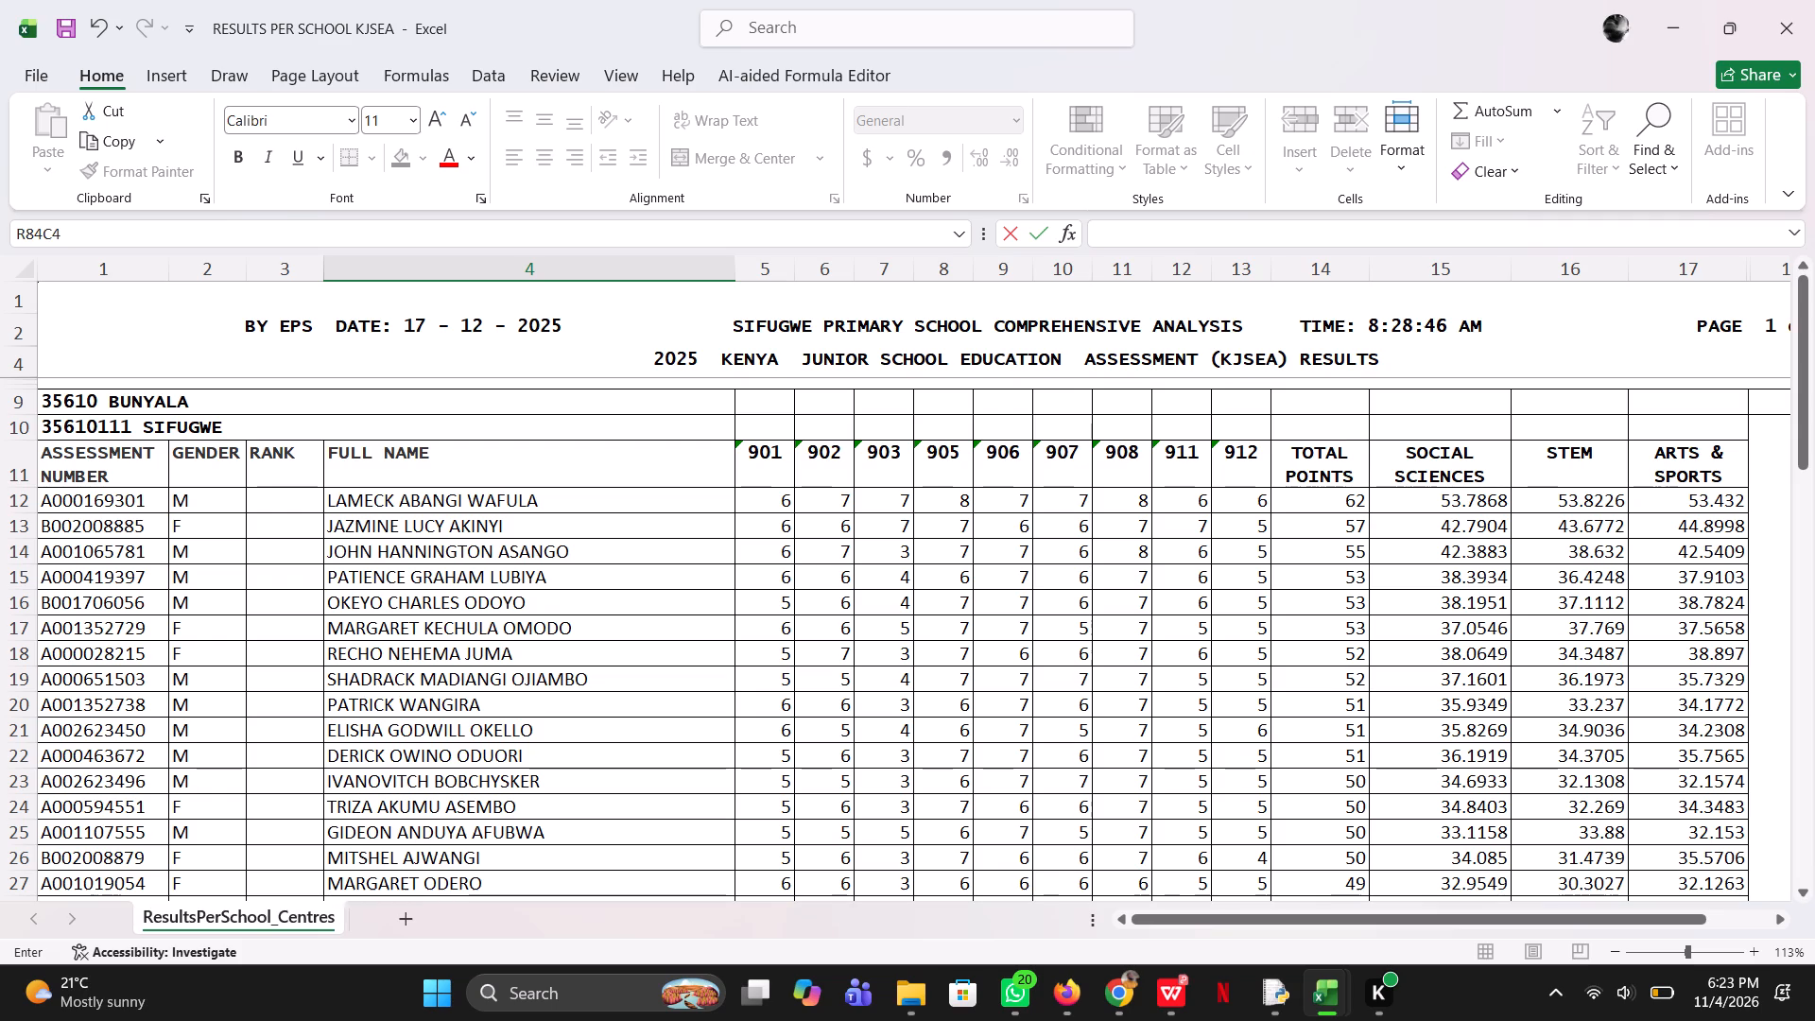
scroll(1201, 791, "down", 1)
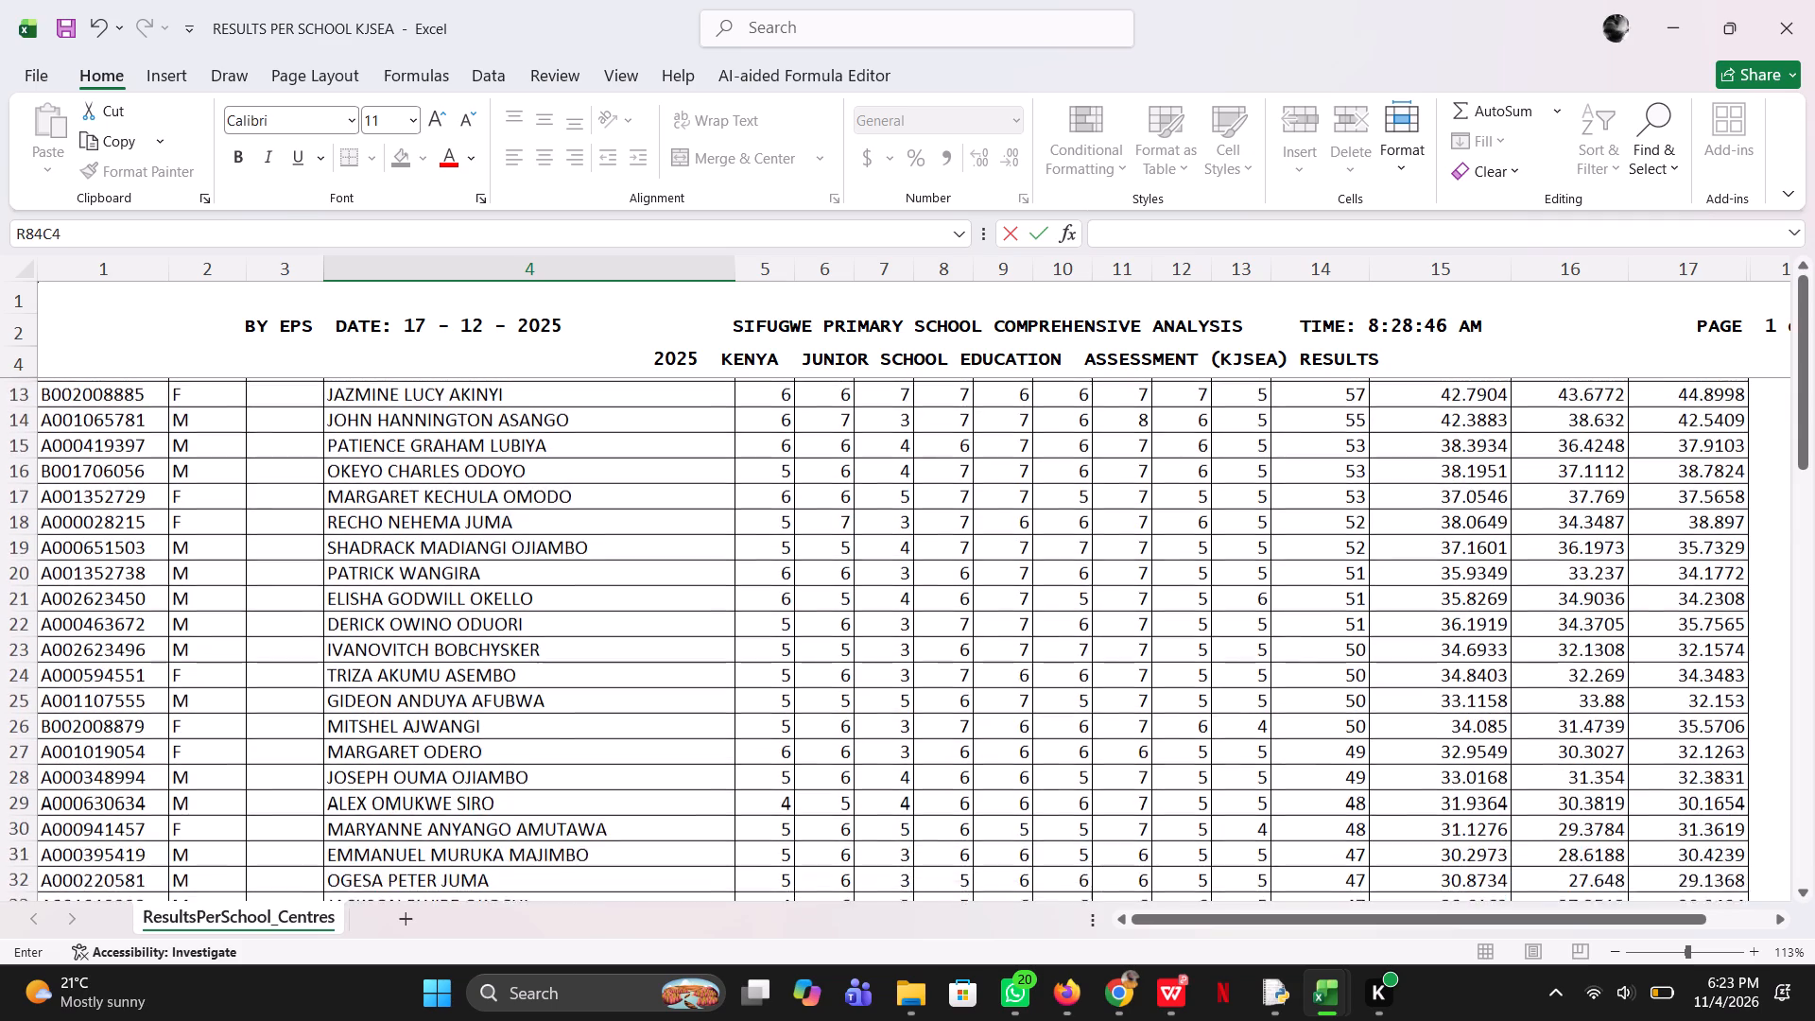